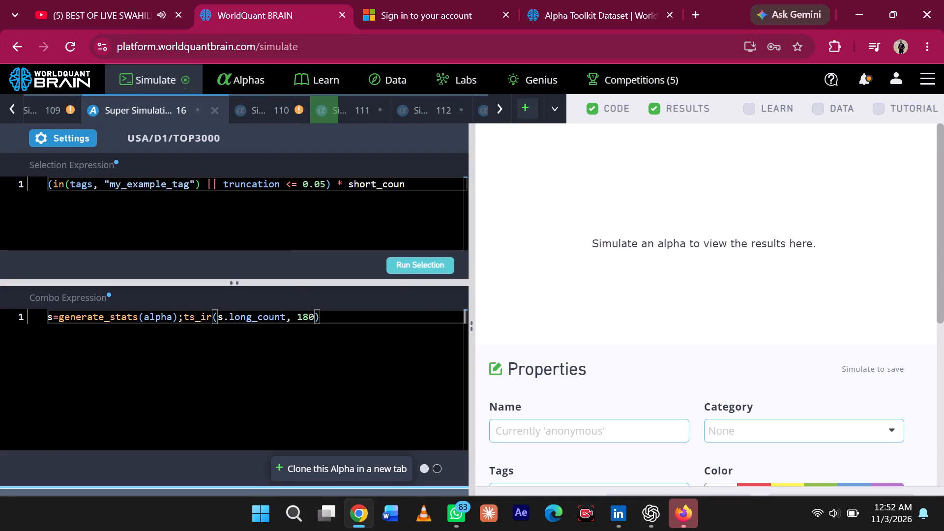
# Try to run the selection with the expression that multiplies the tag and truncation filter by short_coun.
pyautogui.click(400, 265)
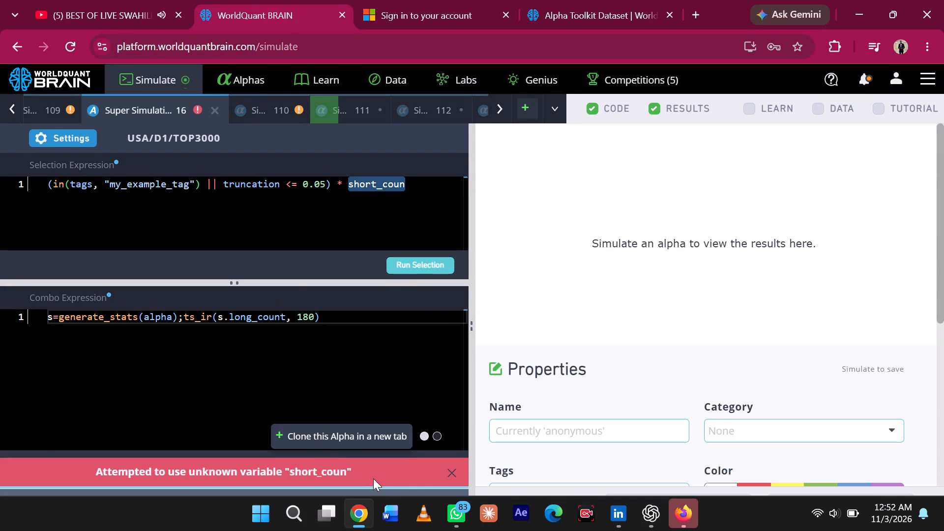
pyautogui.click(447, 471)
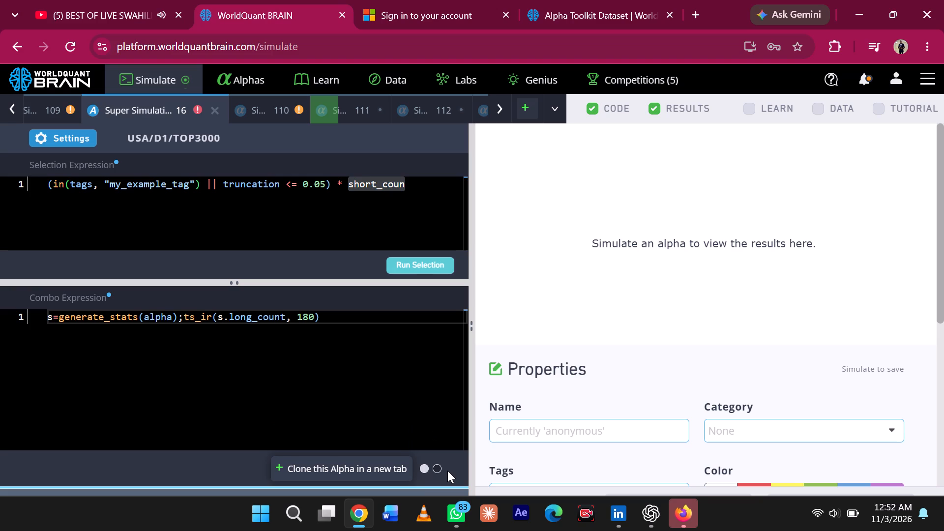
# Remove the trailing "* short_coun" factor from the selection expression and run the selection.
pyautogui.press('BackSpace')
pyautogui.doubleClick(411, 195)
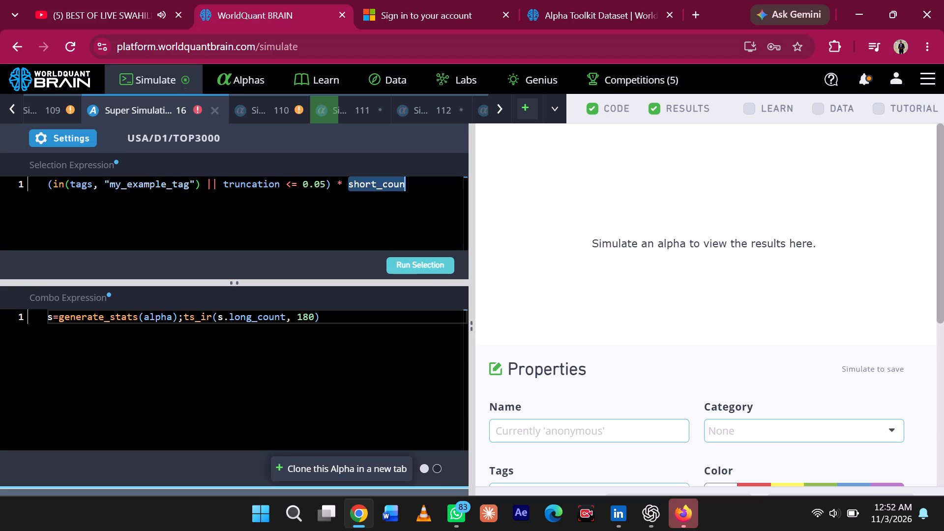
pyautogui.press('BackSpace')
pyautogui.click(411, 195)
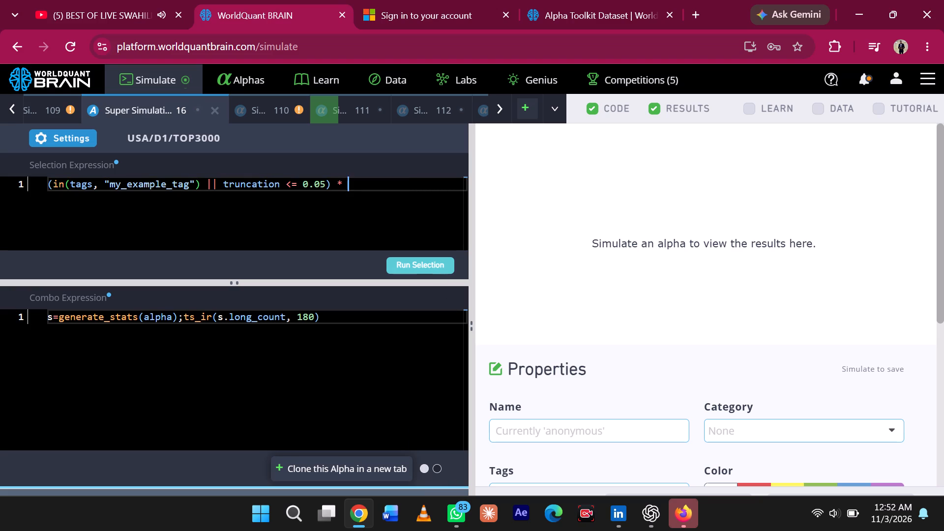
pyautogui.click(346, 186)
pyautogui.press('BackSpace')
pyautogui.press('BackSpace')
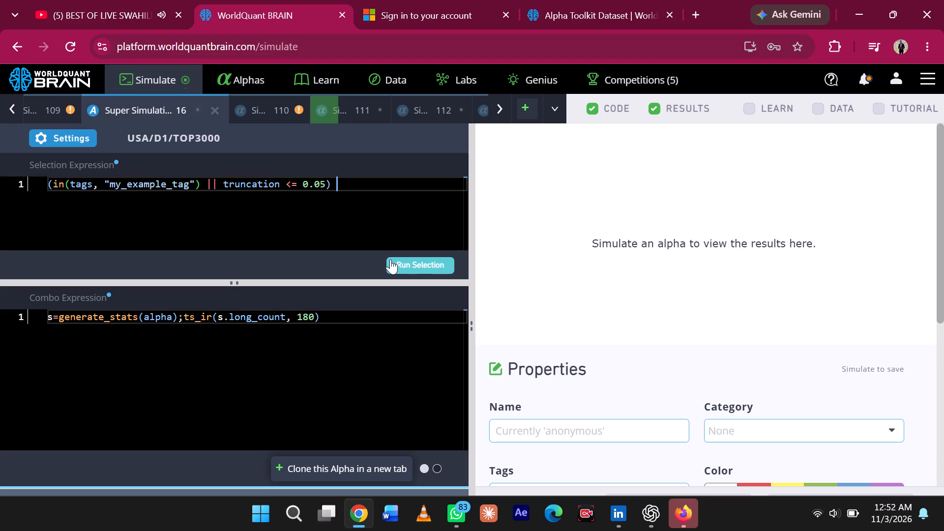
pyautogui.click(390, 259)
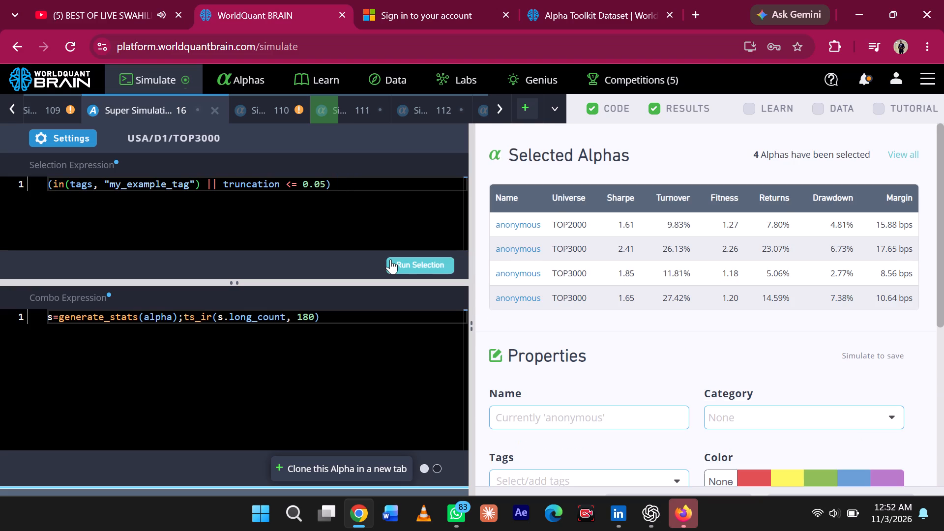
# Set the super simulation's region to GLB and run the selection again.
pyautogui.click(55, 139)
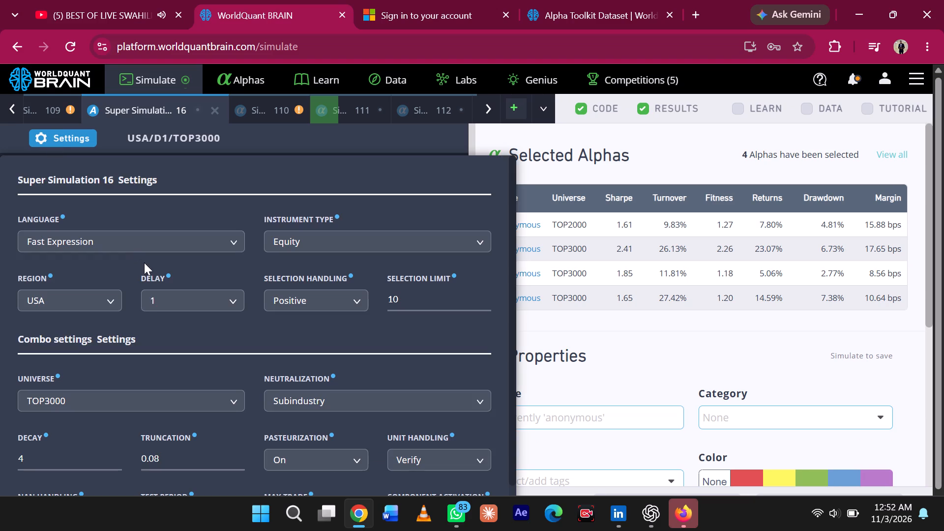
pyautogui.click(105, 300)
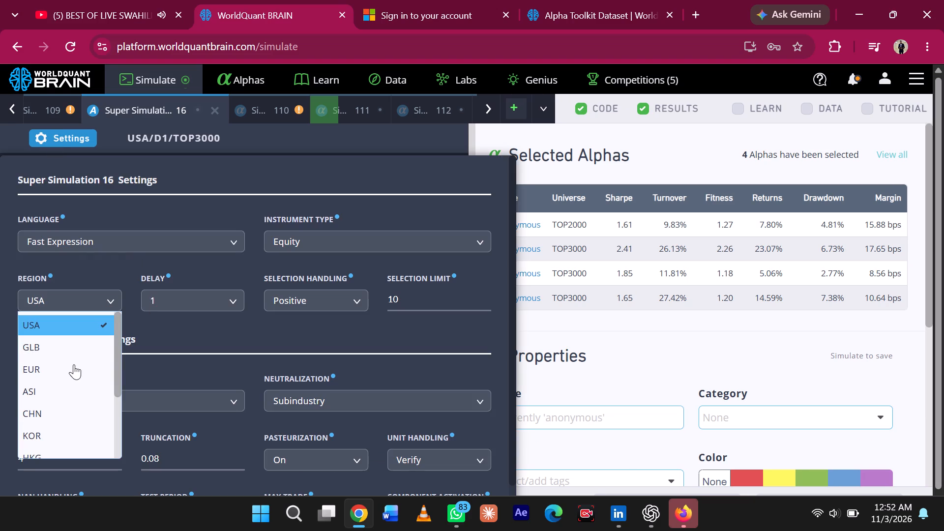
pyautogui.click(71, 341)
pyautogui.scroll(-2, 333, 398)
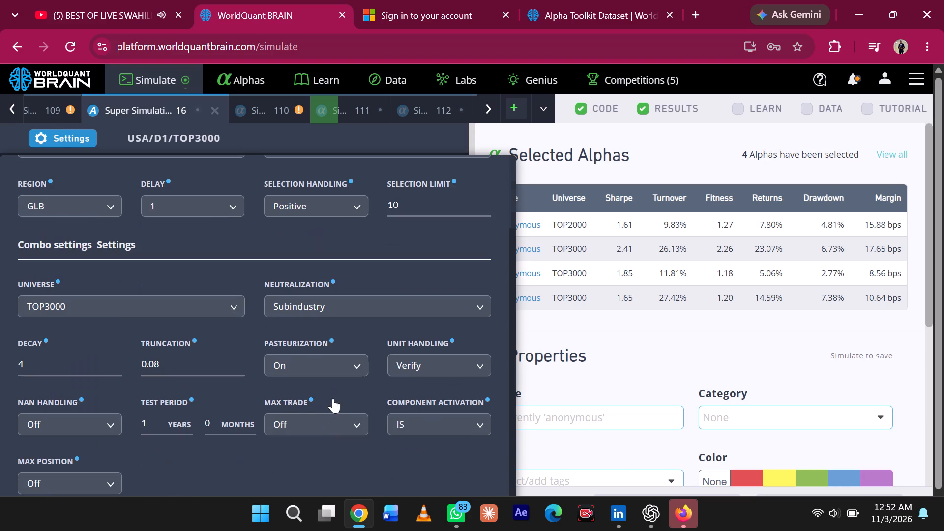
pyautogui.scroll(-1, 333, 398)
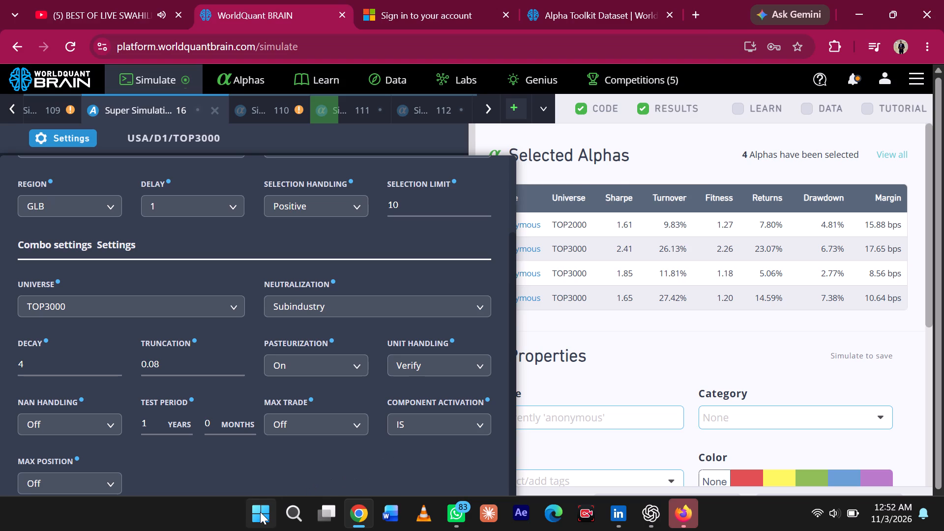
pyautogui.click(260, 512)
pyautogui.click(260, 512)
pyautogui.click(389, 523)
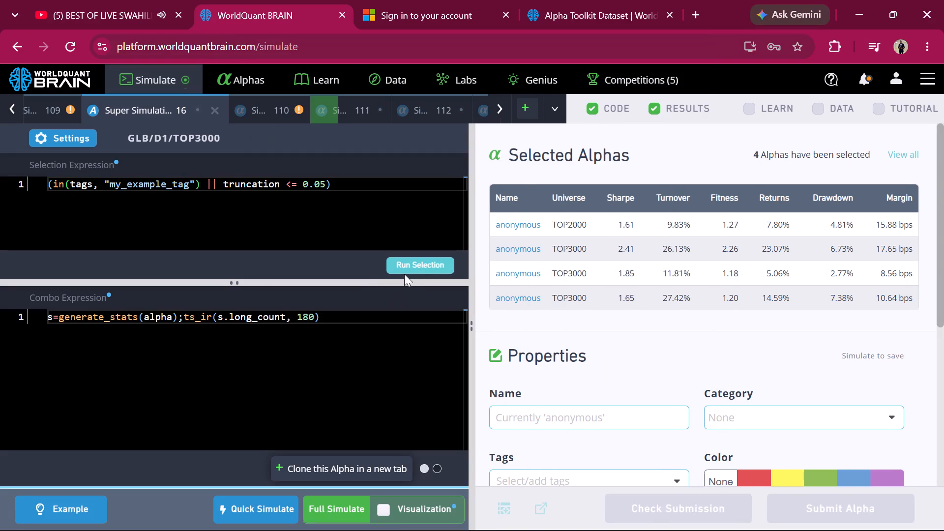
pyautogui.click(406, 270)
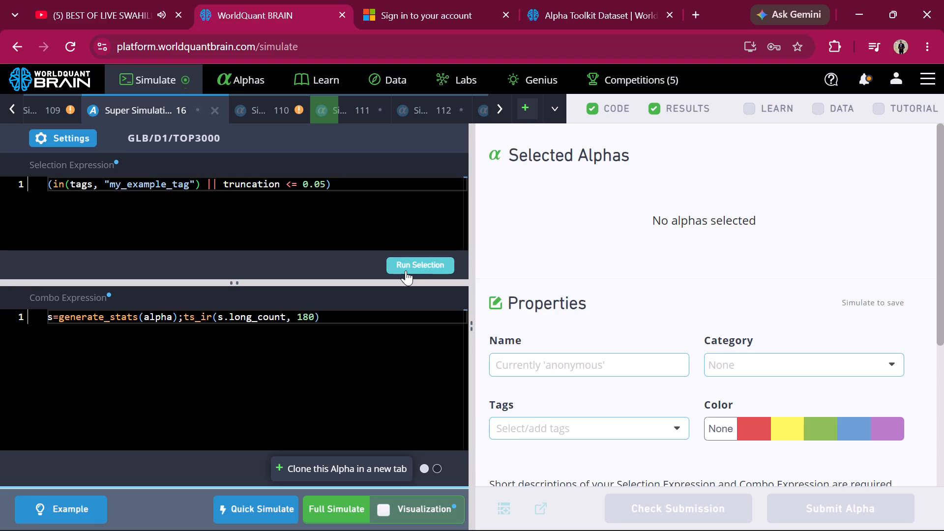
pyautogui.click(58, 139)
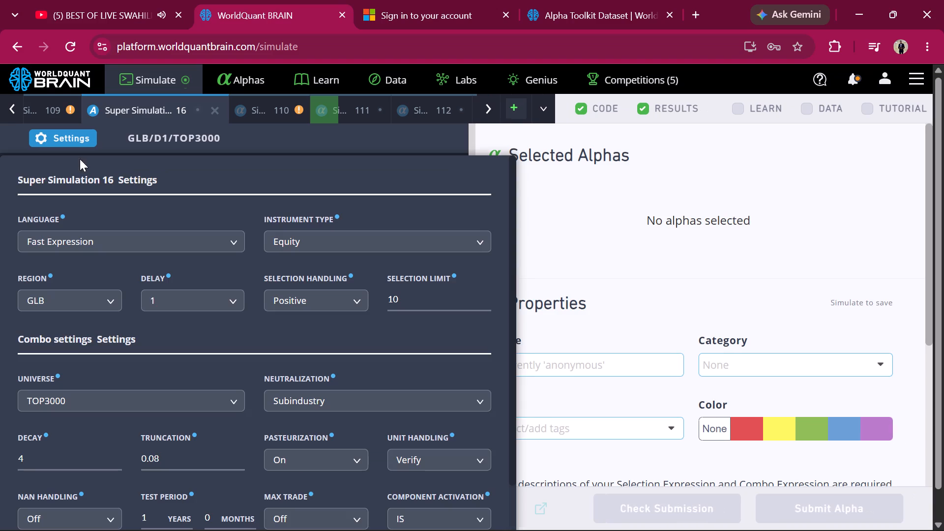
pyautogui.click(85, 292)
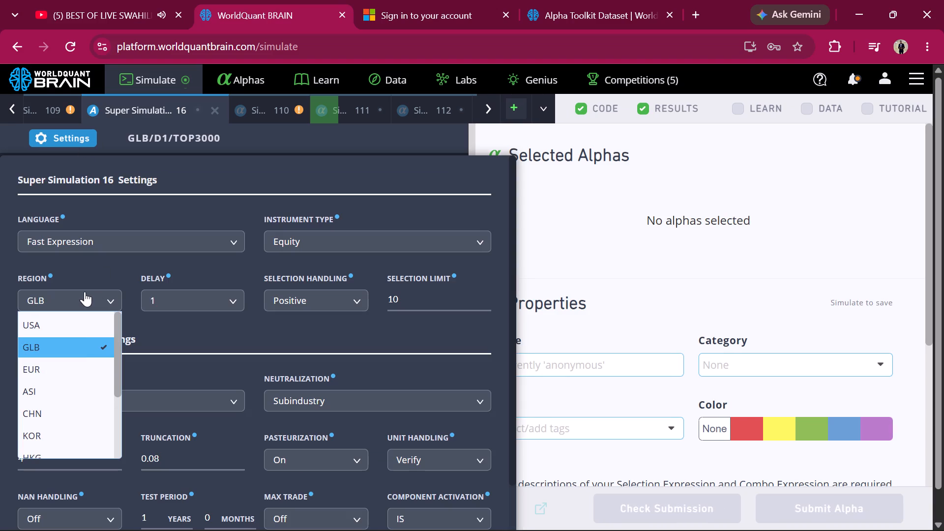
pyautogui.scroll(-3, 70, 400)
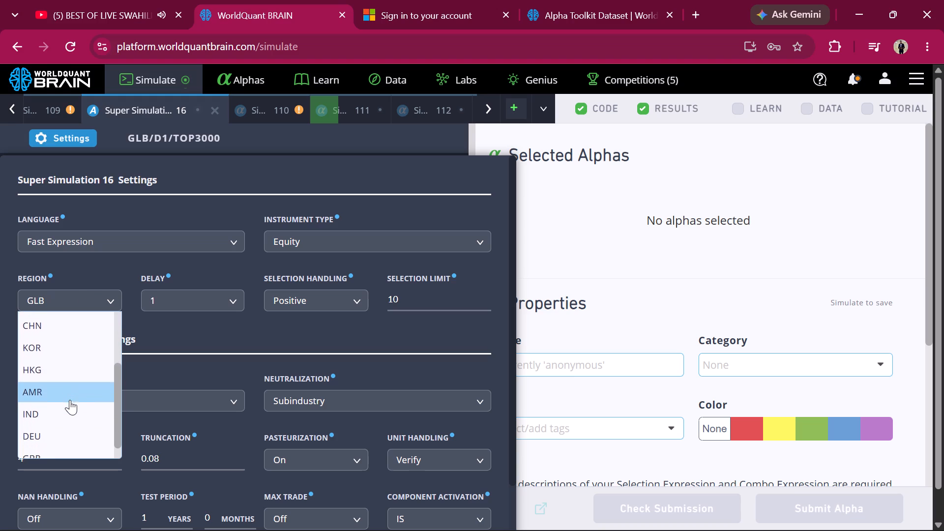
pyautogui.scroll(-1, 70, 400)
pyautogui.click(70, 400)
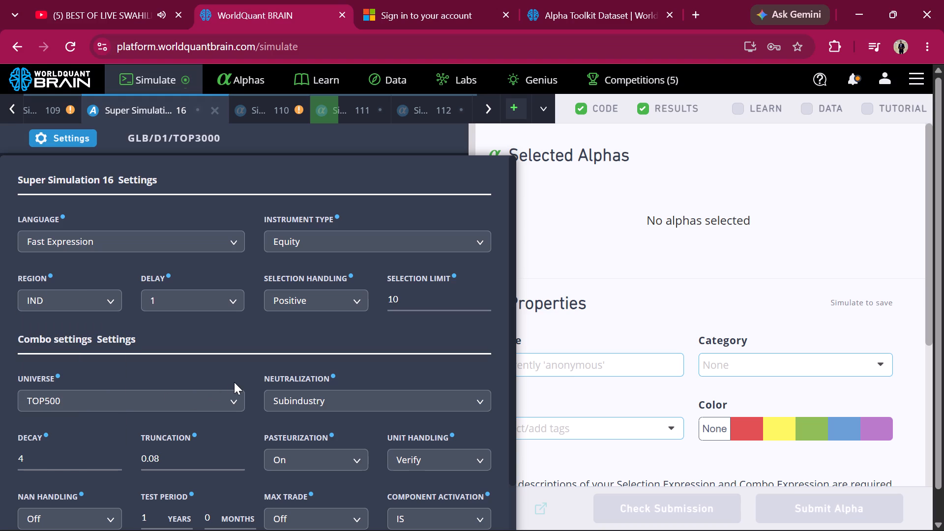
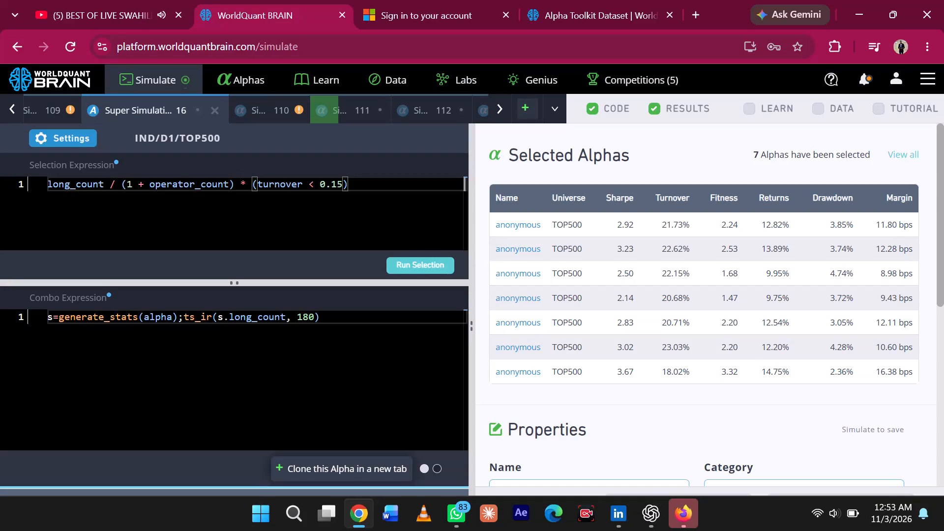
# Run the selection for region IND with the expression long_count / (1 + operator_count) * (turnover < 0.15).
pyautogui.click(410, 261)
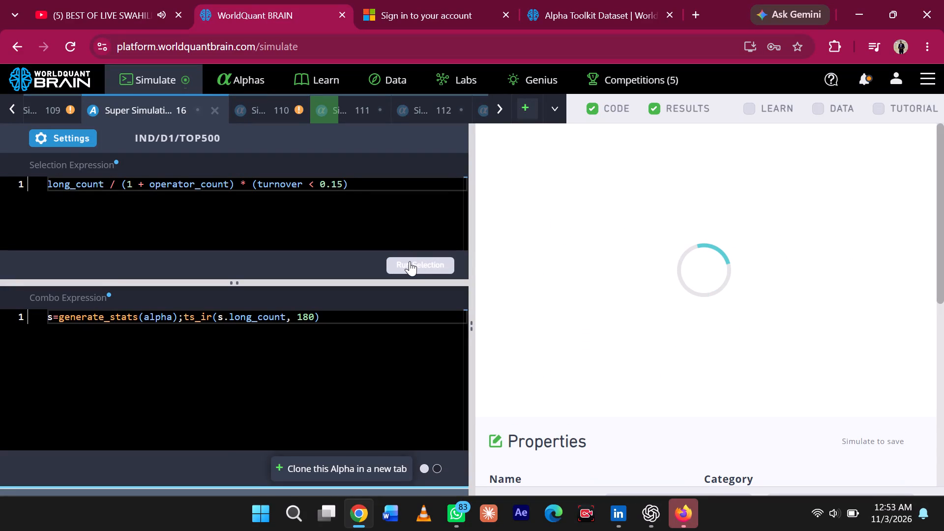
# Set the region to GLB in the Super Simulation 16 settings.
pyautogui.click(82, 140)
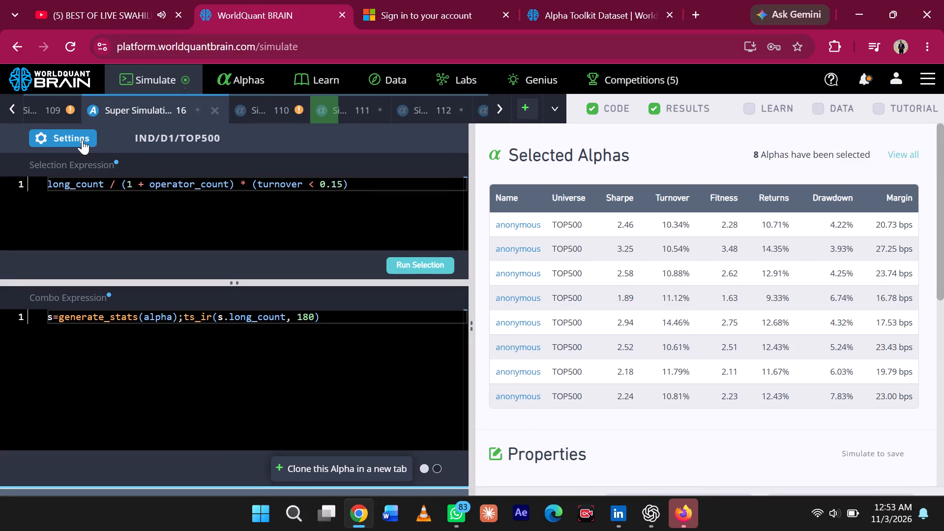
pyautogui.click(98, 299)
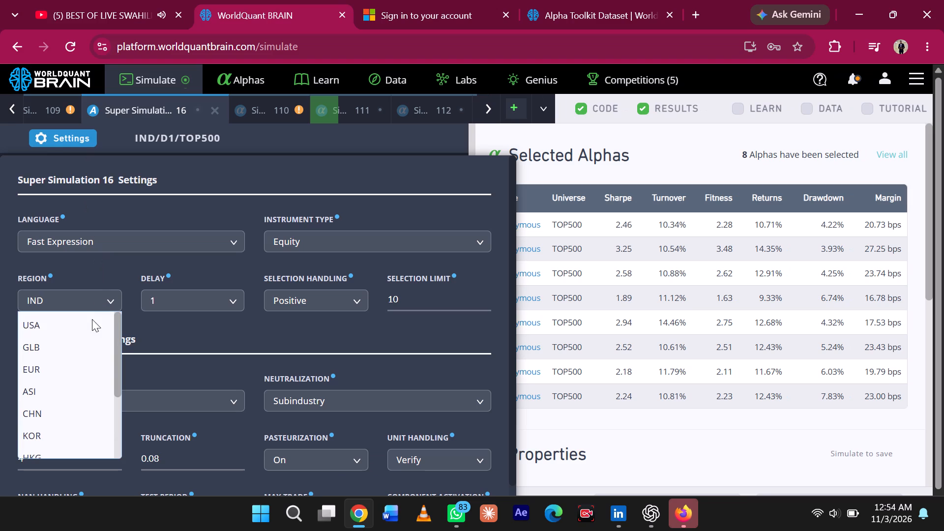
pyautogui.click(81, 343)
pyautogui.scroll(-4, 323, 413)
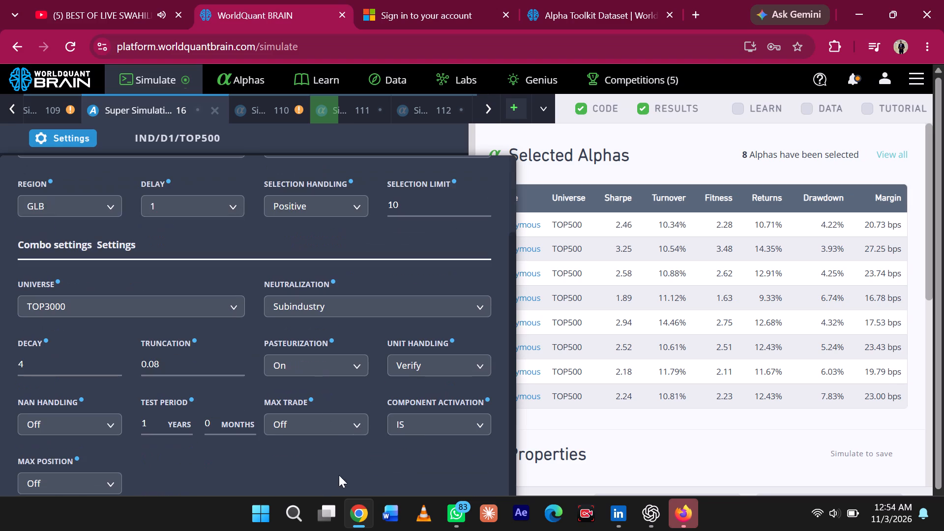
pyautogui.doubleClick(261, 517)
# Apply the GLB region settings to the super simulation and run the selection.
pyautogui.click(265, 509)
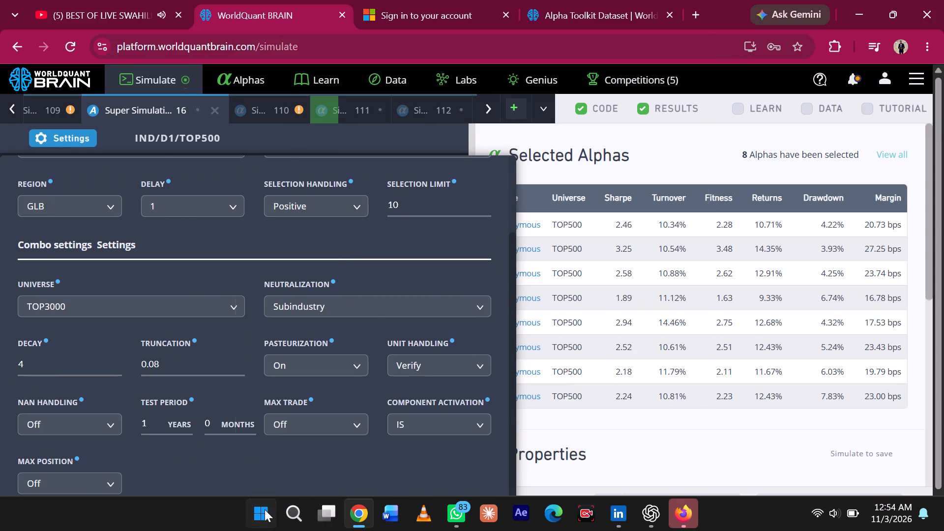
pyautogui.click(265, 509)
pyautogui.click(365, 523)
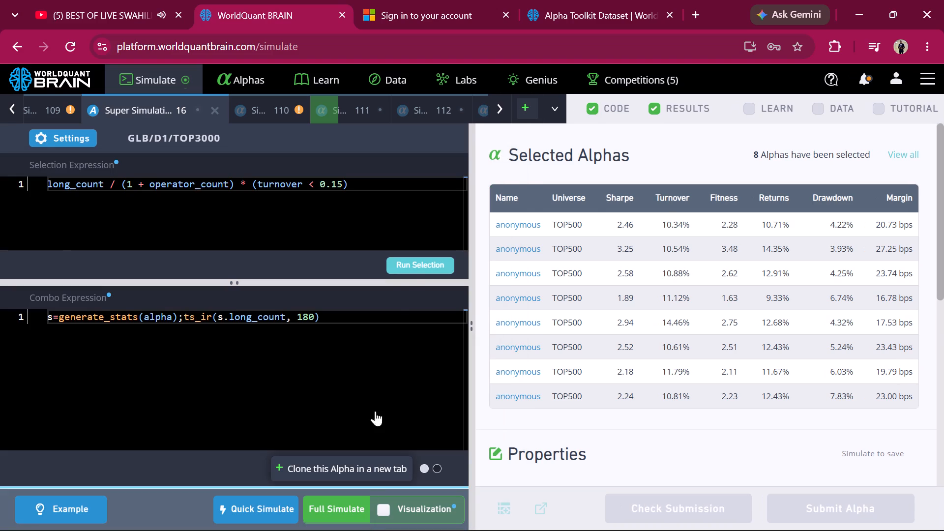
pyautogui.click(410, 269)
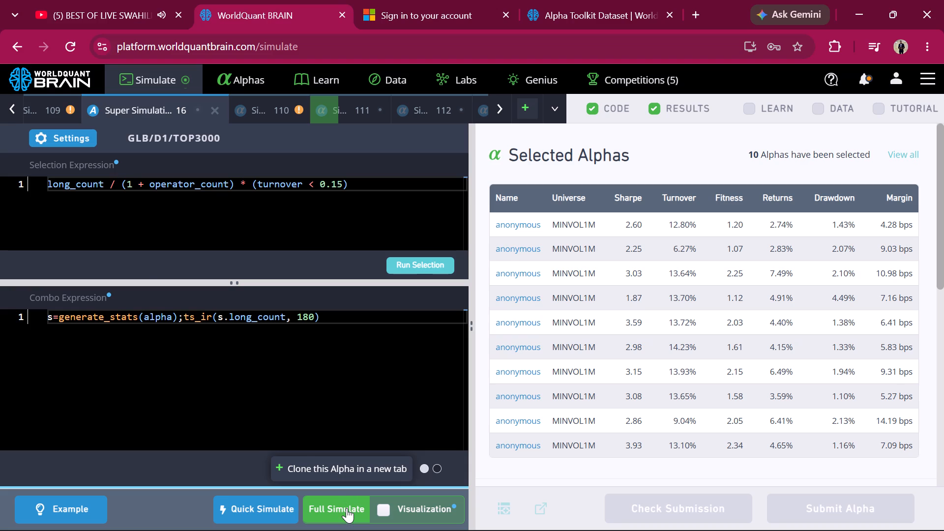
# Set the combo settings to Statistical neutralization and the MINVOL1M universe, and start the full simulation.
pyautogui.click(61, 136)
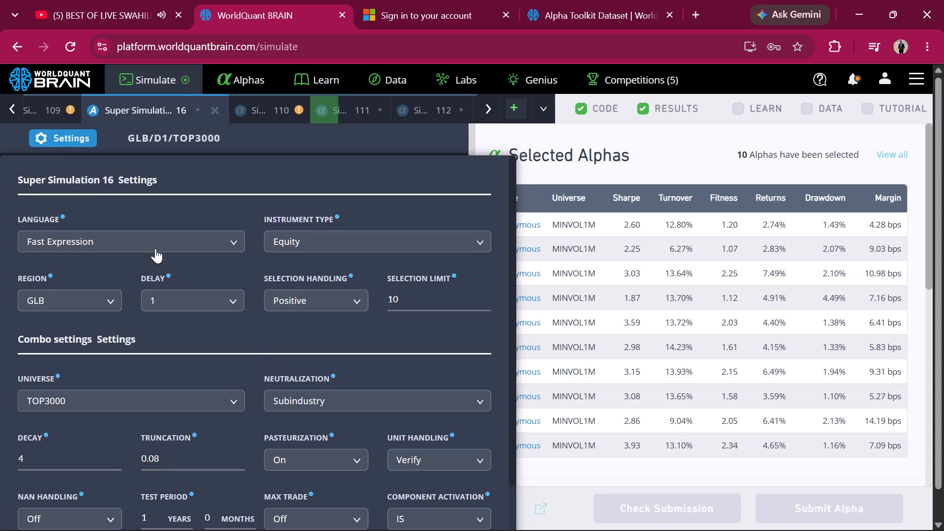
pyautogui.click(290, 399)
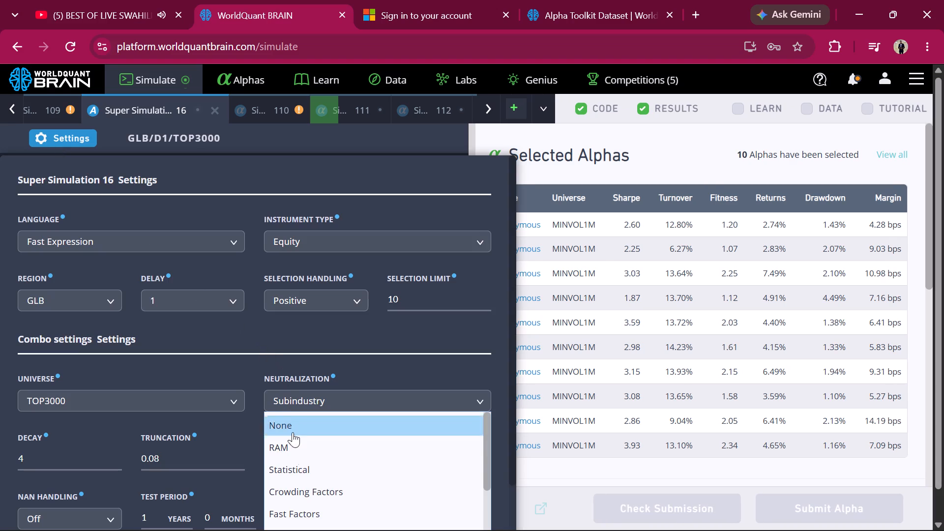
pyautogui.click(302, 459)
pyautogui.click(302, 459)
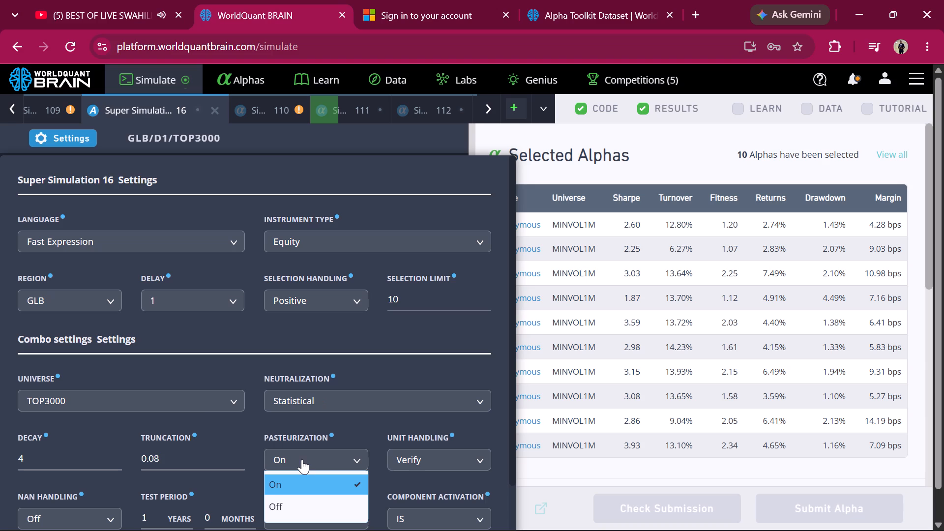
pyautogui.click(129, 396)
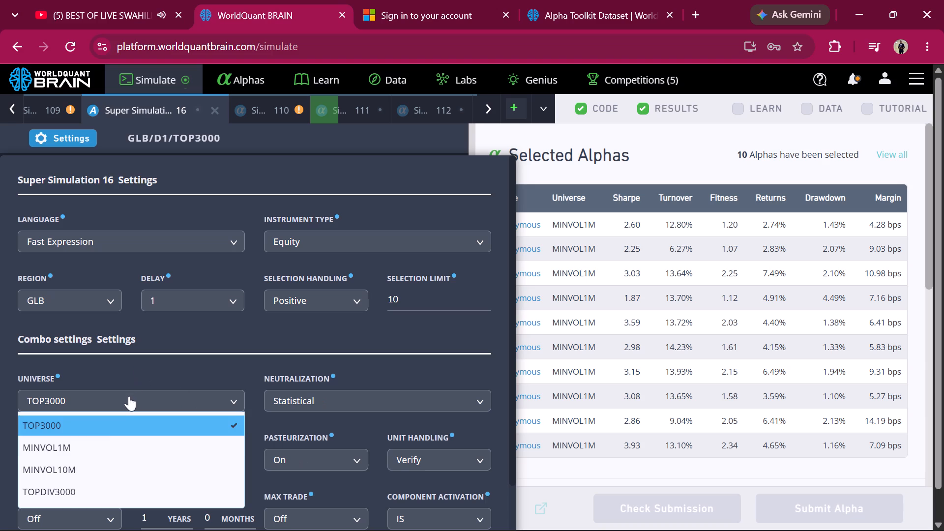
pyautogui.click(89, 447)
pyautogui.scroll(-4, 304, 447)
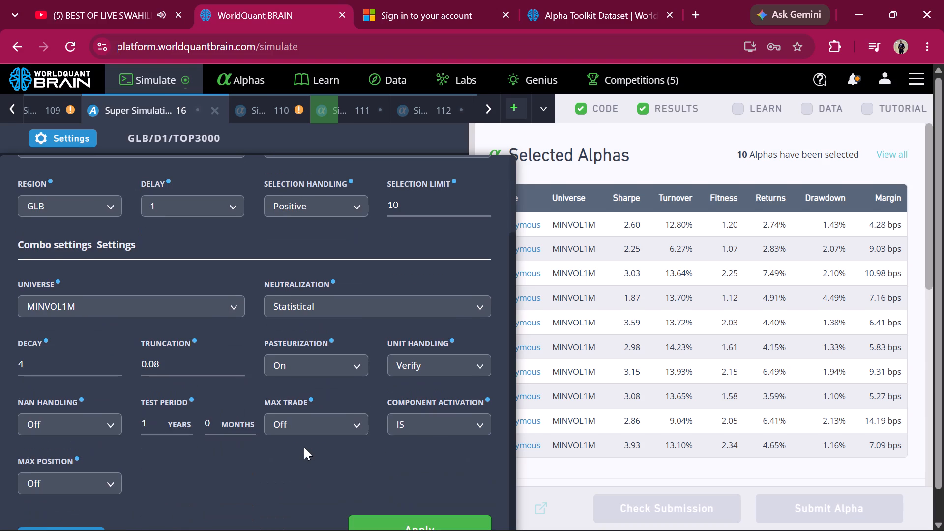
pyautogui.scroll(-1, 304, 447)
pyautogui.click(365, 489)
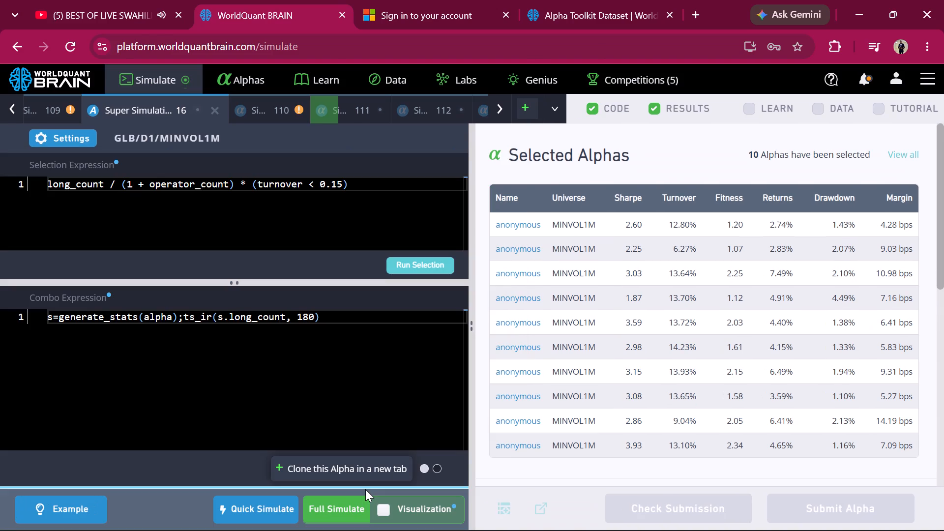
pyautogui.click(356, 501)
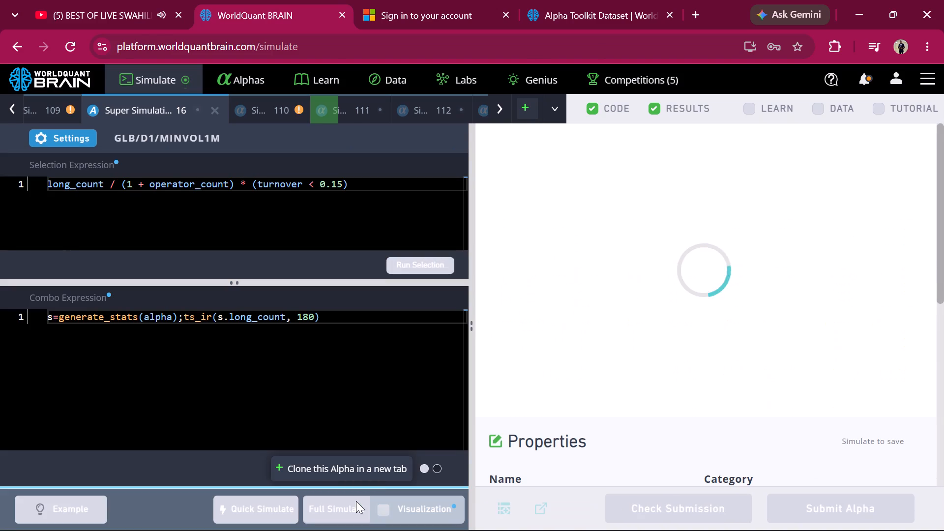
# Clone the super alpha into a new simulation and change the clone's region to USA.
pyautogui.click(359, 467)
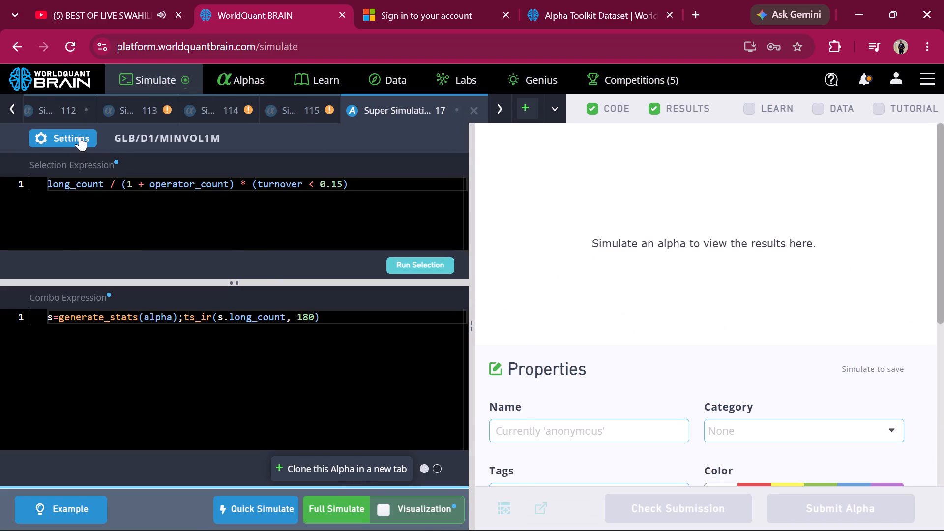
pyautogui.click(80, 136)
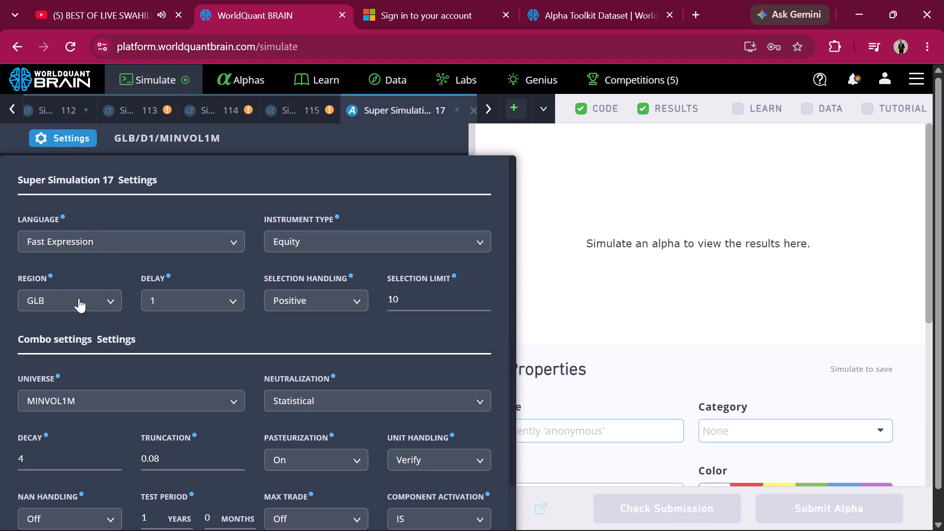
pyautogui.click(79, 298)
pyautogui.click(49, 326)
pyautogui.scroll(-4, 201, 373)
pyautogui.click(364, 495)
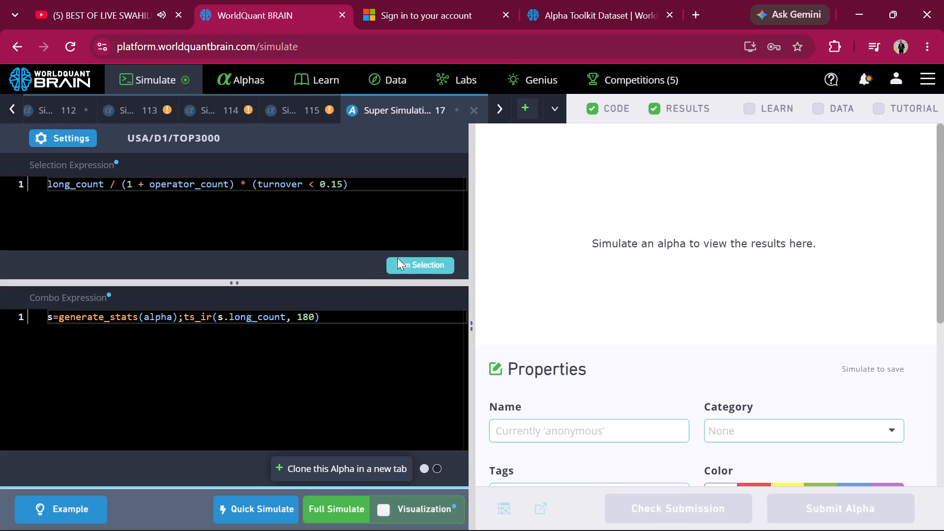
# Run the selection for the USA super simulation and start its full simulation.
pyautogui.click(407, 263)
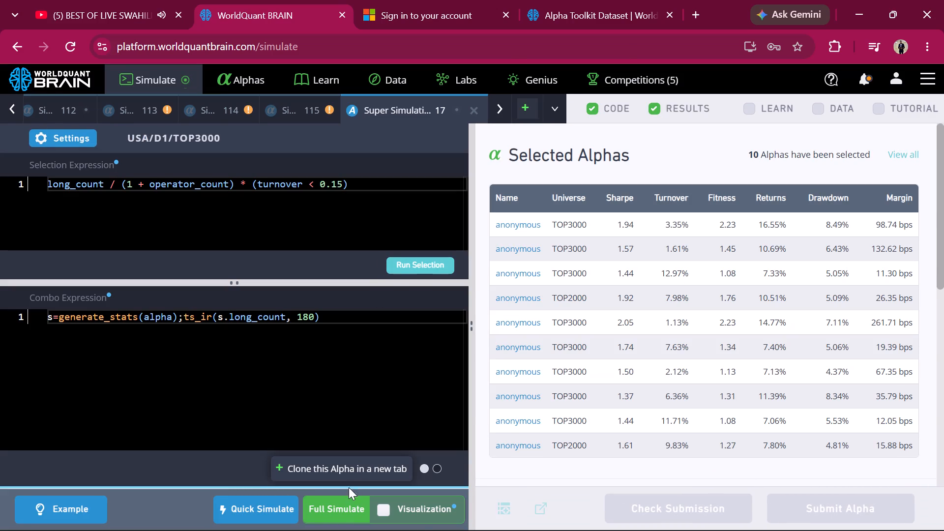
pyautogui.click(340, 504)
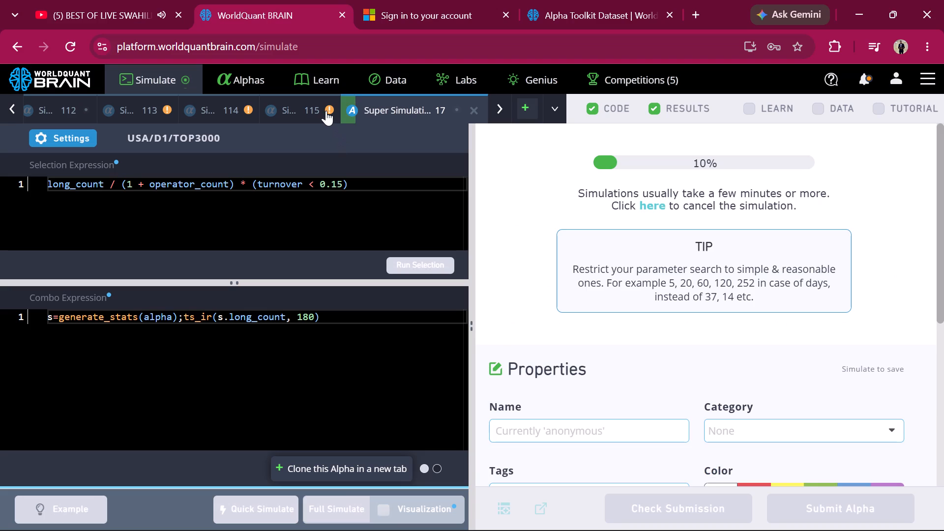
# Open Simulation 115, reveal its test period, and examine the IS-period yearly statistics and regional aggregate data.
pyautogui.click(326, 110)
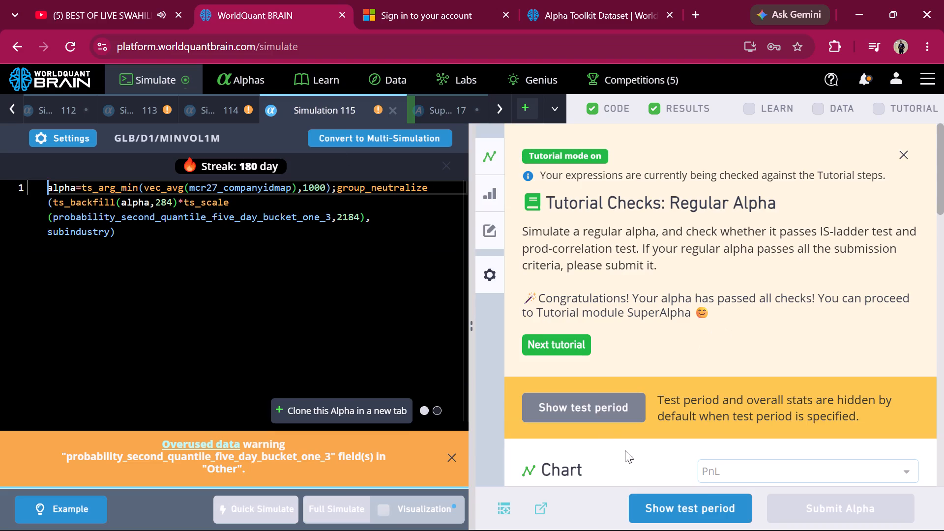
pyautogui.click(659, 503)
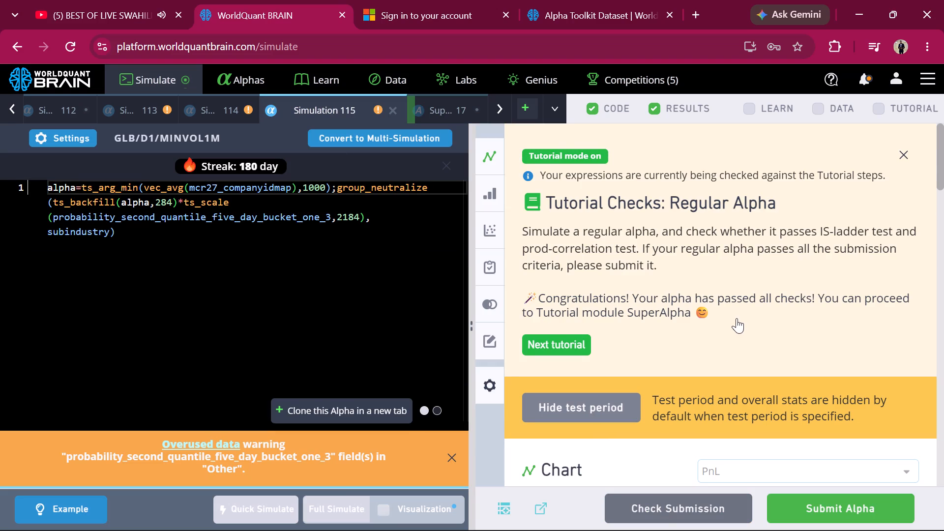
pyautogui.scroll(-6, 737, 318)
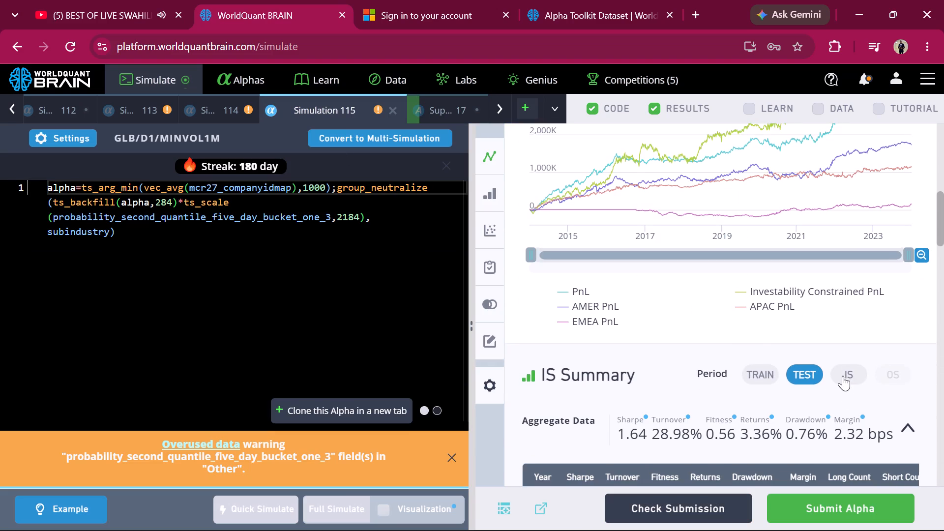
pyautogui.click(843, 366)
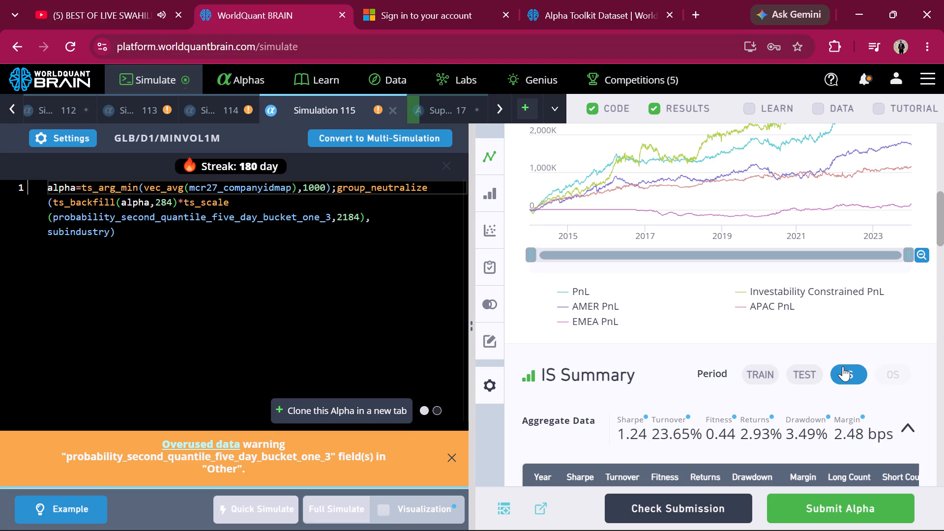
pyautogui.scroll(-3, 613, 398)
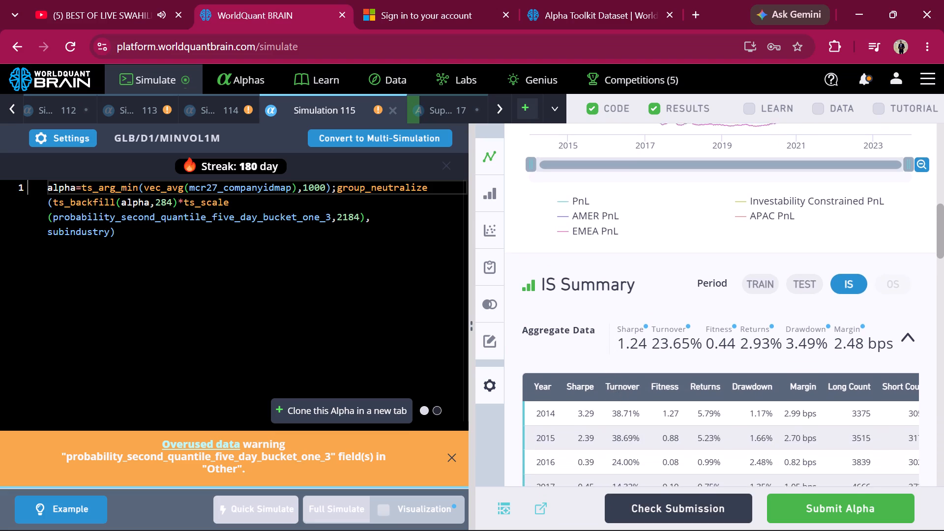
pyautogui.scroll(-5, 613, 398)
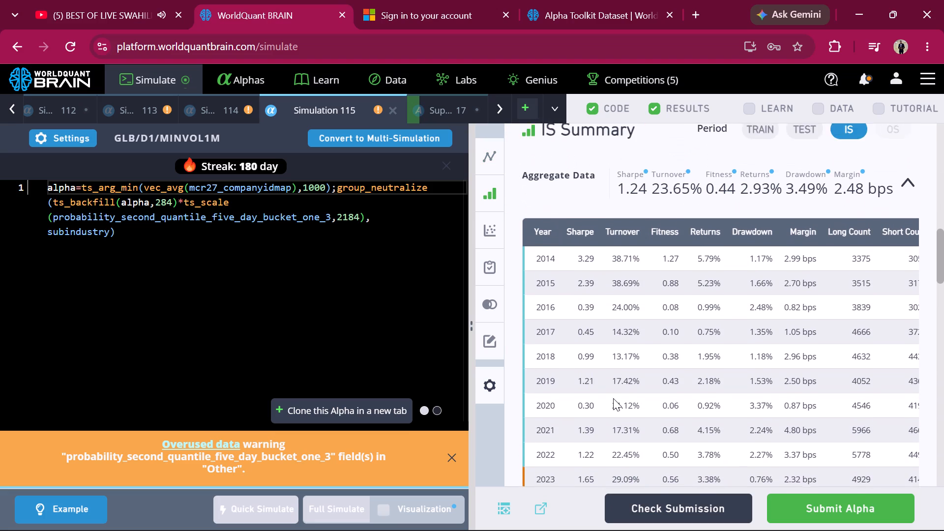
pyautogui.scroll(-4, 613, 398)
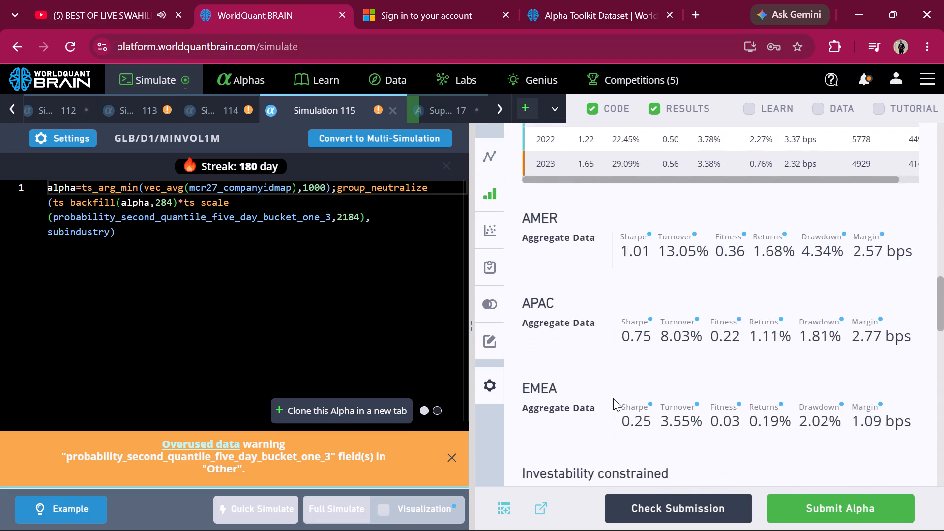
pyautogui.scroll(-4, 613, 398)
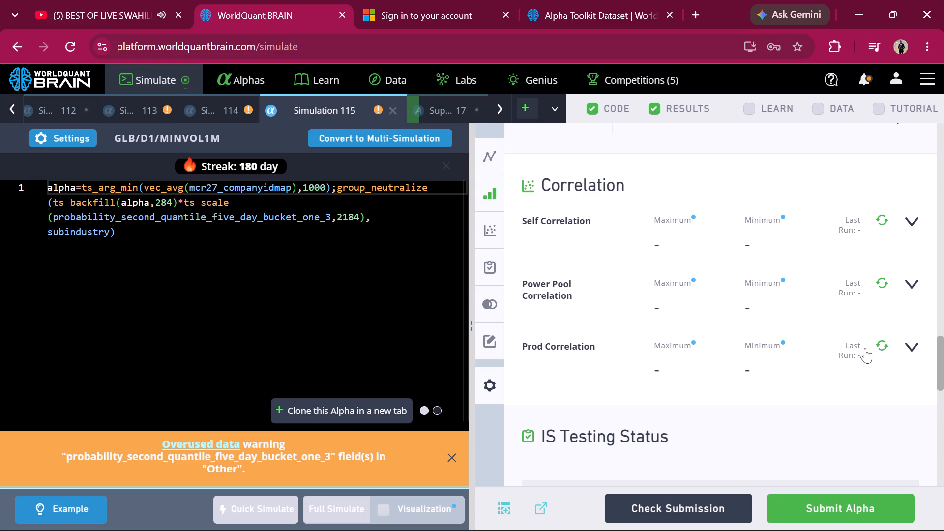
# Run the Prod, Power Pool and Self Correlation checks for Simulation 115.
pyautogui.click(880, 343)
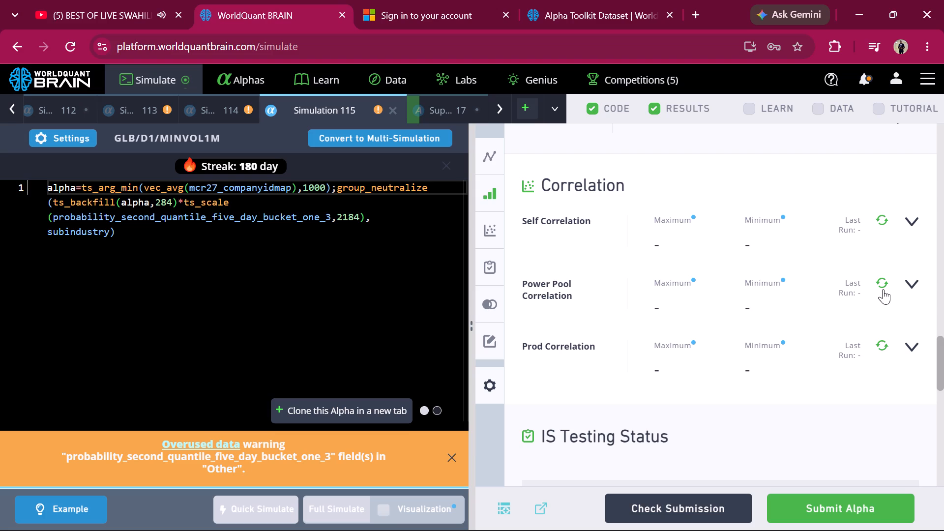
pyautogui.click(883, 289)
pyautogui.click(883, 281)
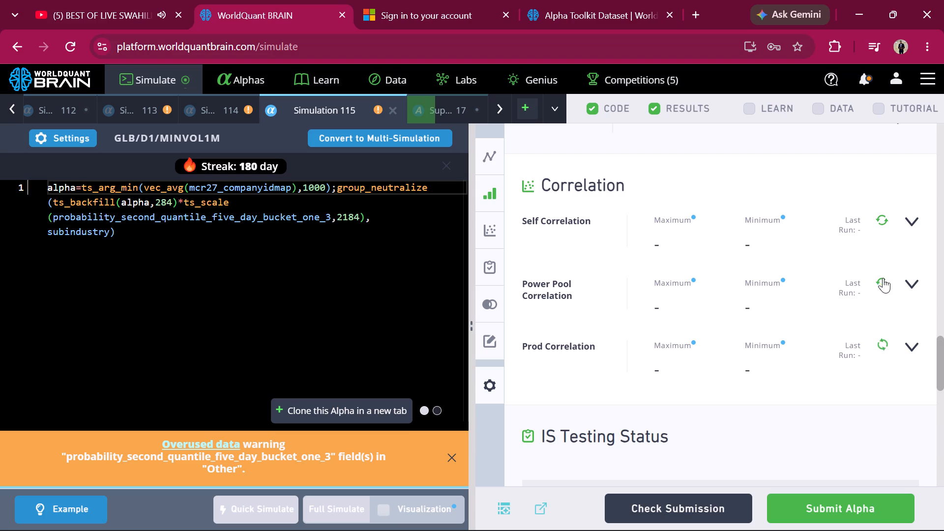
pyautogui.click(877, 221)
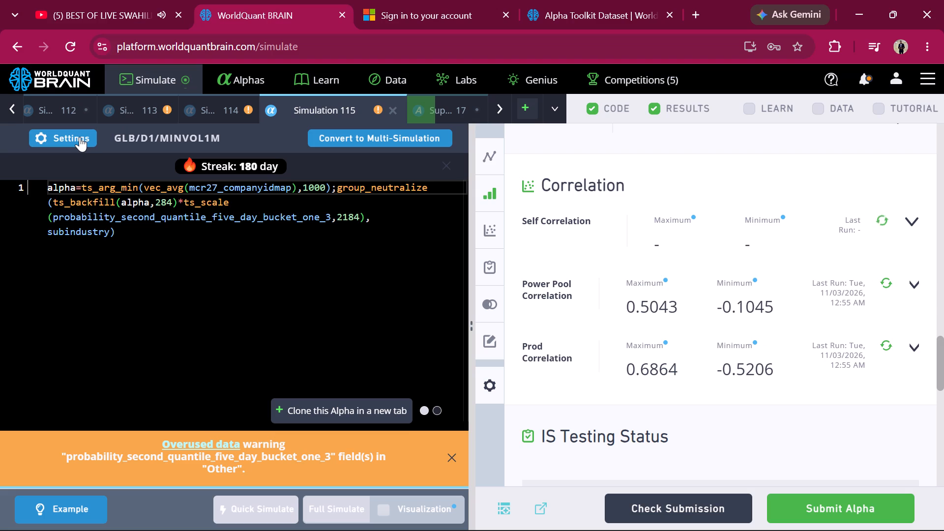
# Review the IS Summary and the simulation settings of Simulation 115.
pyautogui.scroll(2, 560, 276)
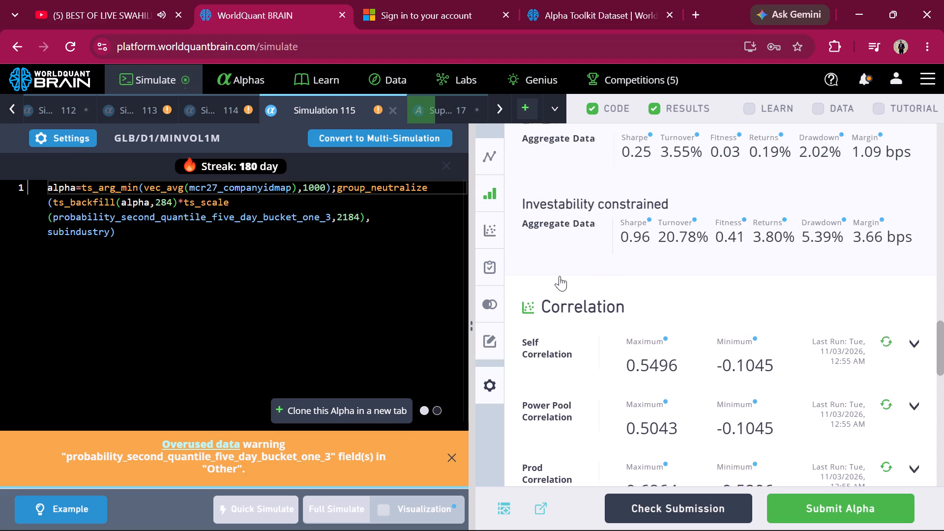
pyautogui.scroll(10, 560, 276)
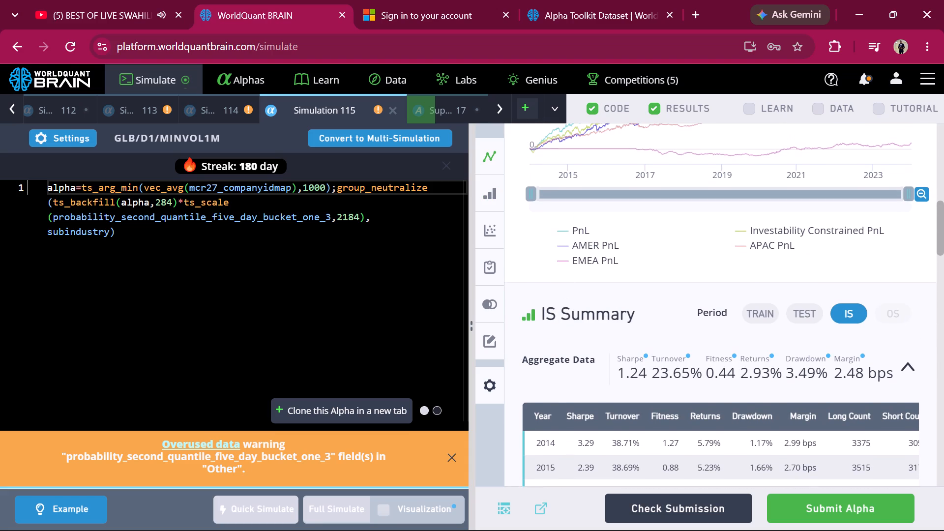
pyautogui.click(52, 136)
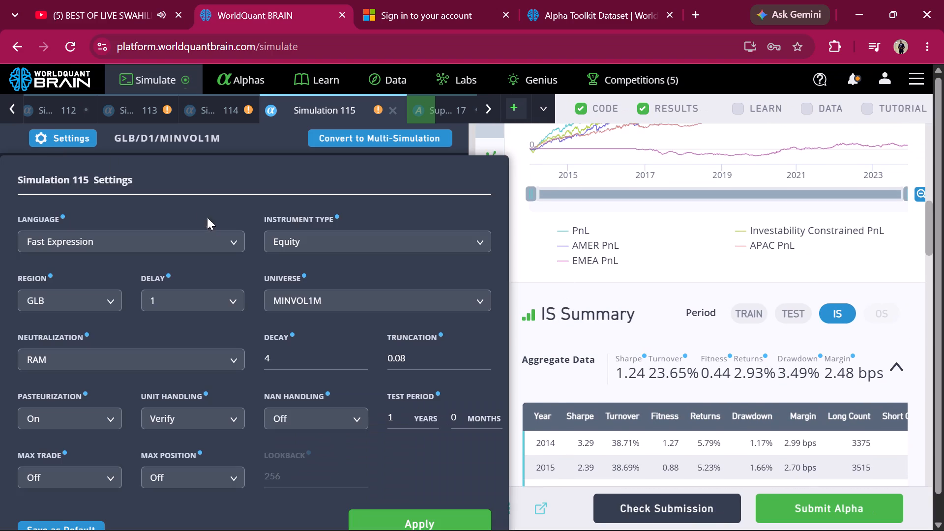
pyautogui.click(526, 210)
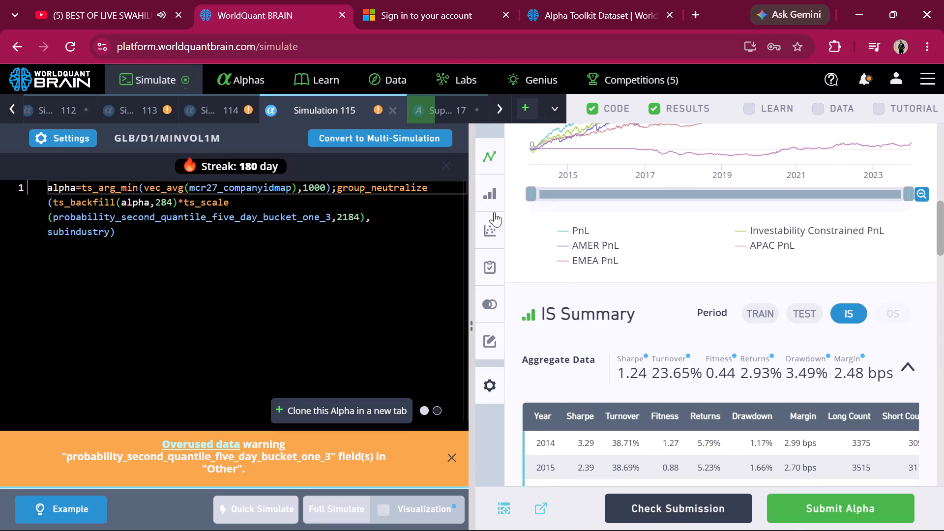
# Set the ts_arg_min lookback in the alpha expression to 2000 and start the full simulation.
pyautogui.click(309, 186)
pyautogui.press('BackSpace')
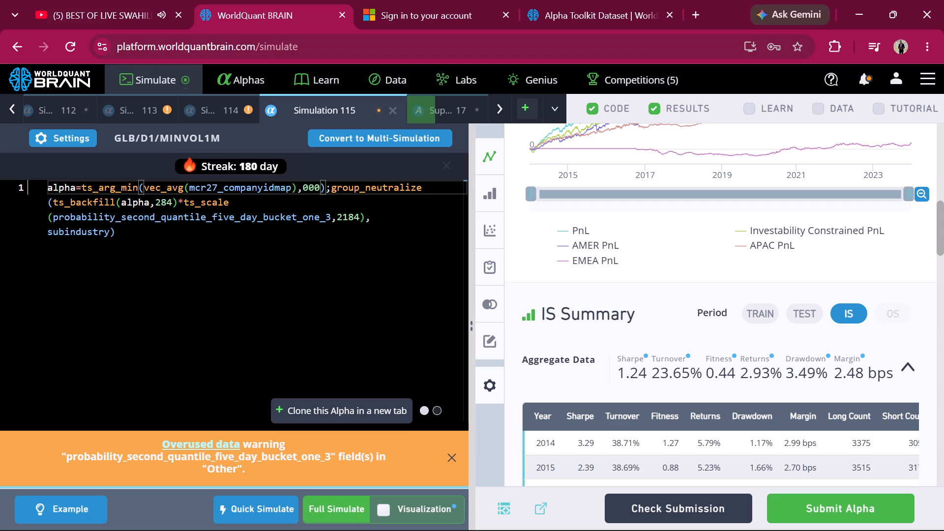
pyautogui.press('2')
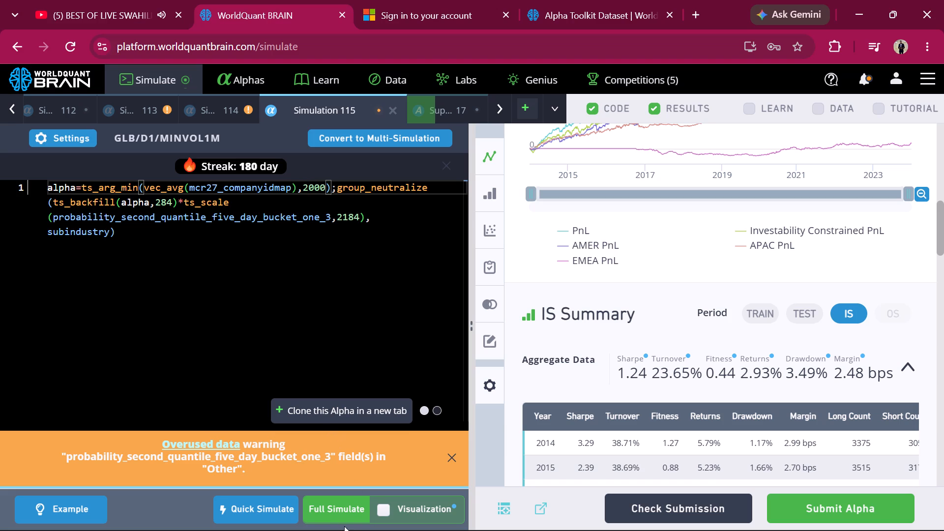
pyautogui.click(344, 511)
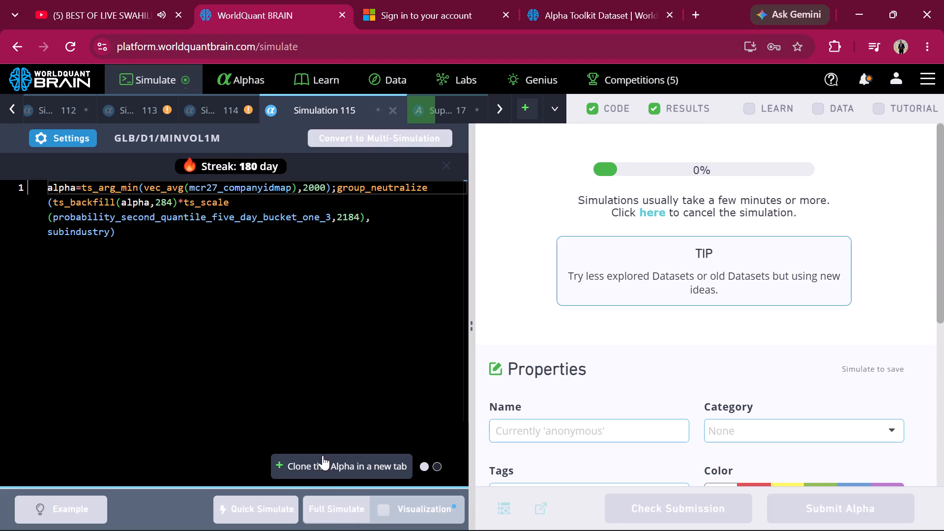
# Open Simulation 114, reveal its test period, and examine the IS-period summary and regional aggregate data.
pyautogui.click(243, 116)
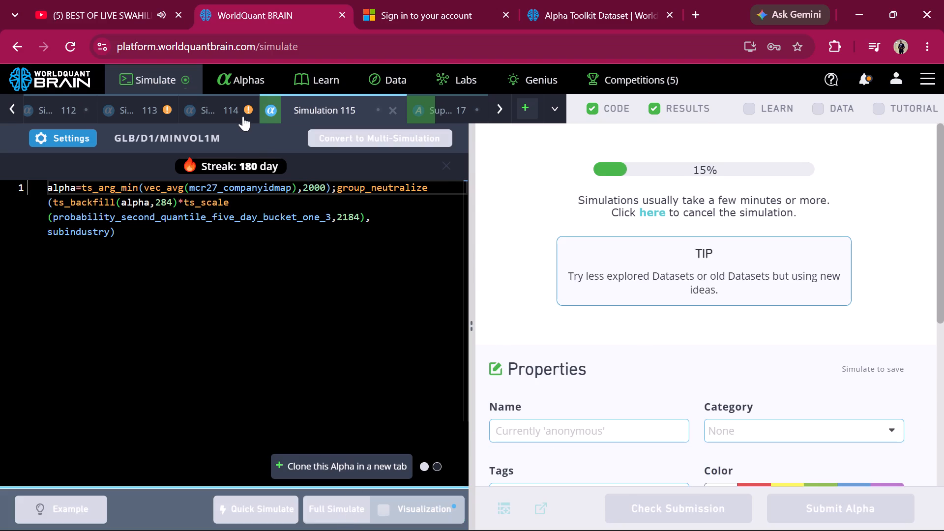
pyautogui.click(692, 501)
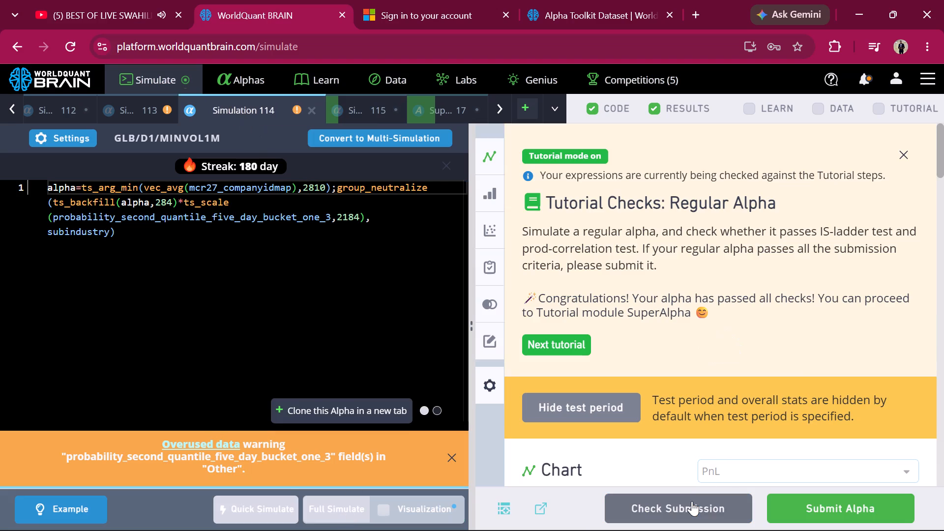
pyautogui.scroll(-7, 740, 388)
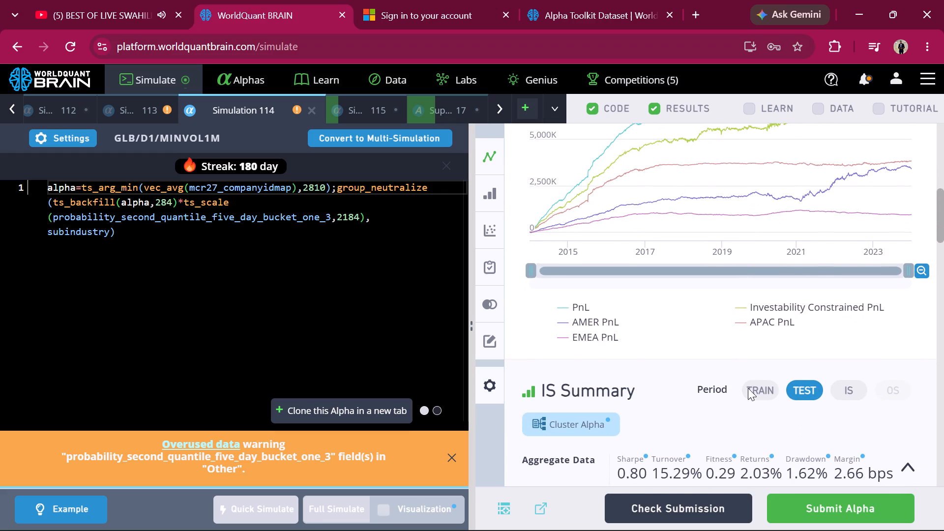
pyautogui.click(846, 389)
pyautogui.scroll(-2, 846, 389)
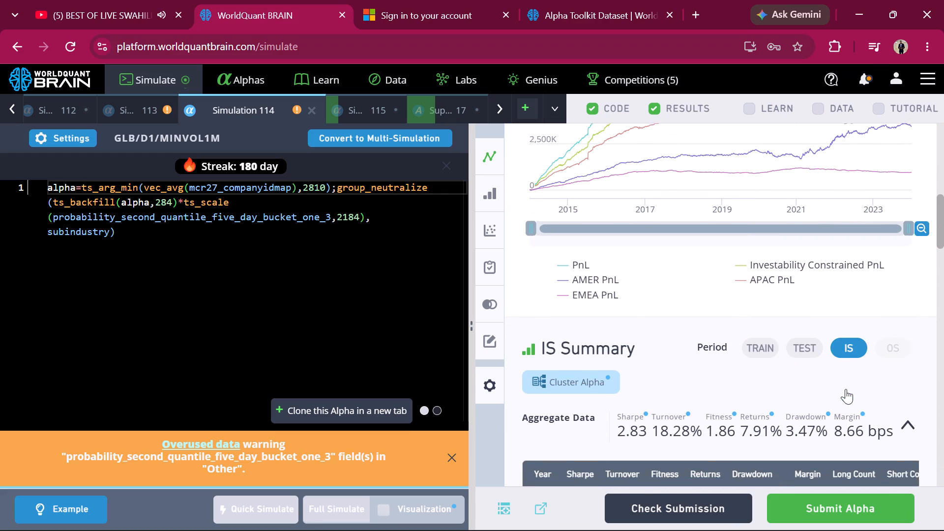
pyautogui.scroll(-8, 846, 389)
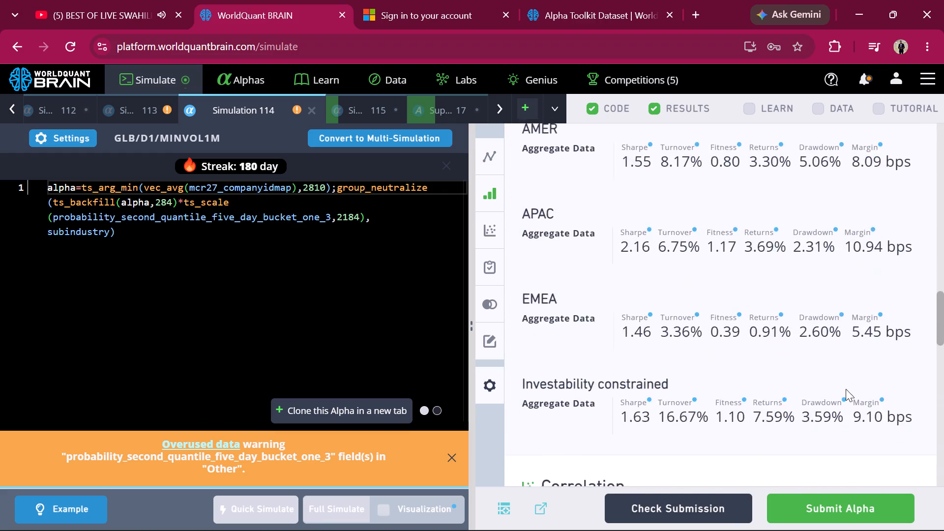
# Run the Prod, Power Pool and Self Correlation checks for Simulation 114.
pyautogui.scroll(-5, 846, 389)
pyautogui.scroll(2, 846, 389)
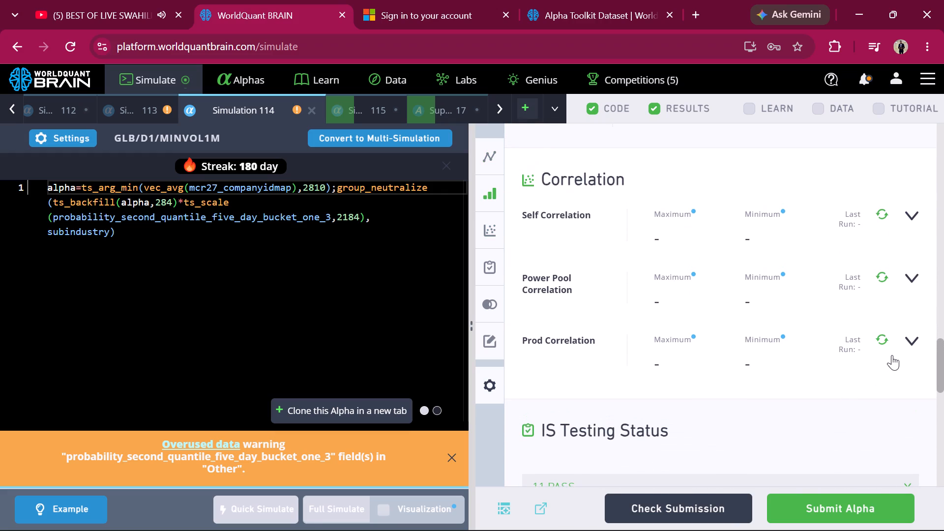
pyautogui.click(885, 343)
pyautogui.click(881, 276)
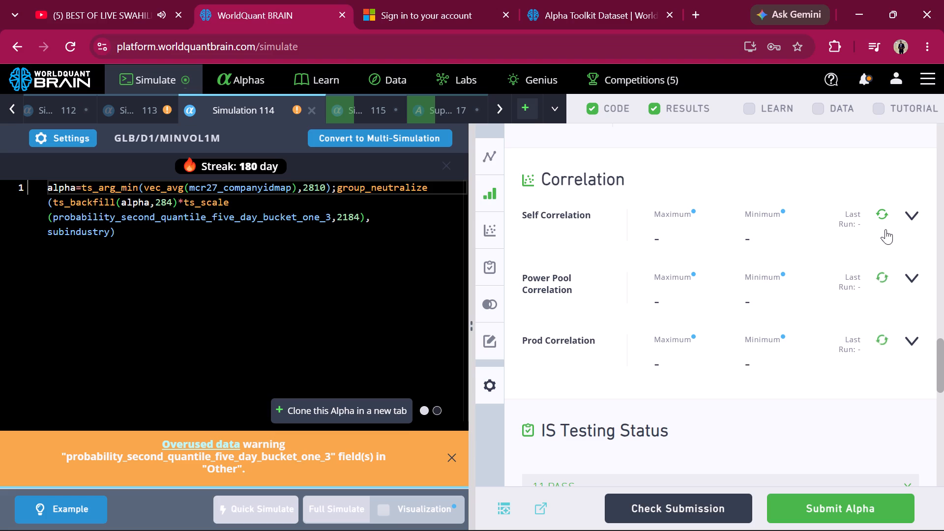
pyautogui.click(883, 211)
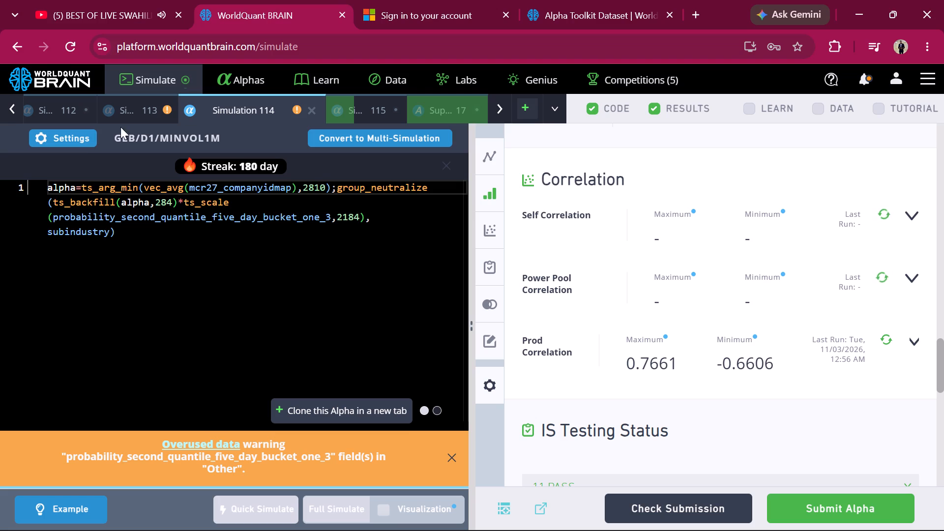
# Set the decay in Simulation 114's settings to 2 and apply it.
pyautogui.click(71, 141)
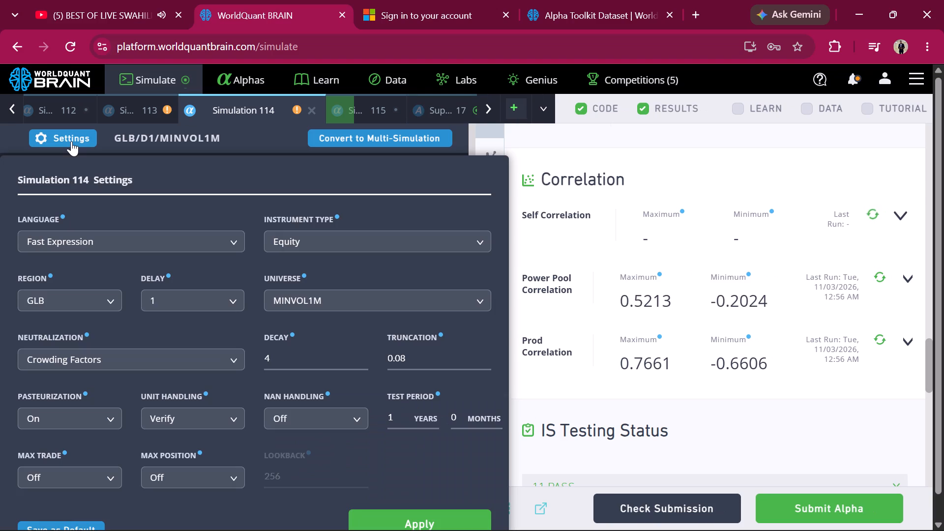
pyautogui.doubleClick(358, 363)
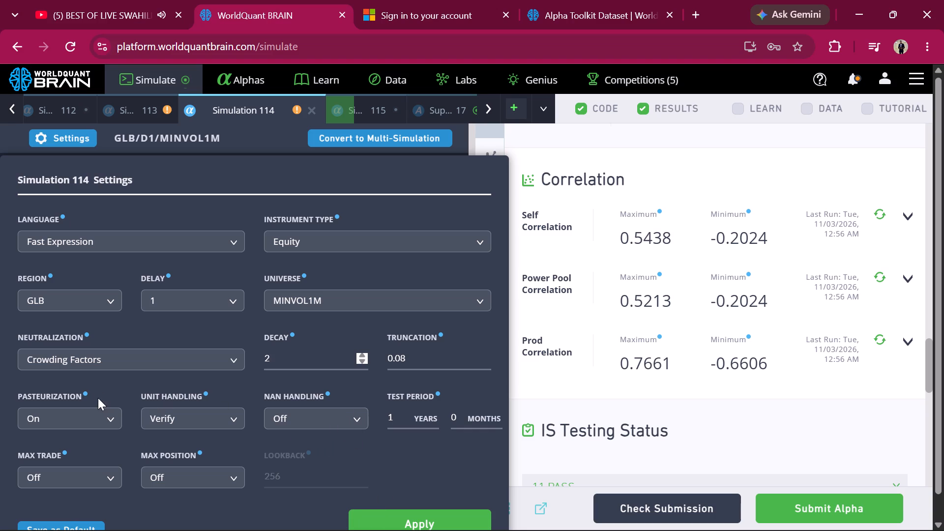
pyautogui.click(393, 519)
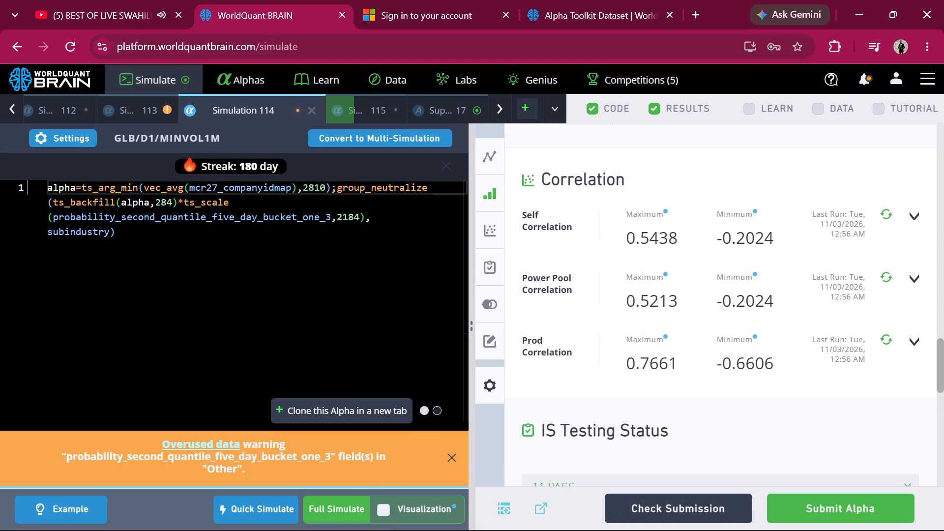
# Change Simulation 114's neutralization to Subindustry, apply the settings, and start the full simulation.
pyautogui.click(83, 131)
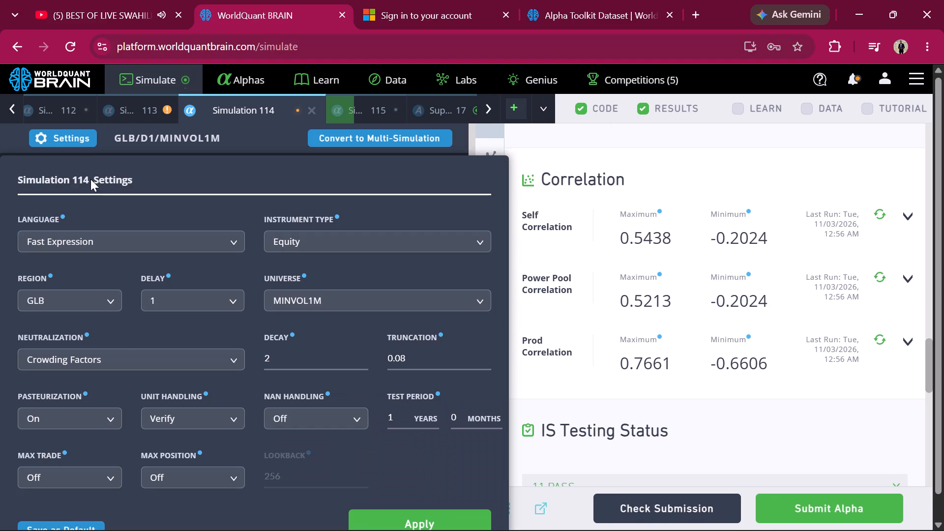
pyautogui.click(116, 357)
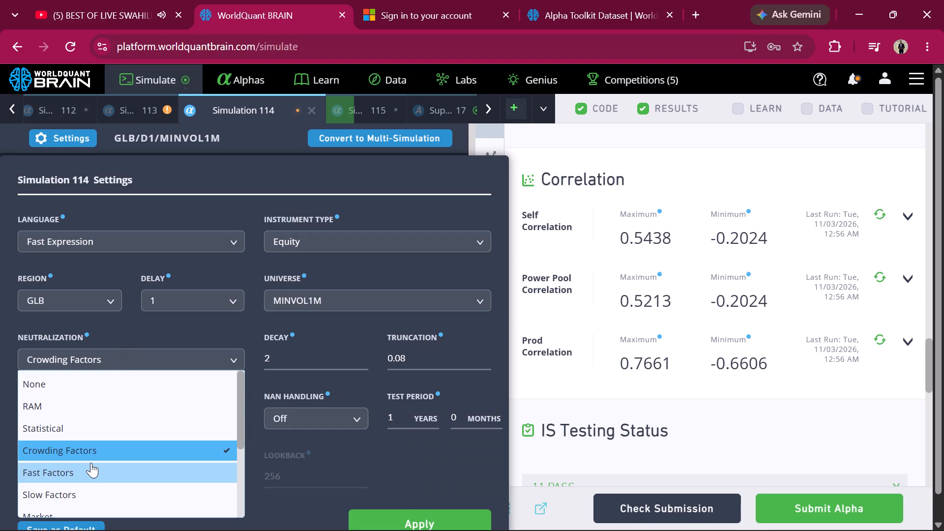
pyautogui.scroll(-1, 91, 463)
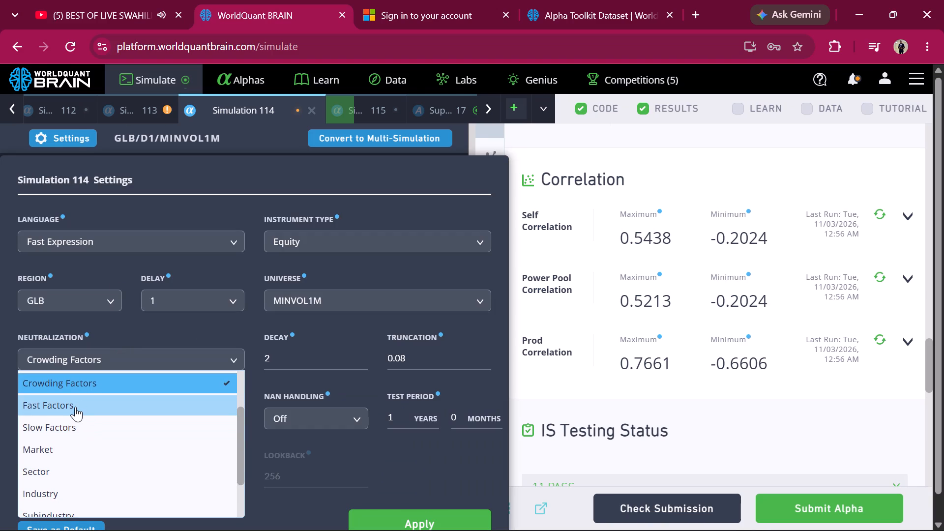
pyautogui.scroll(-1, 41, 471)
pyautogui.click(37, 471)
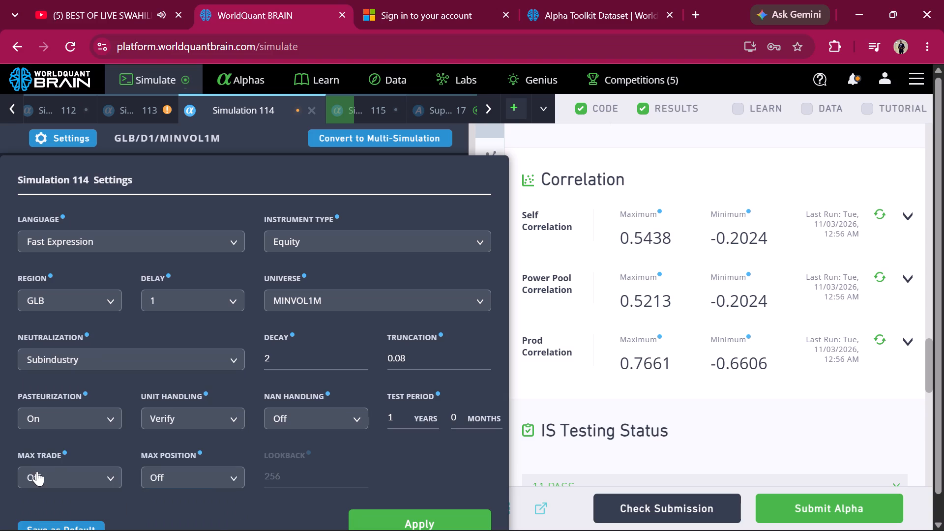
pyautogui.click(366, 516)
pyautogui.click(344, 498)
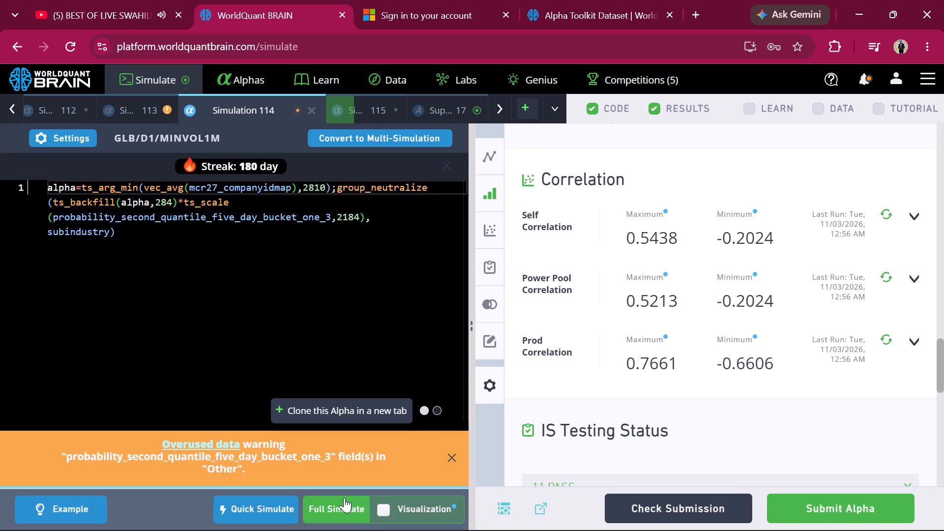
# Open Simulation 111, reveal its test period, and examine the IS-period yearly statistics.
pyautogui.click(155, 111)
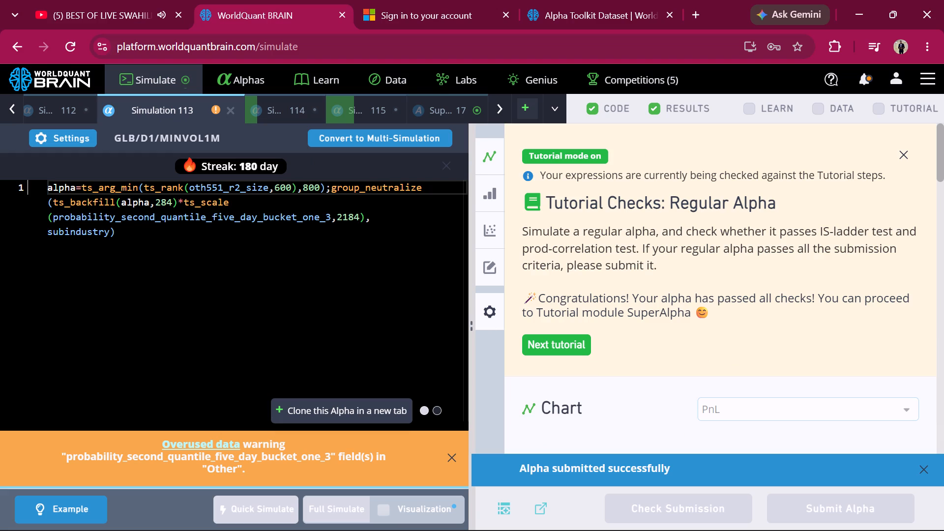
pyautogui.hscroll(2, 261, 121)
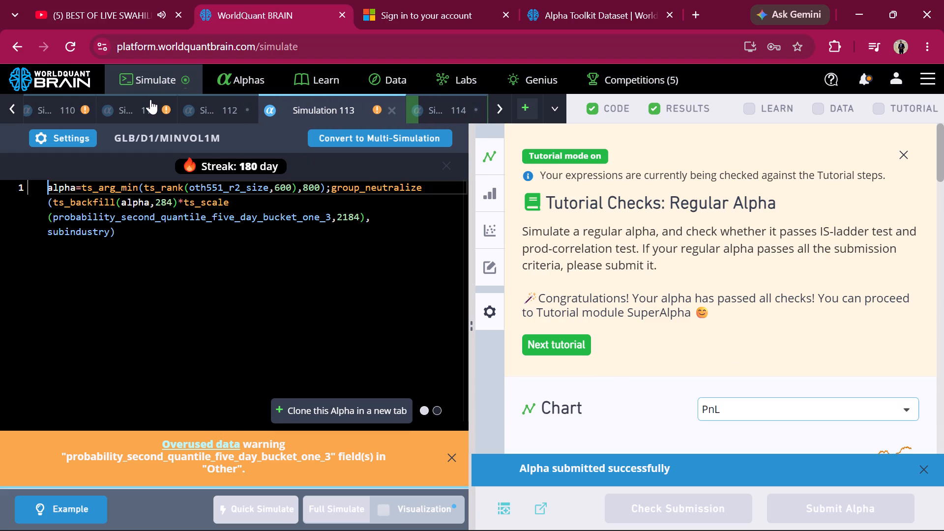
pyautogui.click(147, 102)
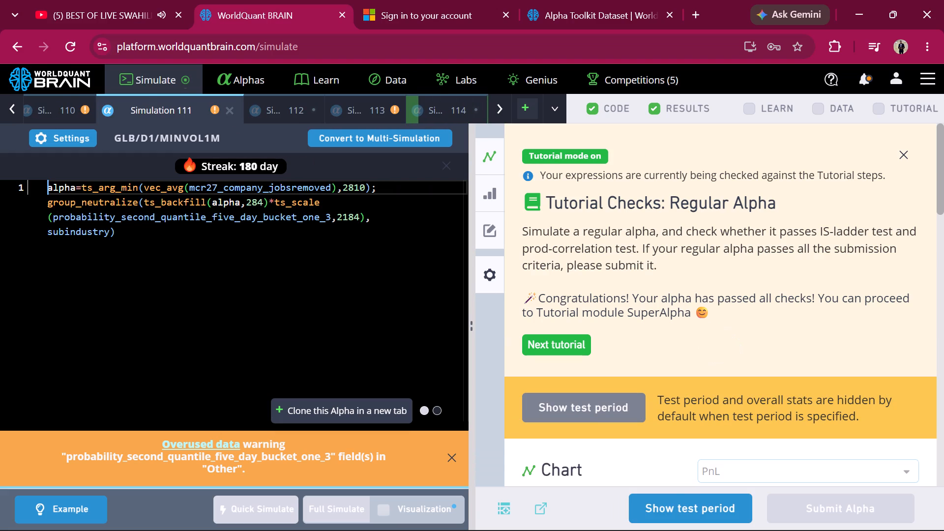
pyautogui.click(679, 508)
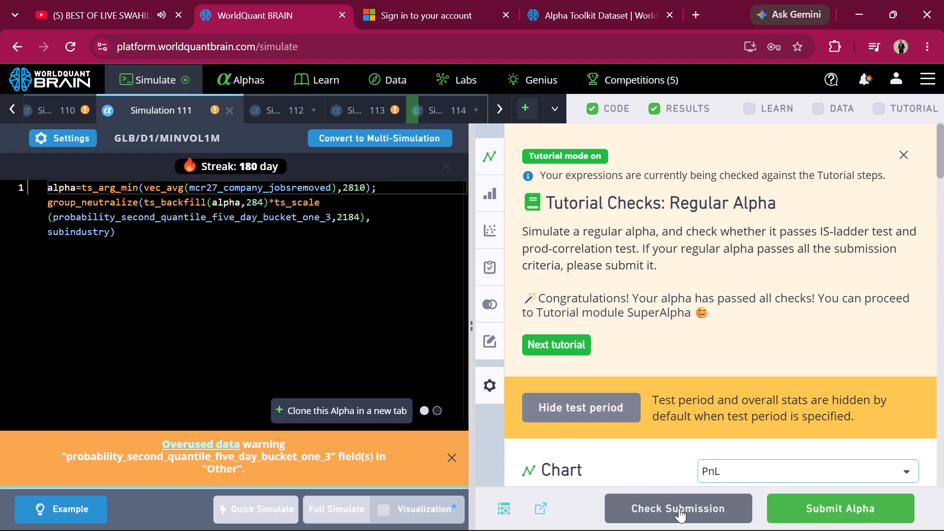
pyautogui.scroll(-6, 740, 340)
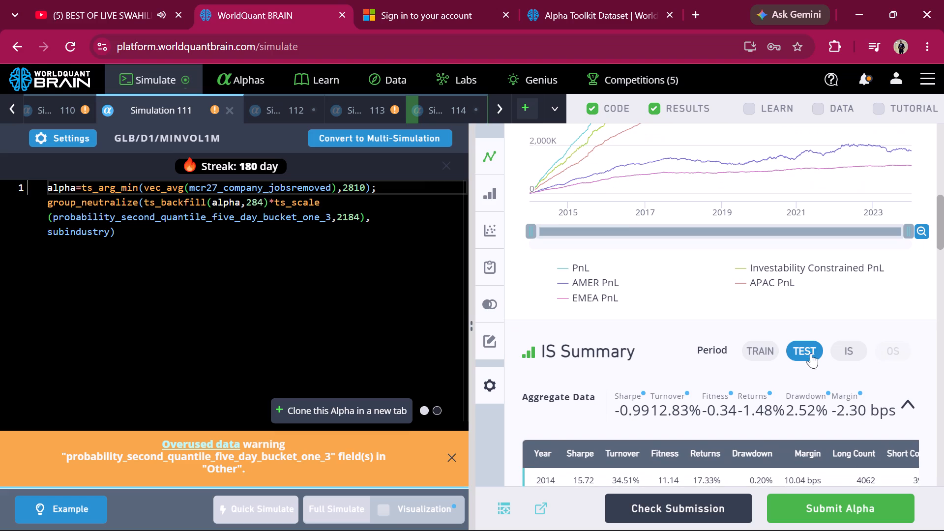
pyautogui.click(841, 351)
pyautogui.scroll(-4, 841, 351)
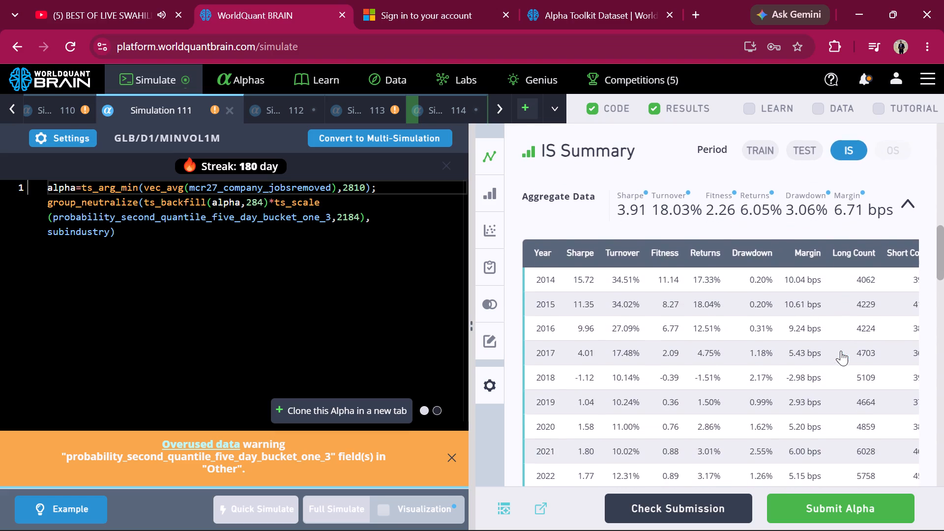
# Run the Prod, Power Pool and Self Correlation checks for Simulation 111.
pyautogui.scroll(-9, 841, 351)
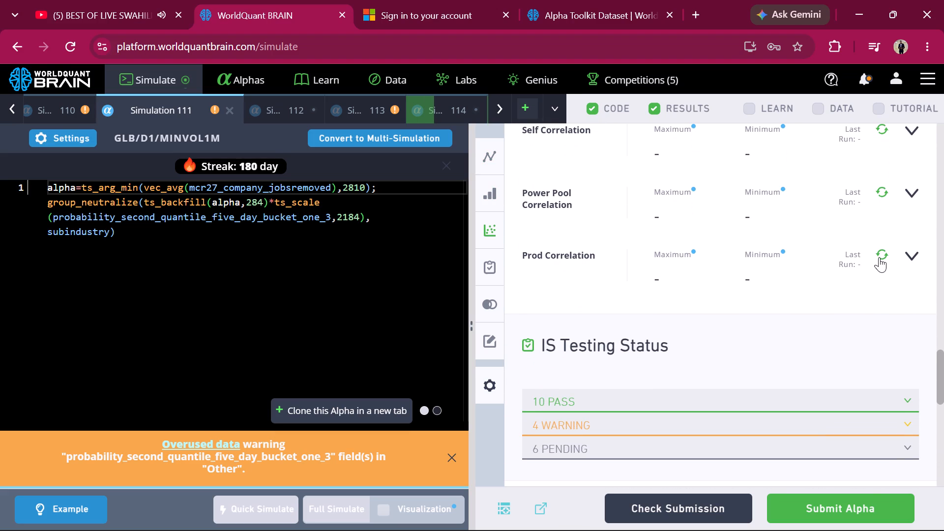
pyautogui.click(881, 256)
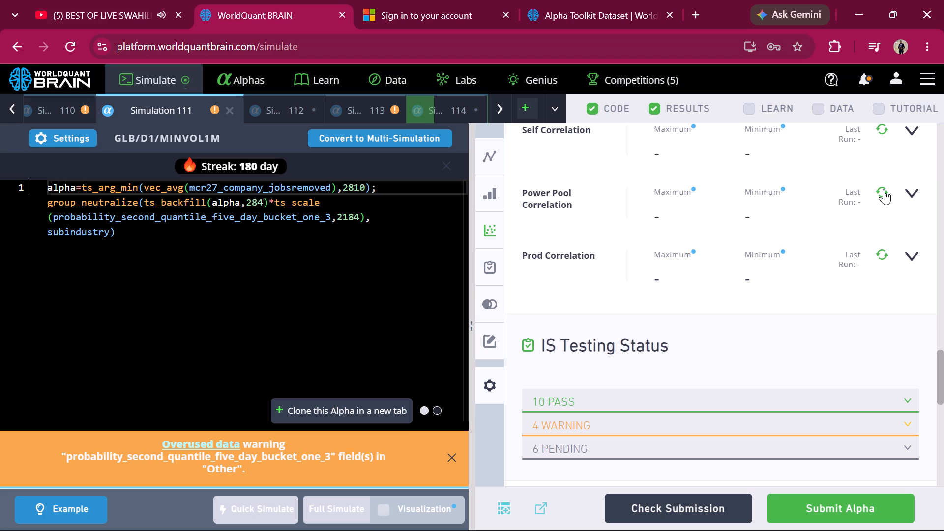
pyautogui.click(884, 189)
pyautogui.scroll(1, 884, 189)
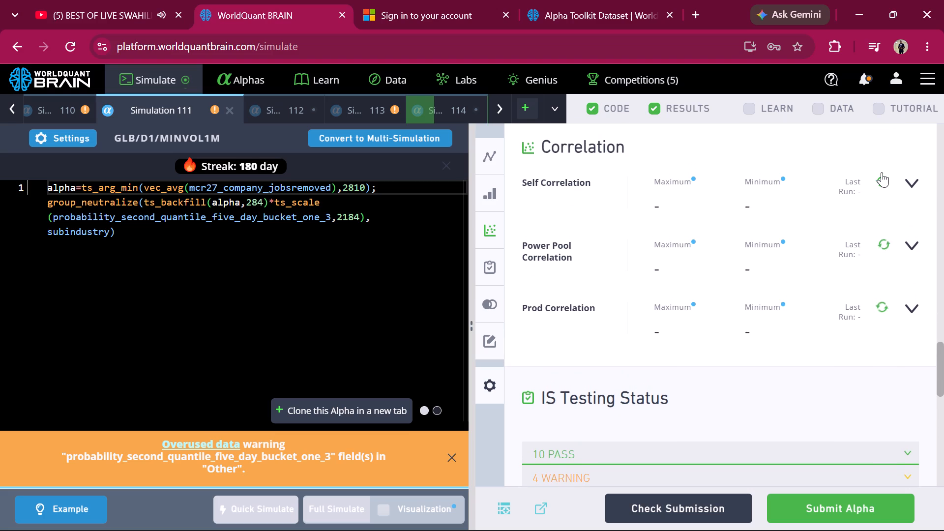
pyautogui.click(882, 172)
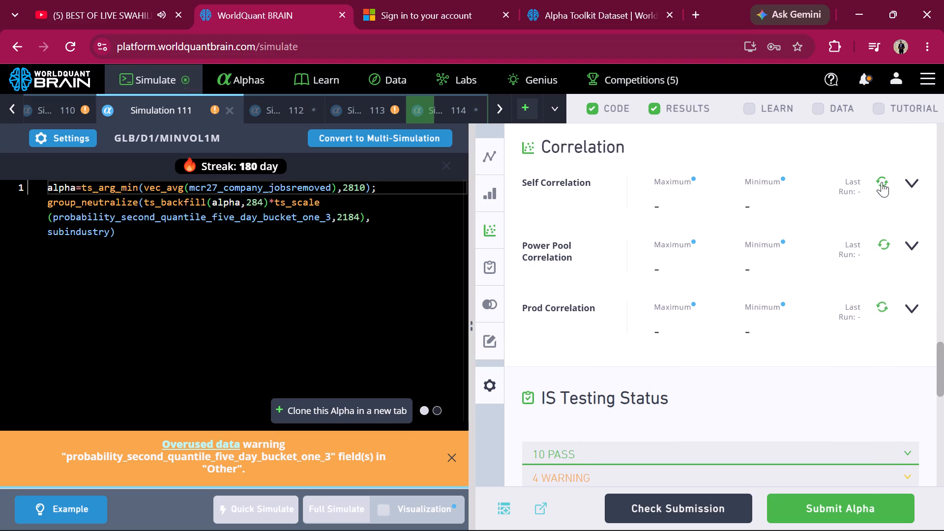
pyautogui.click(882, 185)
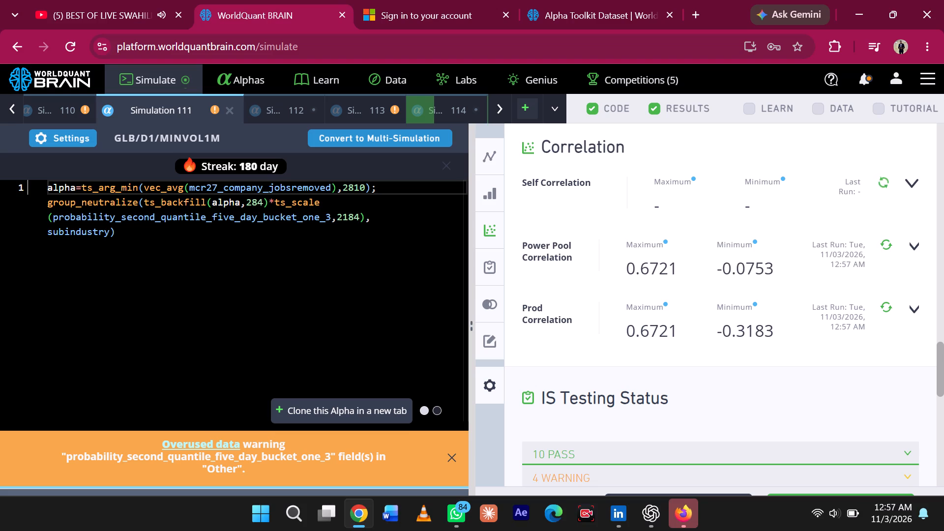
pyautogui.tripleClick(133, 232)
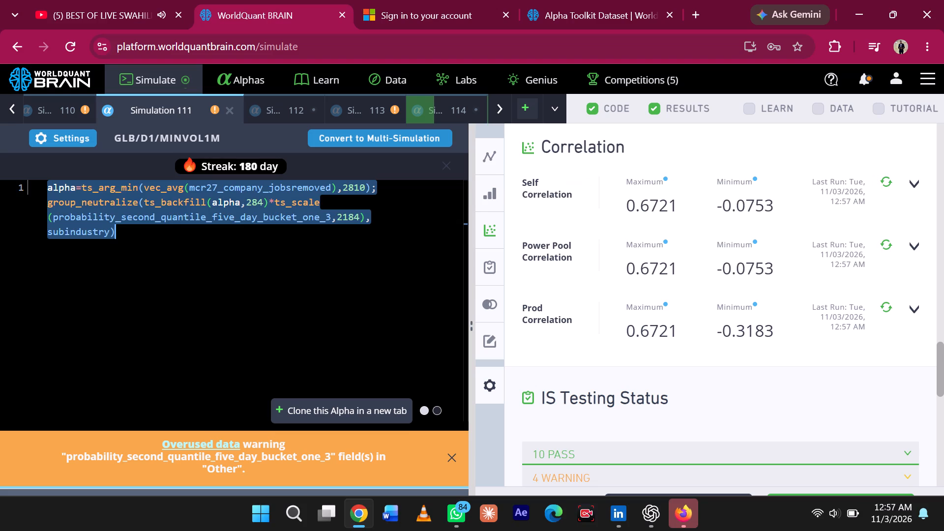
pyautogui.hotkey('ctrl', 'c')
pyautogui.scroll(-8, 548, 373)
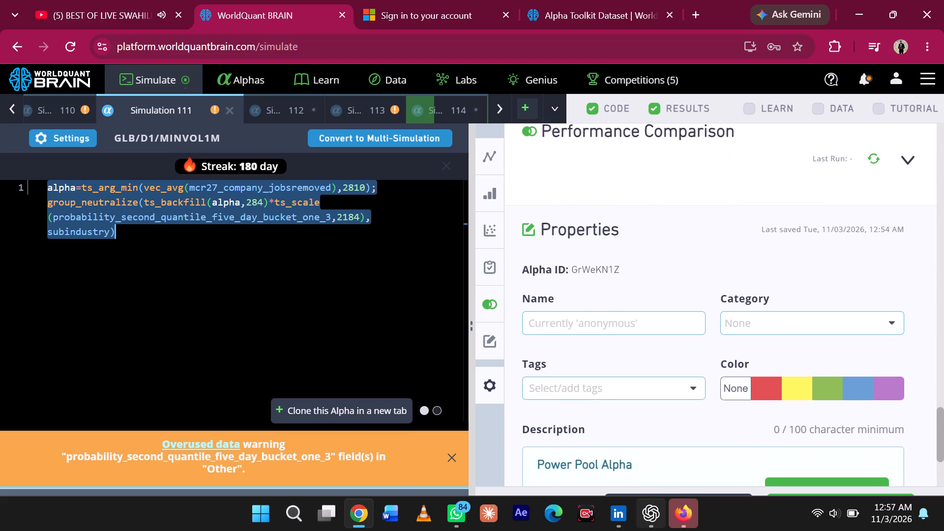
pyautogui.click(642, 514)
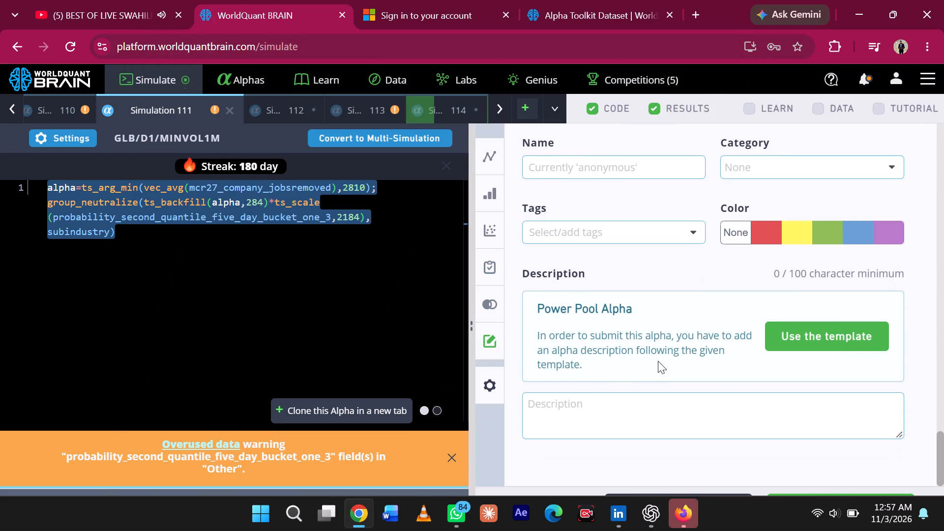
pyautogui.click(586, 423)
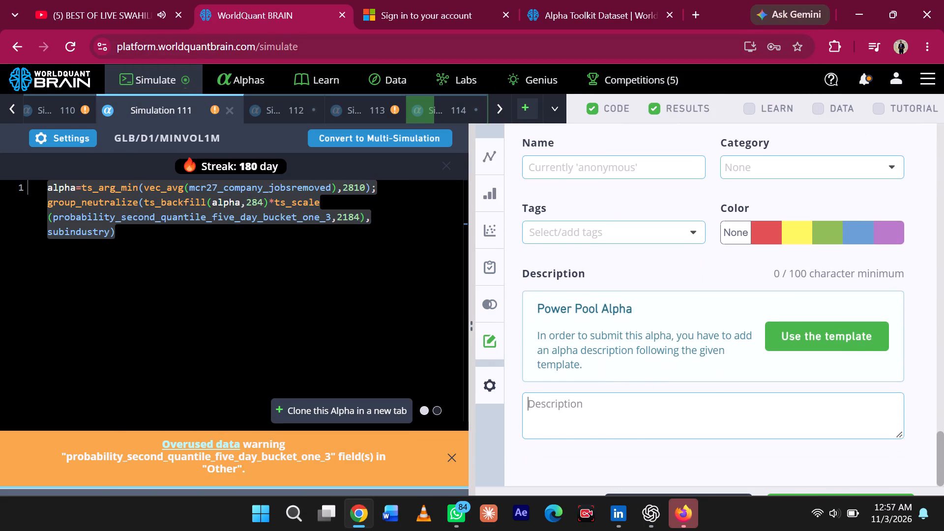
pyautogui.hotkey('ctrl', 'v')
# Remove the blank lines before "Rationale for operators used" and "Rationale for data used" in the description.
pyautogui.scroll(2, 586, 423)
pyautogui.scroll(-1, 586, 420)
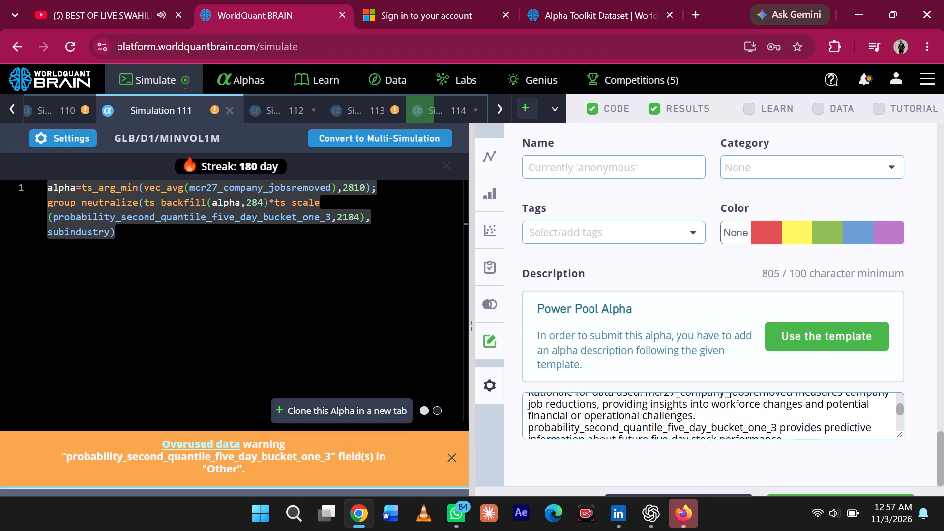
pyautogui.scroll(-1, 586, 420)
pyautogui.click(525, 418)
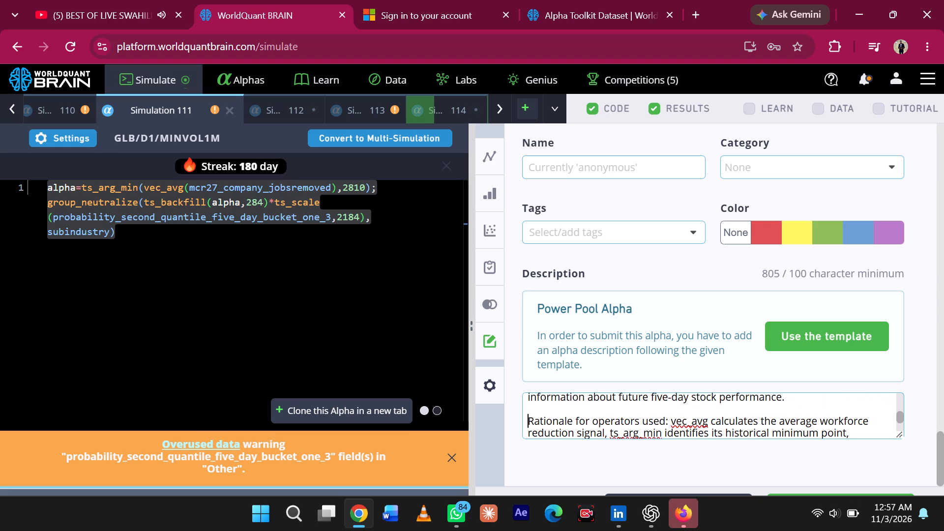
pyautogui.press('BackSpace')
pyautogui.scroll(1, 525, 418)
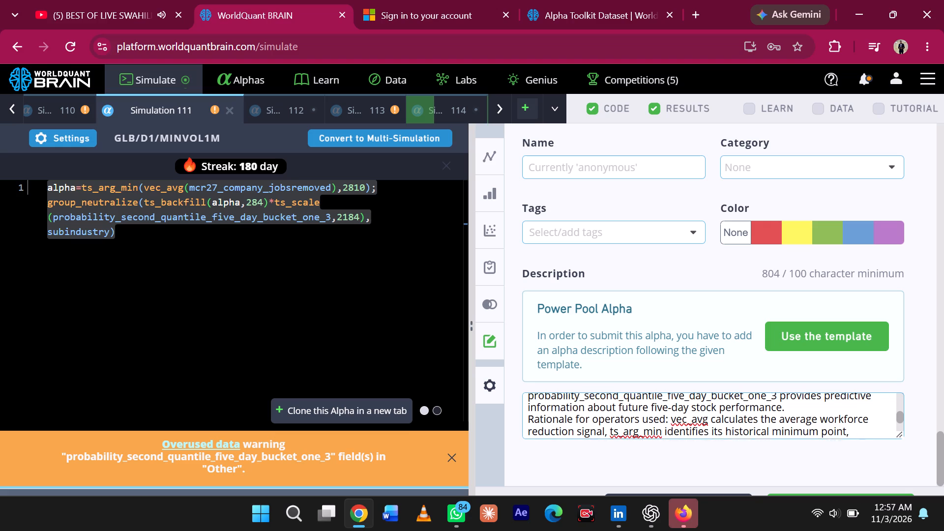
pyautogui.scroll(2, 525, 418)
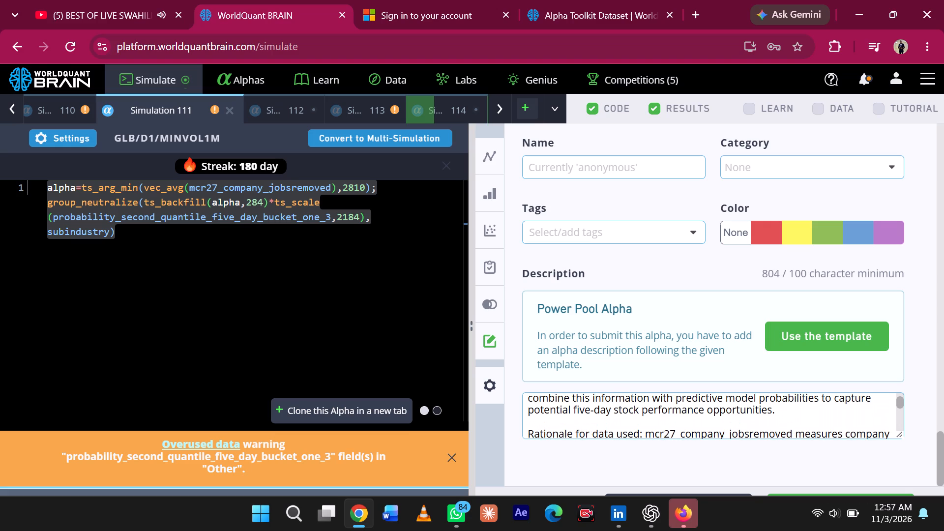
pyautogui.click(527, 435)
pyautogui.press('BackSpace')
# Run the submission check for Simulation 111's alpha and expand the failed tests in IS Testing Status.
pyautogui.scroll(2, 527, 435)
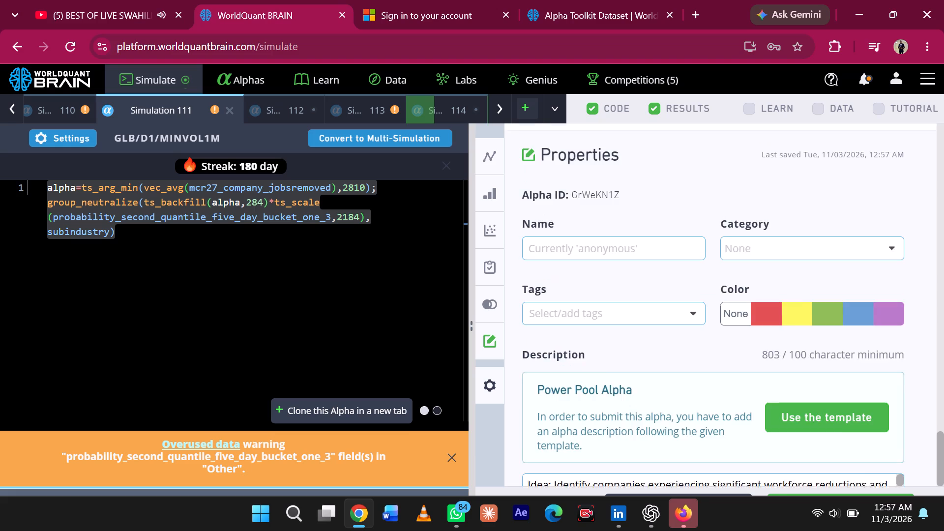
pyautogui.scroll(-1, 527, 435)
pyautogui.scroll(4, 527, 435)
pyautogui.scroll(-2, 527, 435)
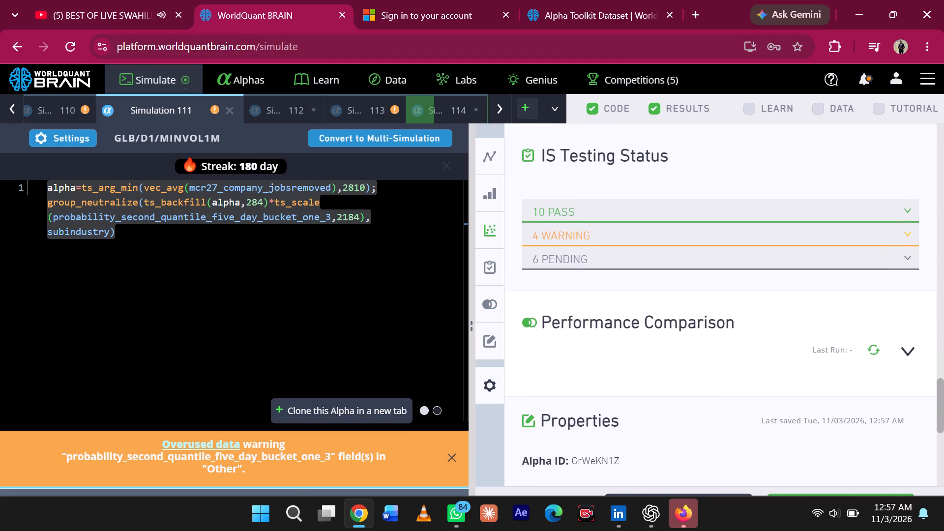
pyautogui.click(258, 525)
pyautogui.click(258, 525)
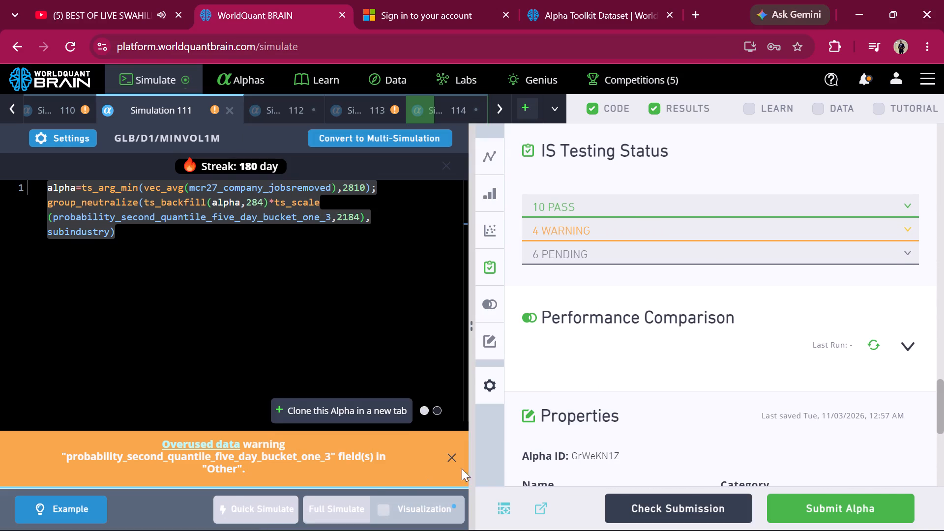
pyautogui.click(665, 517)
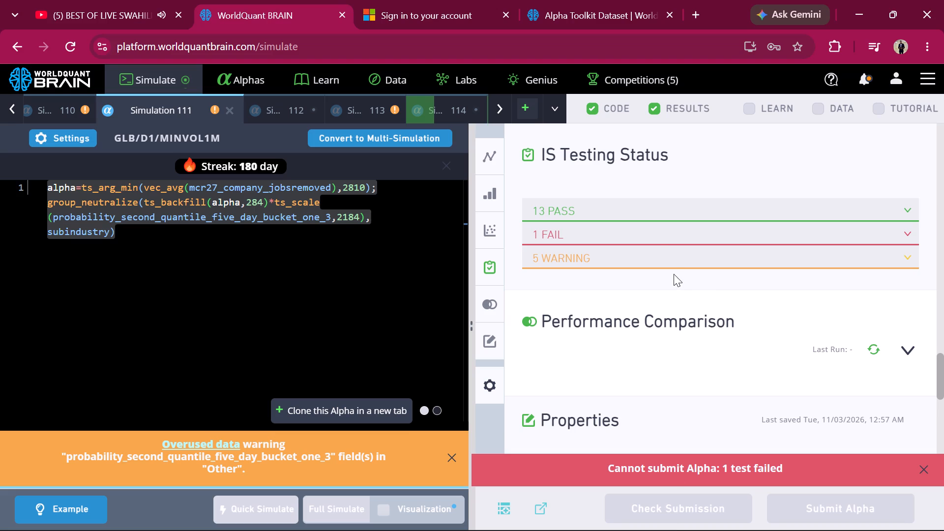
pyautogui.click(663, 236)
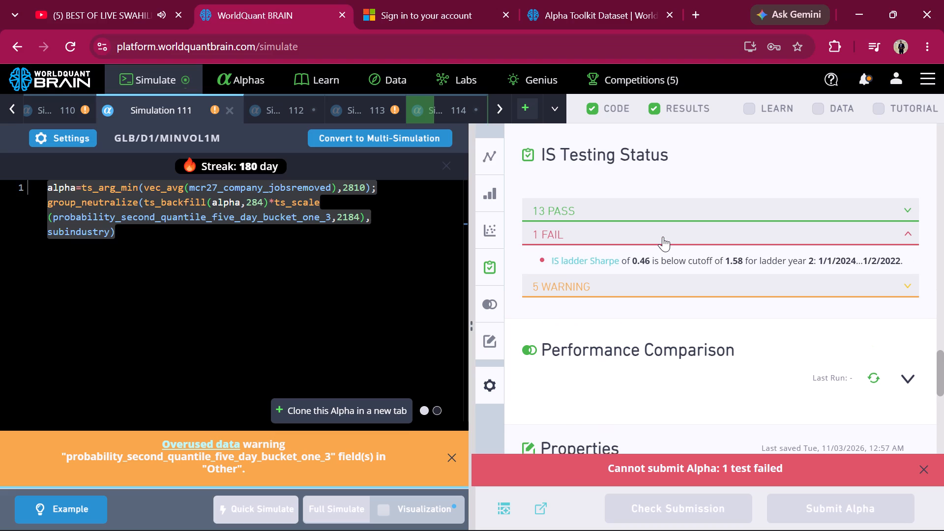
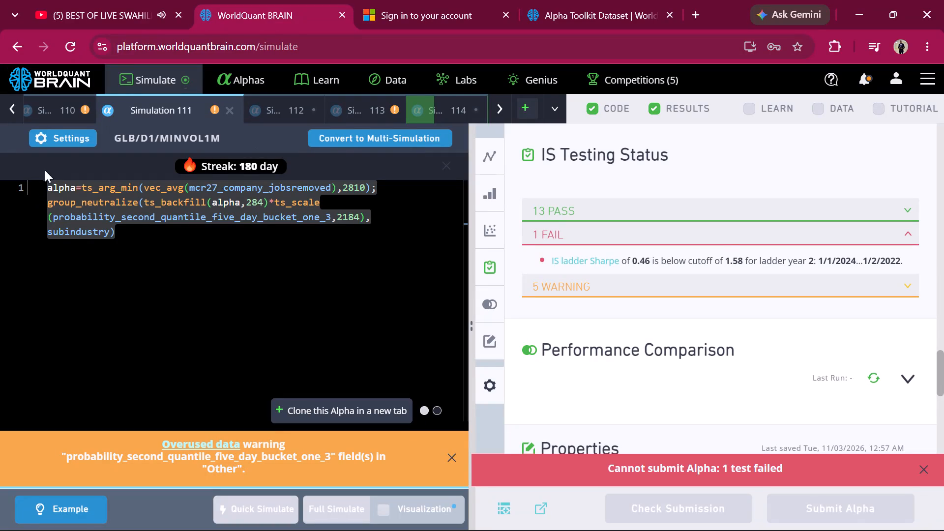
# Set Simulation 111's neutralization to Subindustry and run a full simulation of it as a clone in a new tab.
pyautogui.click(73, 139)
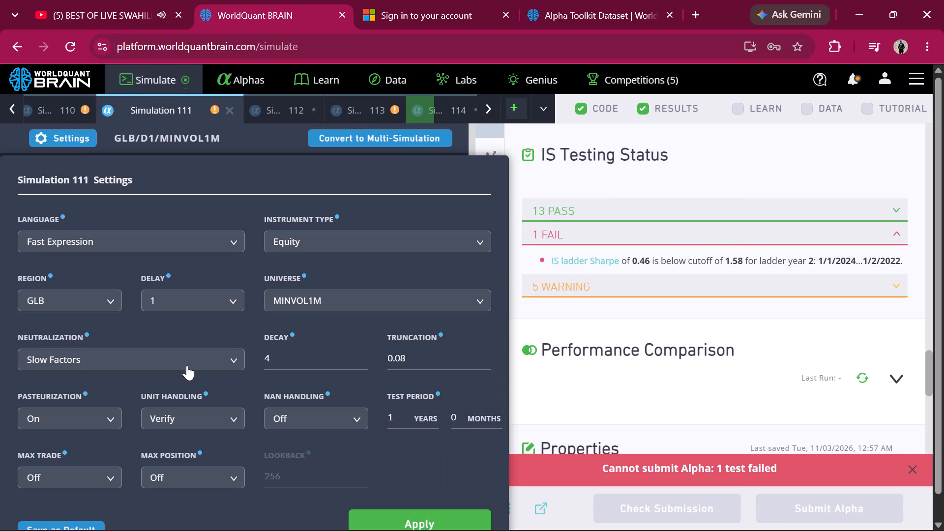
pyautogui.click(187, 365)
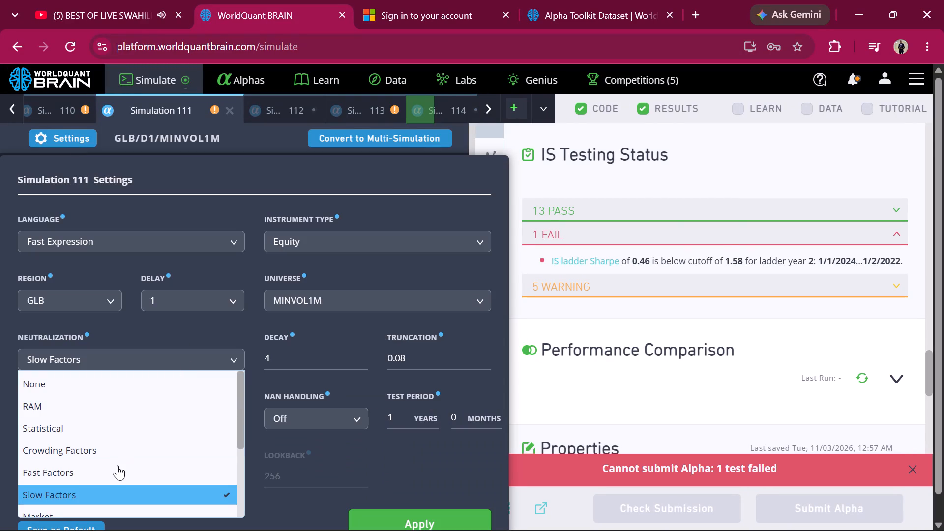
pyautogui.scroll(-2, 118, 465)
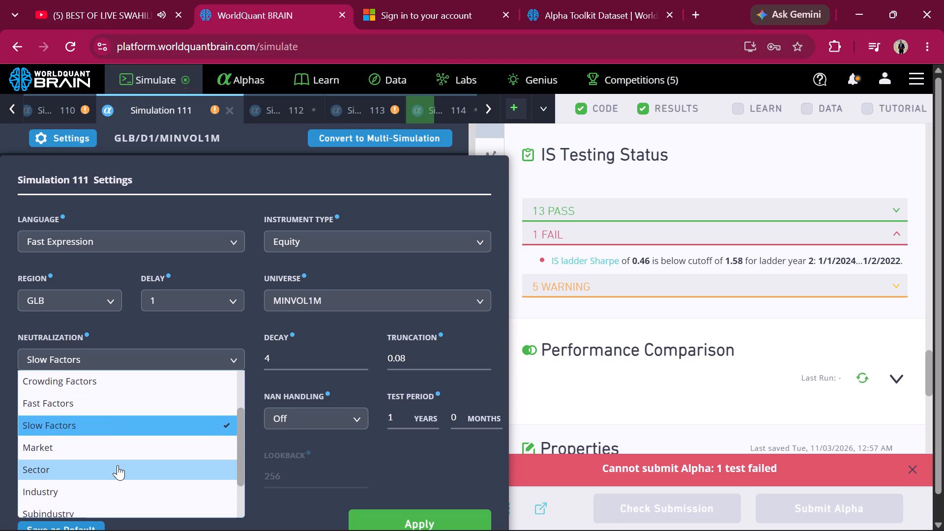
pyautogui.scroll(-1, 118, 465)
pyautogui.click(118, 465)
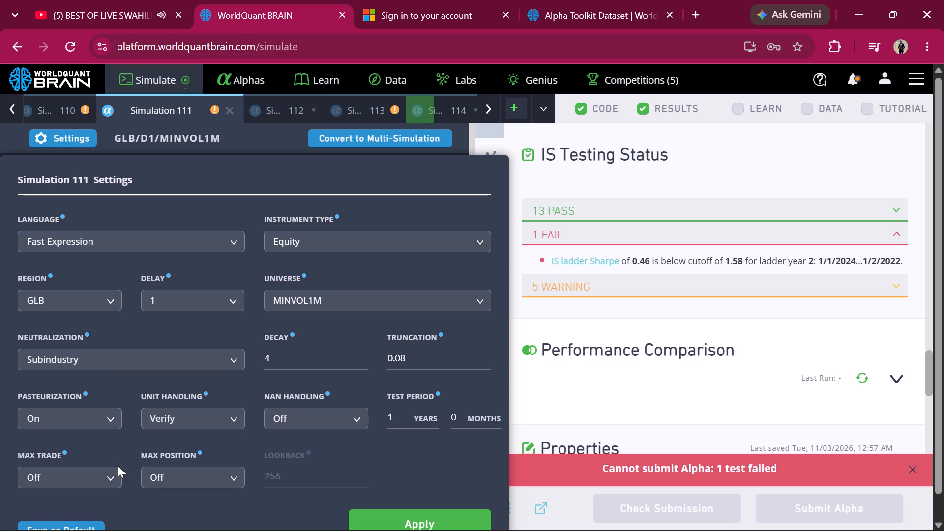
pyautogui.click(376, 519)
pyautogui.click(359, 403)
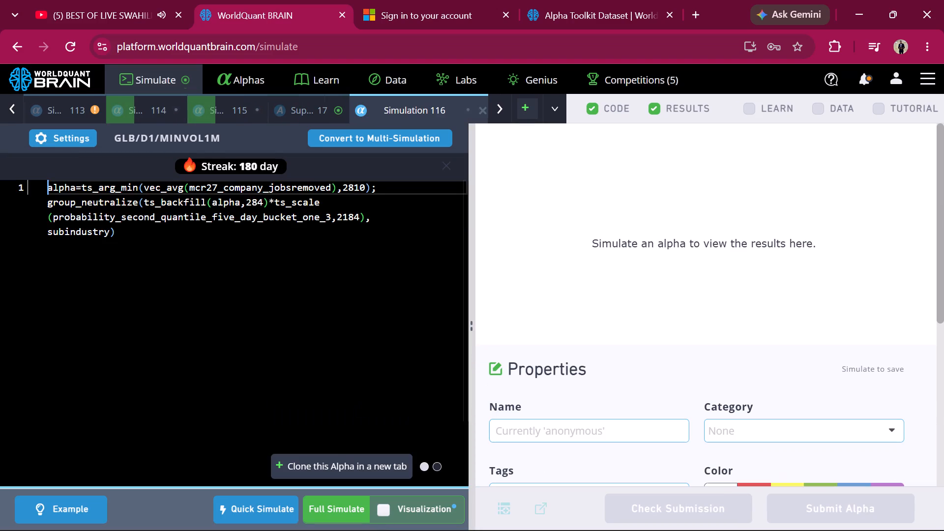
pyautogui.click(321, 504)
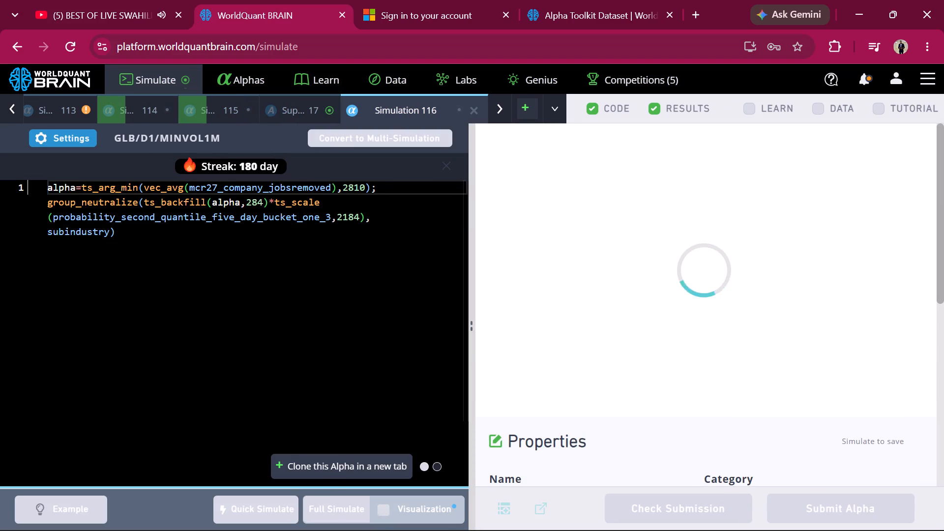
# Reveal Super Simulation 17's test period and examine its IS-period summary and the failed tests in IS Testing Status.
pyautogui.click(304, 109)
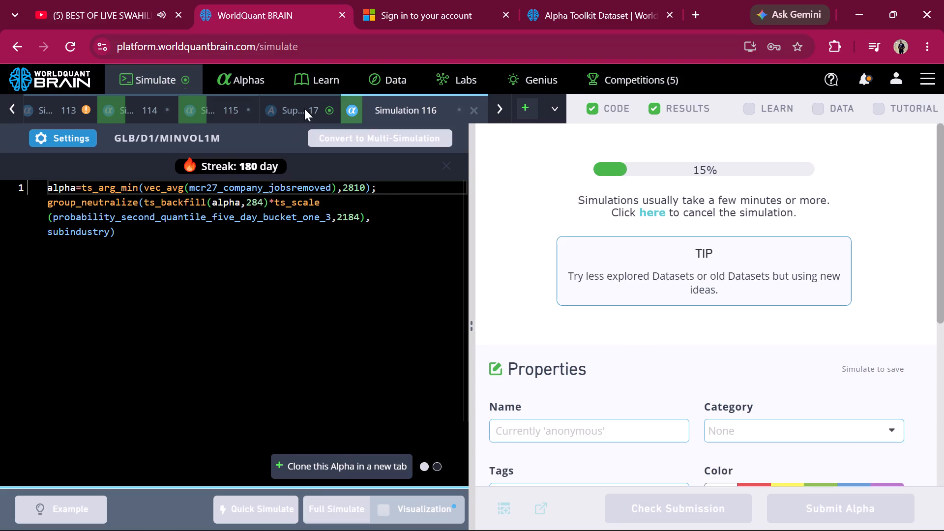
pyautogui.click(730, 500)
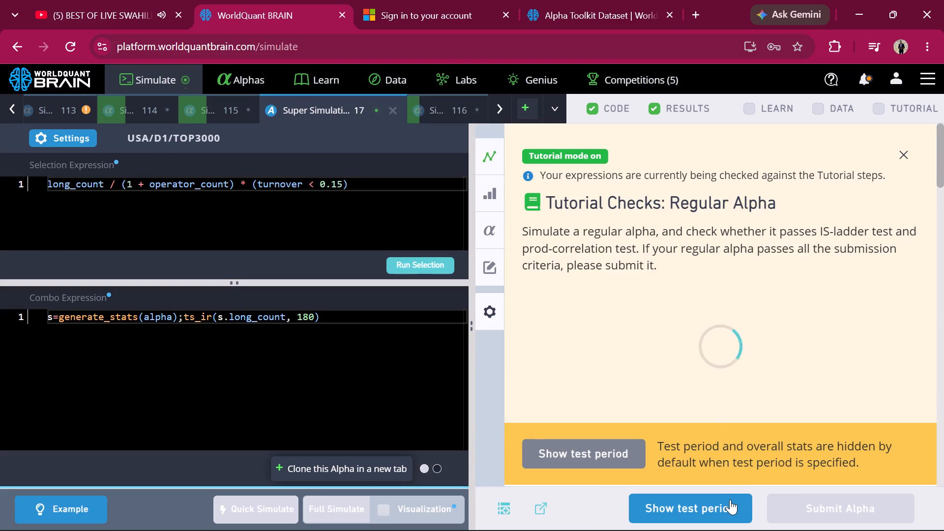
pyautogui.scroll(-1, 740, 373)
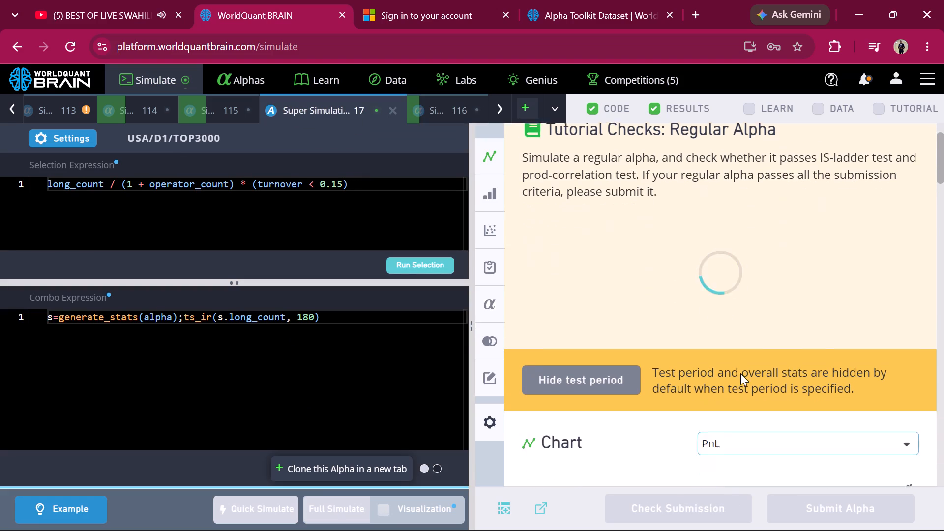
pyautogui.scroll(-6, 740, 373)
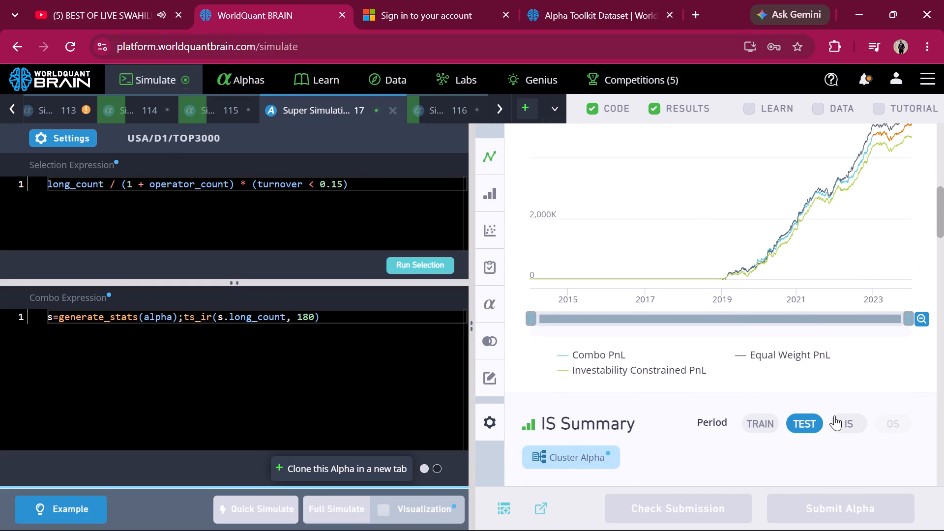
pyautogui.click(835, 415)
pyautogui.scroll(-4, 835, 415)
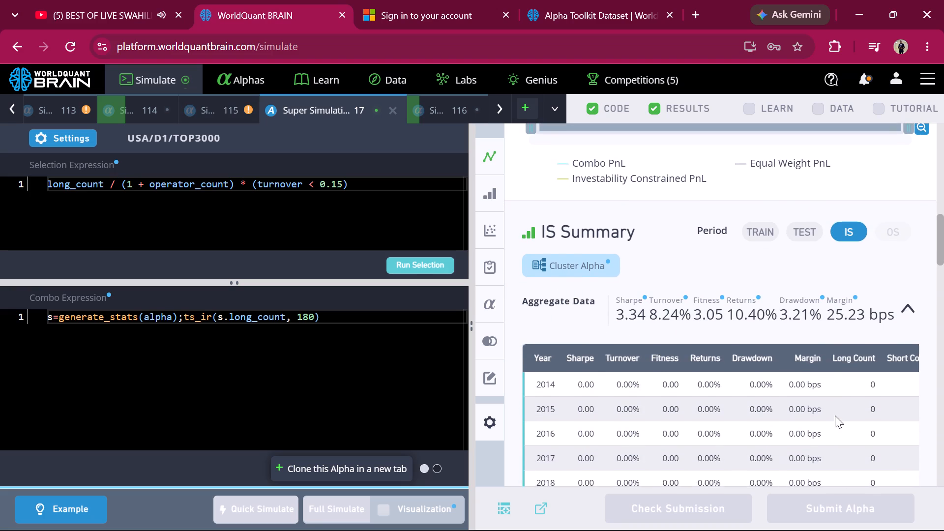
pyautogui.scroll(-9, 835, 415)
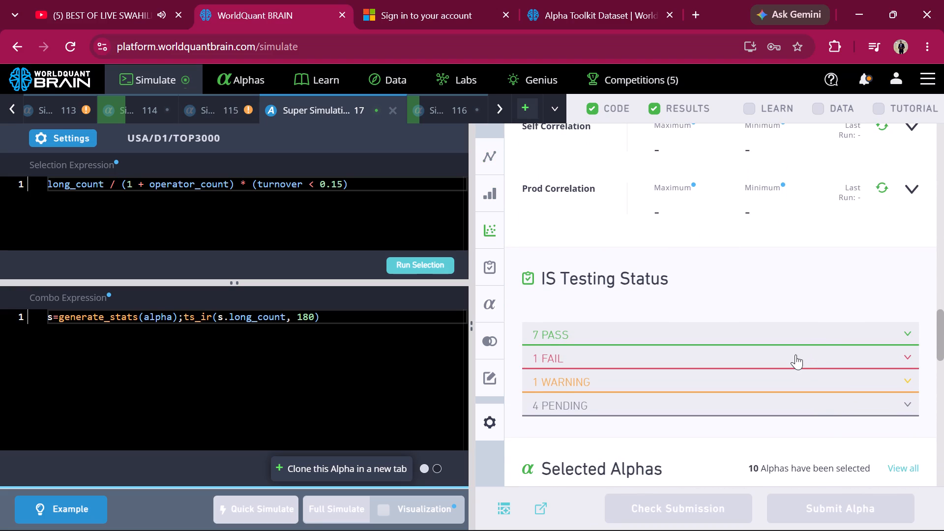
pyautogui.click(796, 355)
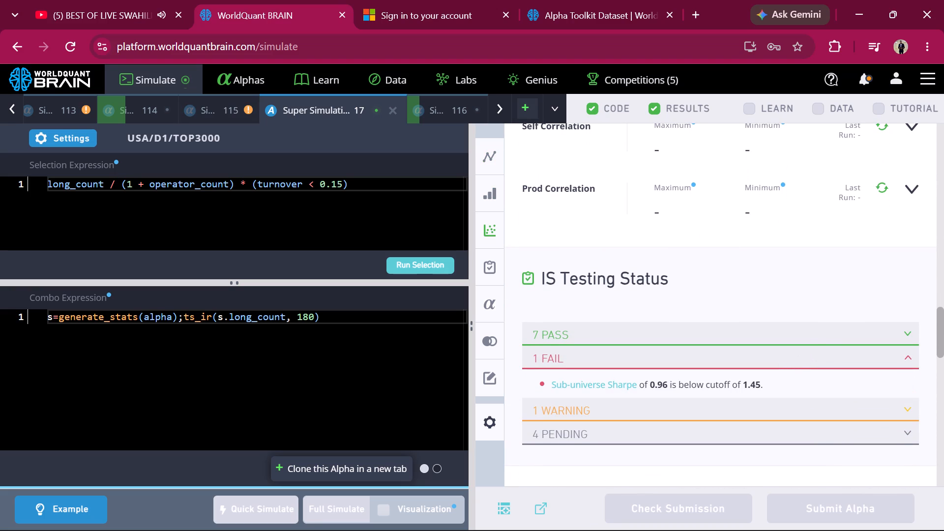
# Run a full simulation of a clone of Super Simulation 17 with its combo neutralization set to Subindustry.
pyautogui.click(67, 140)
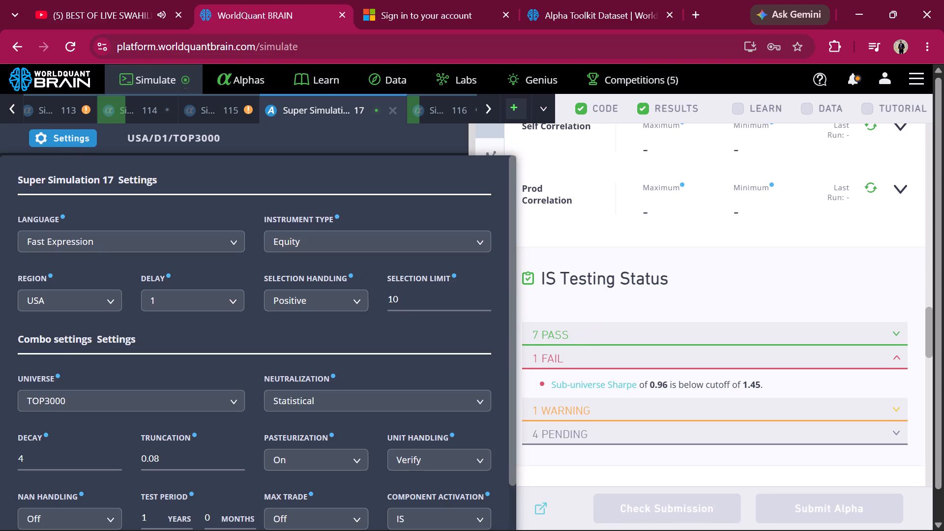
pyautogui.click(694, 250)
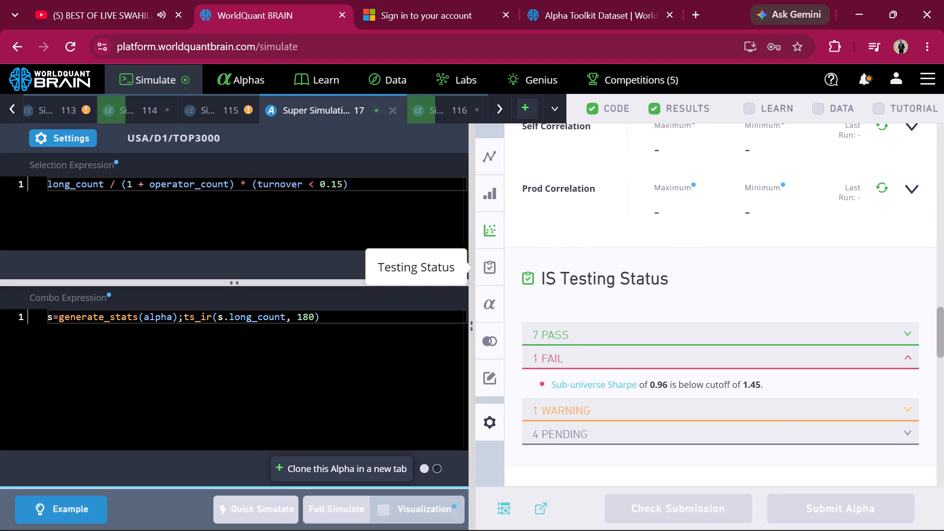
pyautogui.click(367, 469)
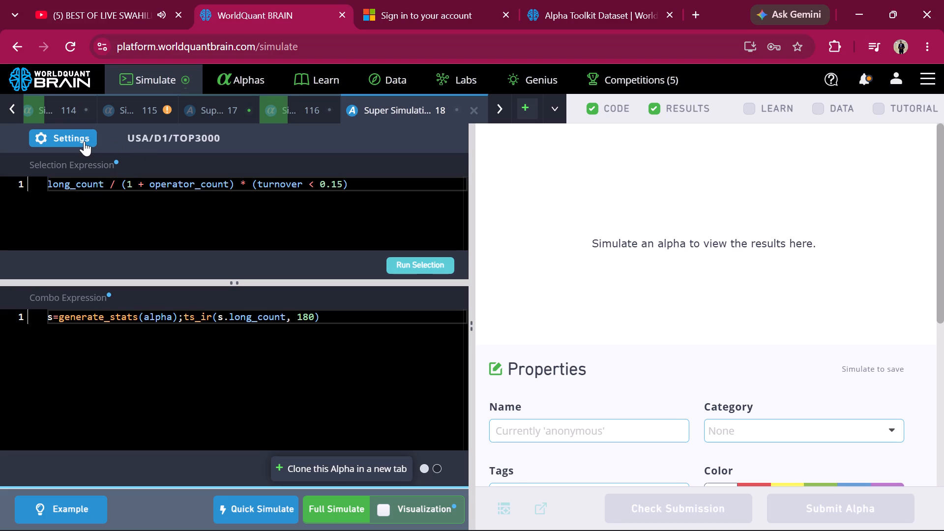
pyautogui.click(84, 141)
pyautogui.click(328, 399)
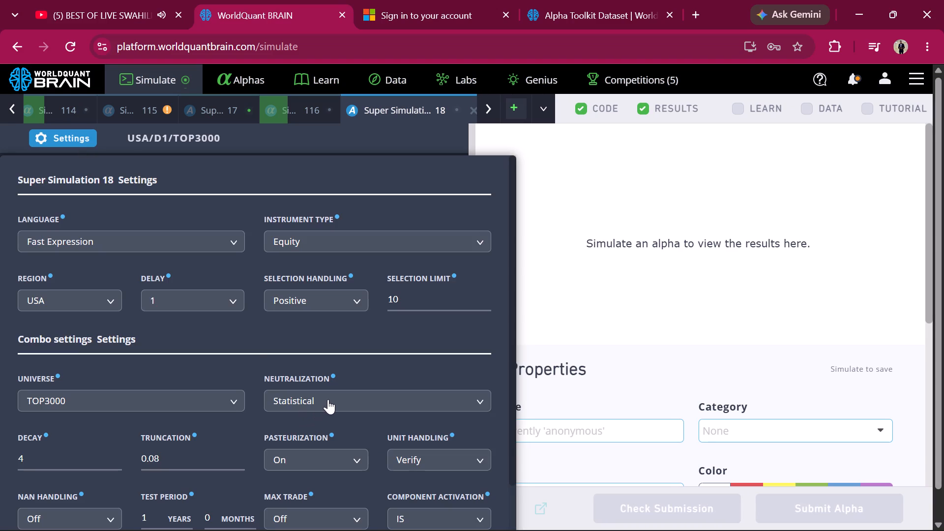
pyautogui.scroll(-3, 322, 487)
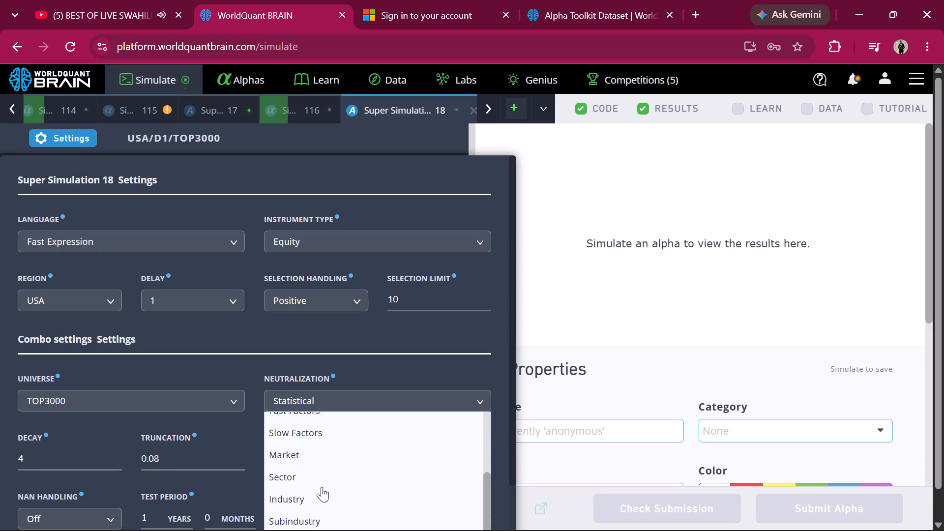
pyautogui.click(302, 513)
pyautogui.scroll(-4, 363, 427)
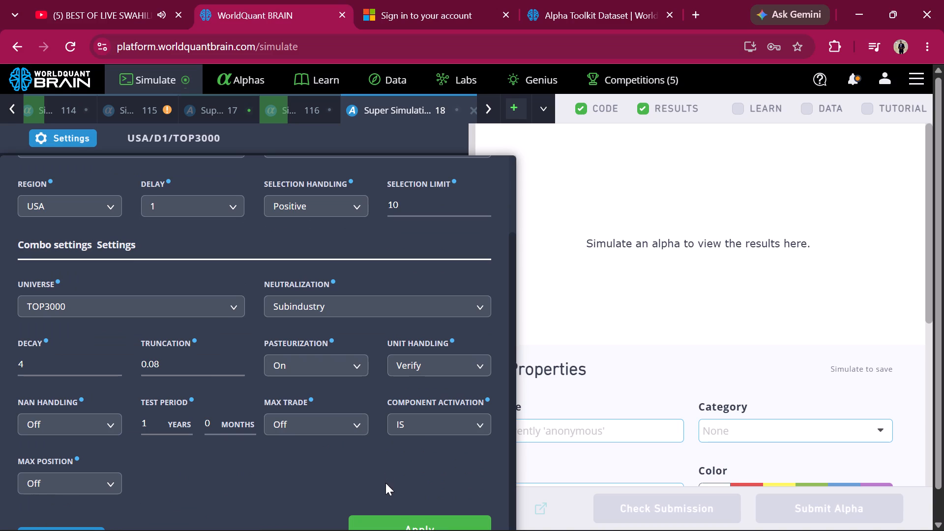
pyautogui.click(374, 525)
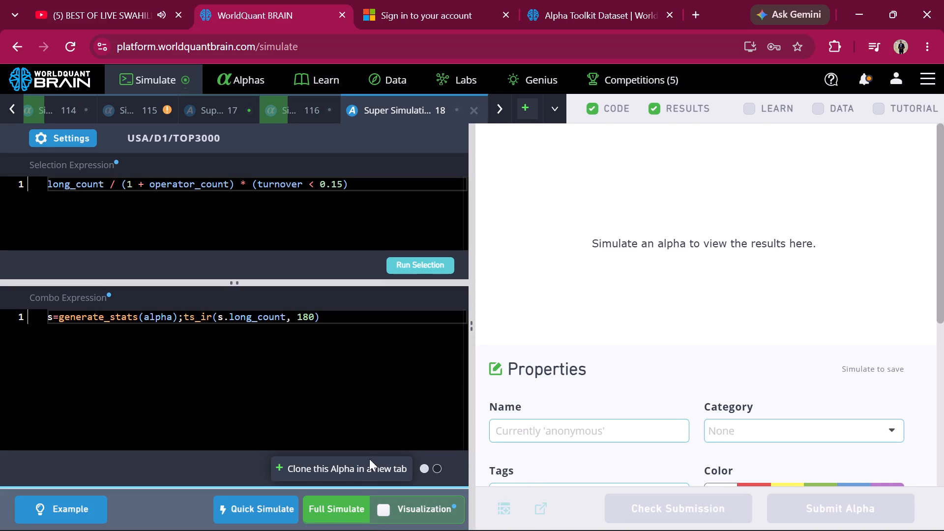
pyautogui.click(339, 503)
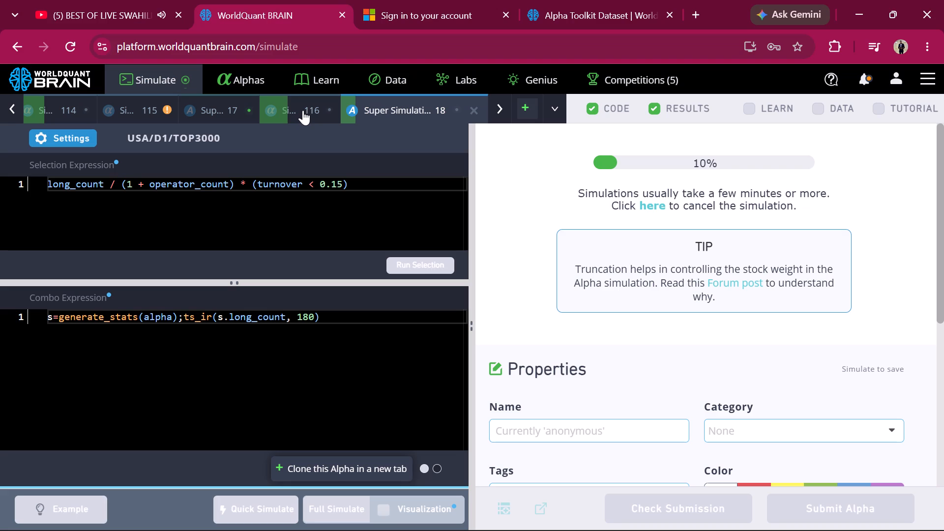
# Reveal Simulation 115's test period and examine its PnL chart and IS-period summary.
pyautogui.click(227, 107)
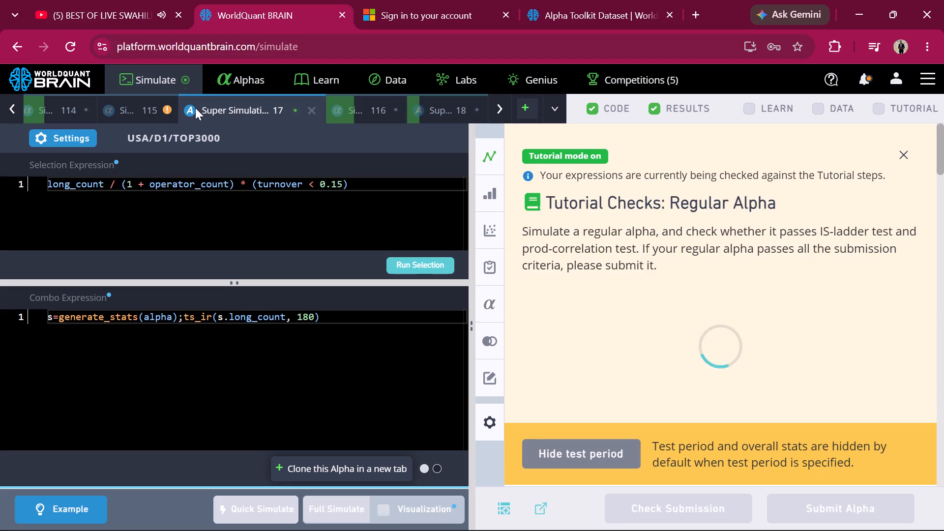
pyautogui.click(143, 107)
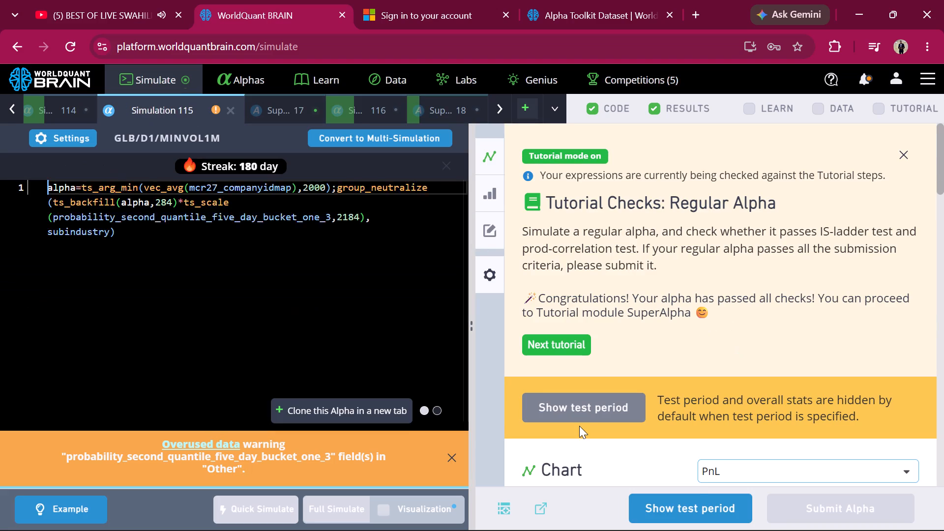
pyautogui.click(665, 504)
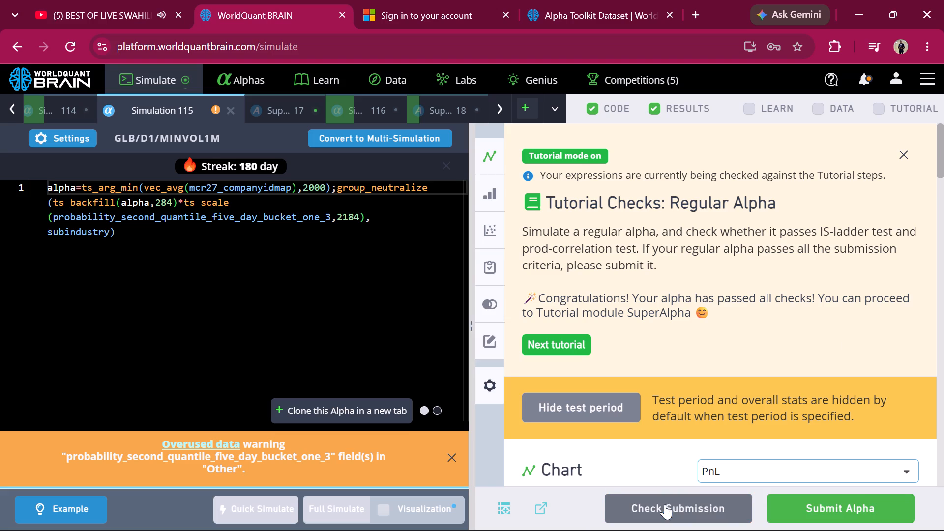
pyautogui.scroll(-6, 892, 306)
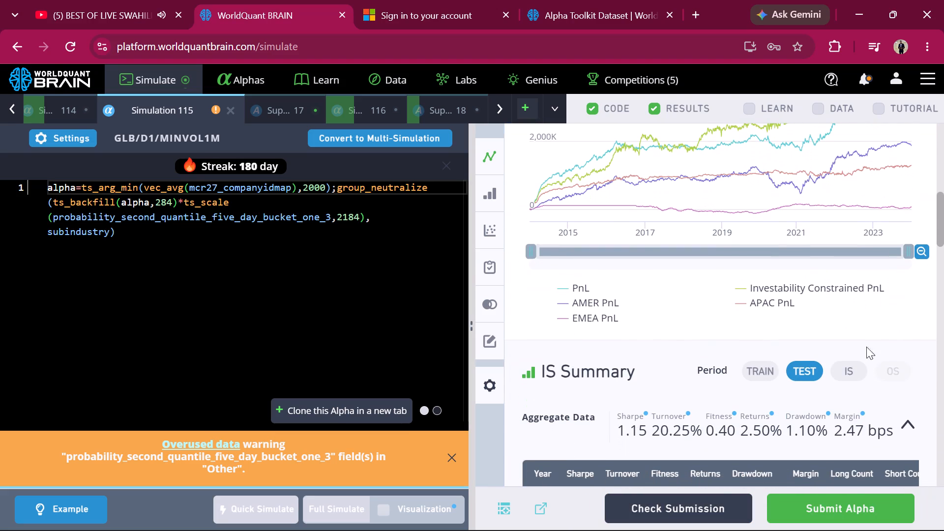
pyautogui.click(844, 366)
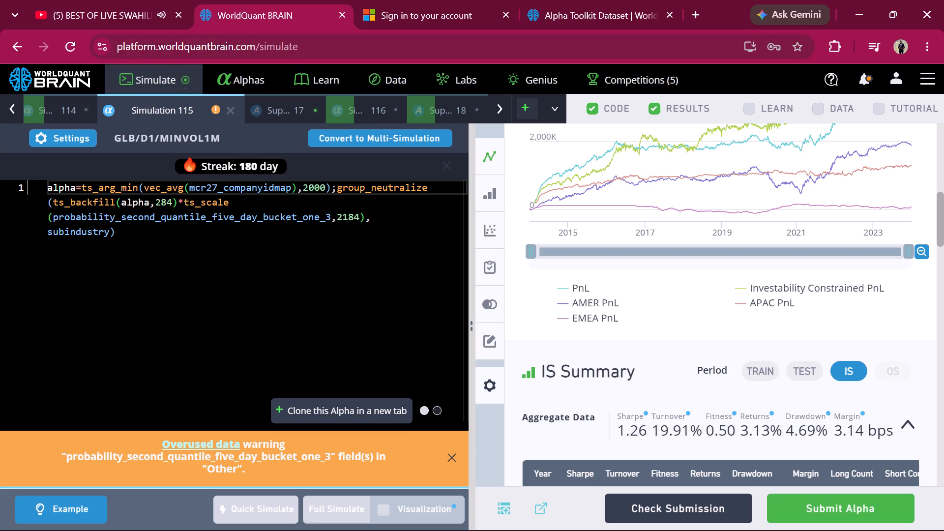
# Set Simulation 115's neutralization to Country / Region and run a full simulation of it as a clone in a new tab.
pyautogui.click(33, 137)
pyautogui.click(222, 359)
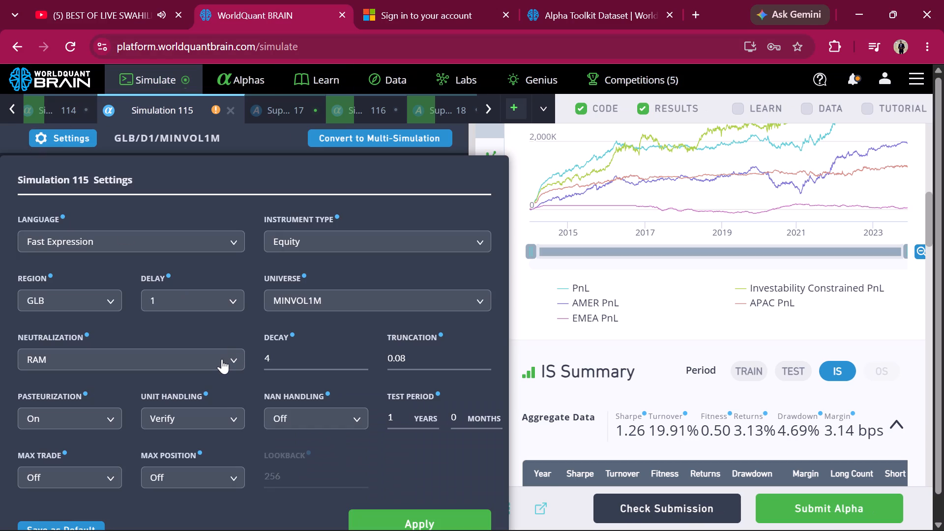
pyautogui.scroll(-3, 117, 464)
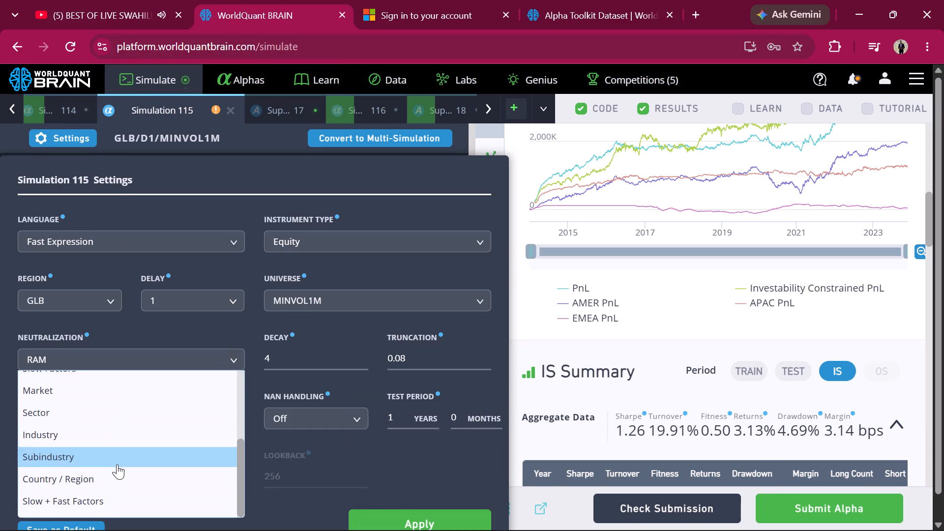
pyautogui.scroll(-2, 117, 464)
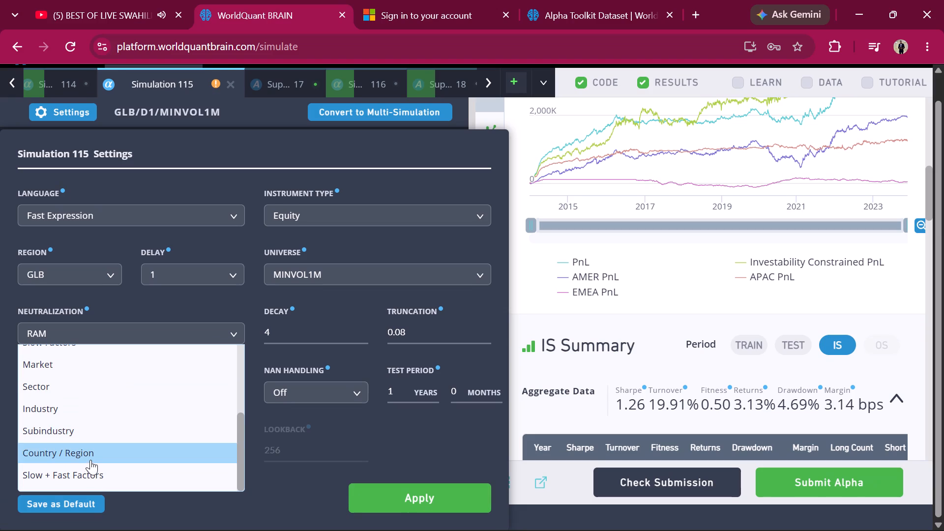
pyautogui.click(91, 456)
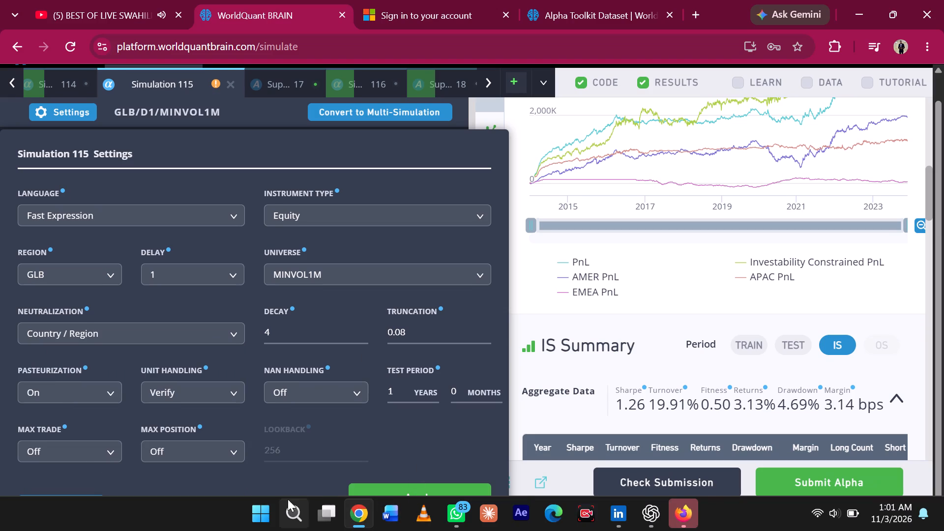
pyautogui.click(262, 508)
pyautogui.click(262, 508)
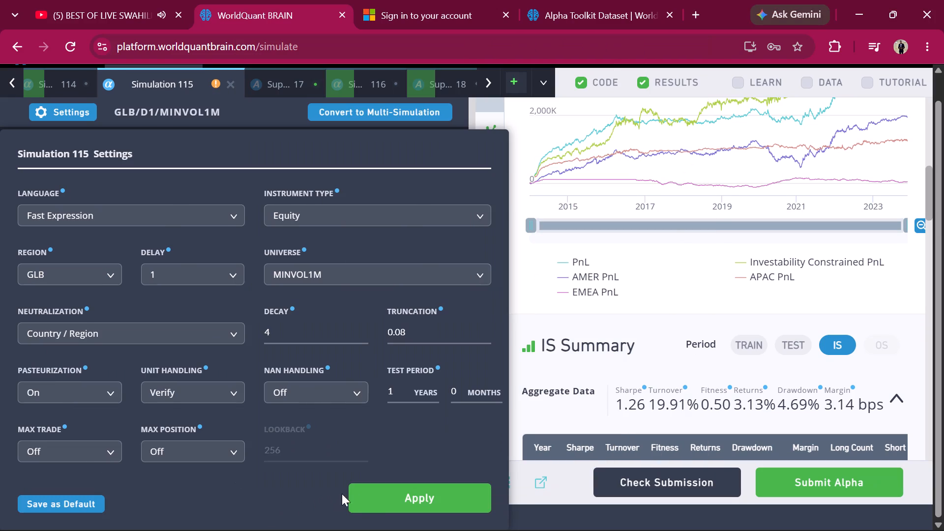
pyautogui.click(375, 492)
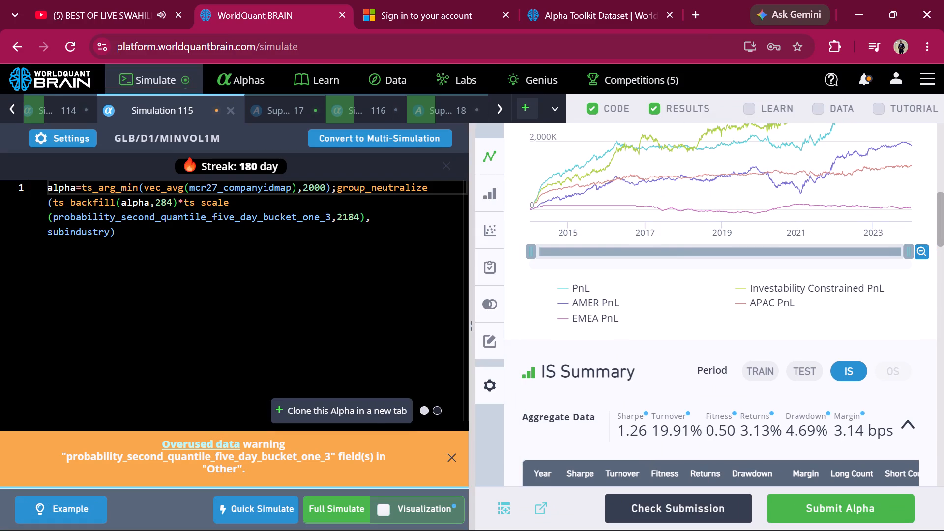
pyautogui.click(369, 411)
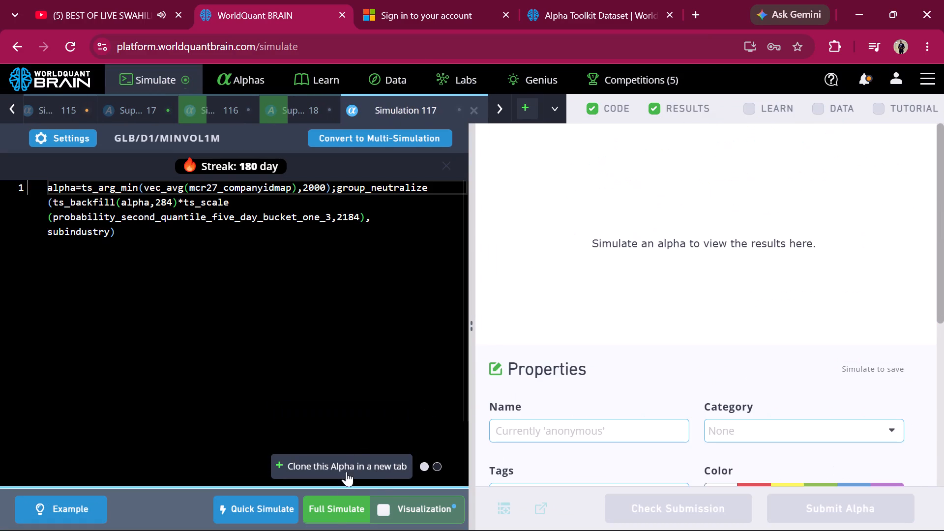
pyautogui.click(329, 510)
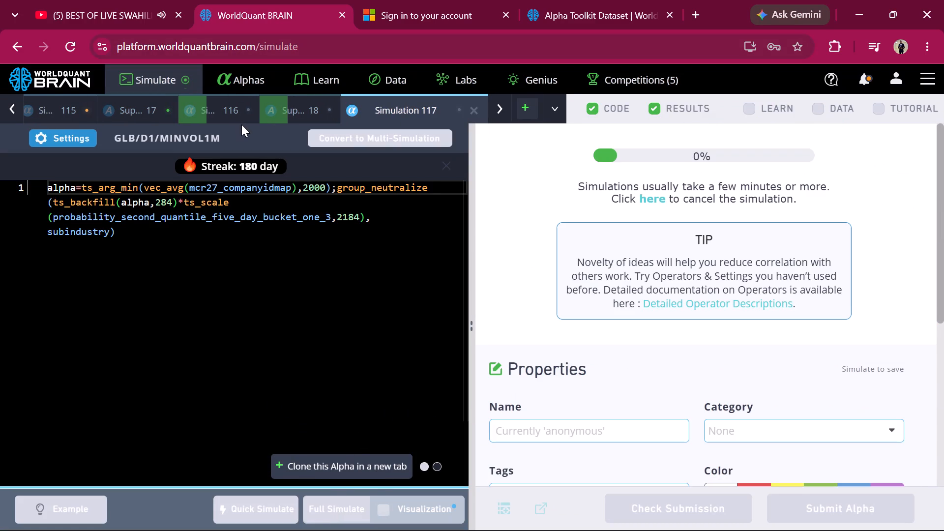
# Open the already submitted Simulation 113 and close its tab.
pyautogui.hscroll(2, 241, 124)
pyautogui.hscroll(1, 176, 107)
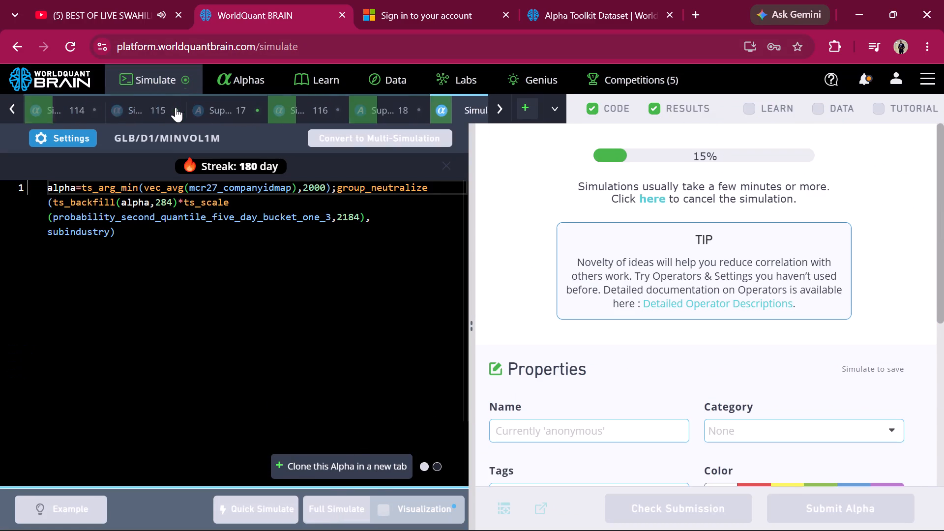
pyautogui.hscroll(3, 176, 107)
pyautogui.click(176, 107)
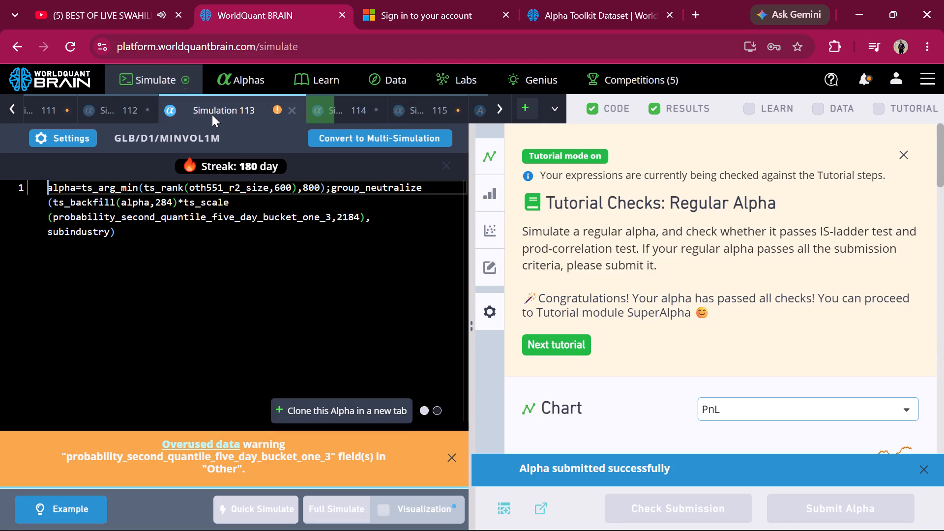
pyautogui.click(294, 113)
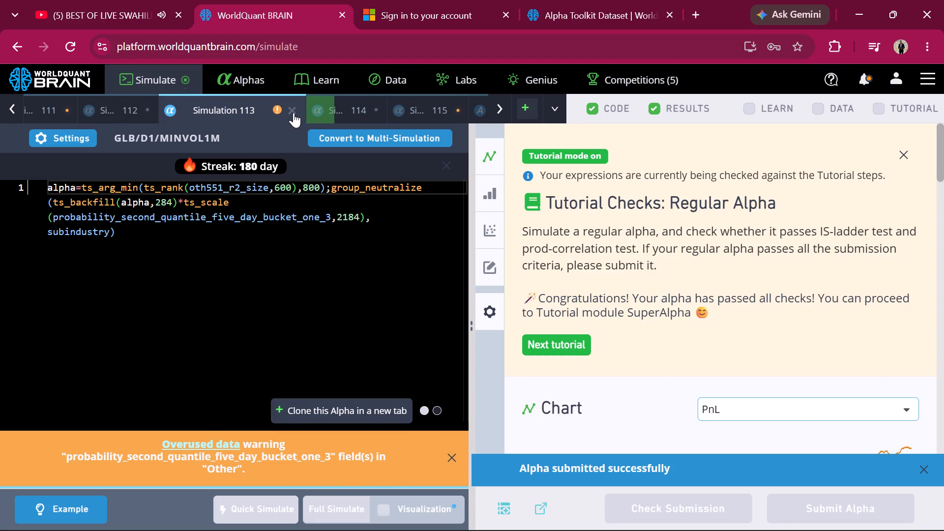
# Open Super Simulation 16, reveal its test period and examine its PnL chart, IS-period summary and IS Testing Status.
pyautogui.hscroll(1, 245, 113)
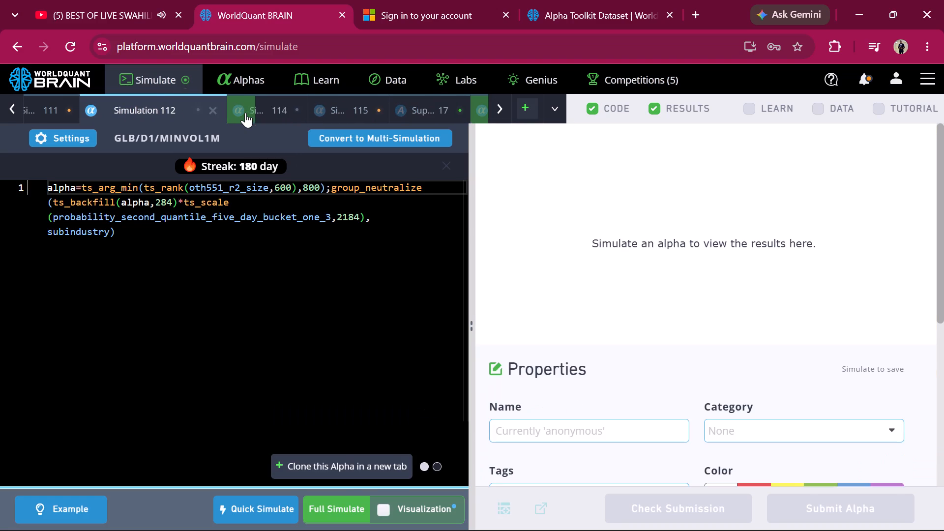
pyautogui.hscroll(2, 245, 113)
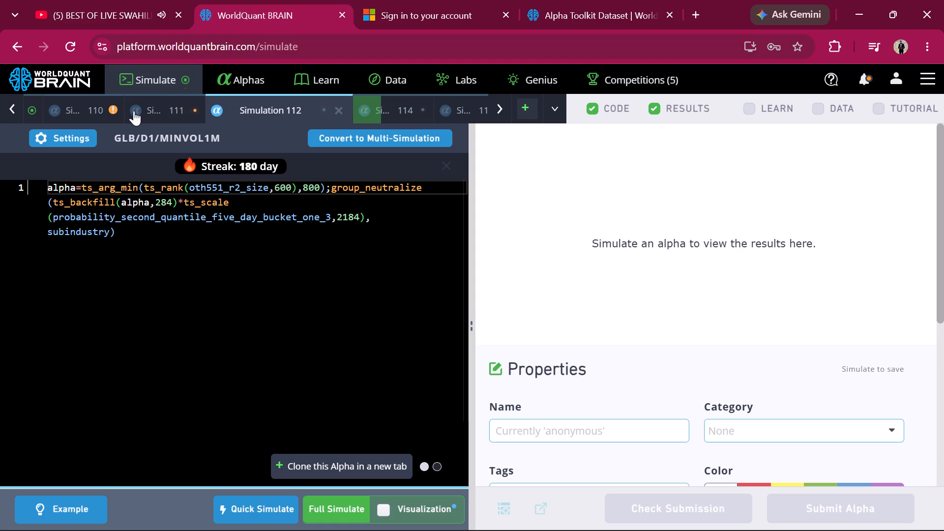
pyautogui.hscroll(1, 120, 110)
pyautogui.click(88, 108)
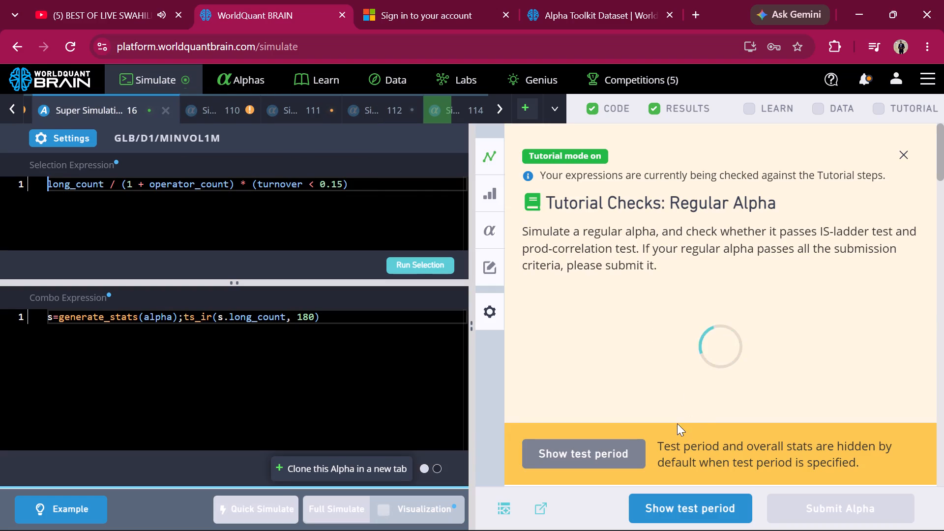
pyautogui.click(681, 502)
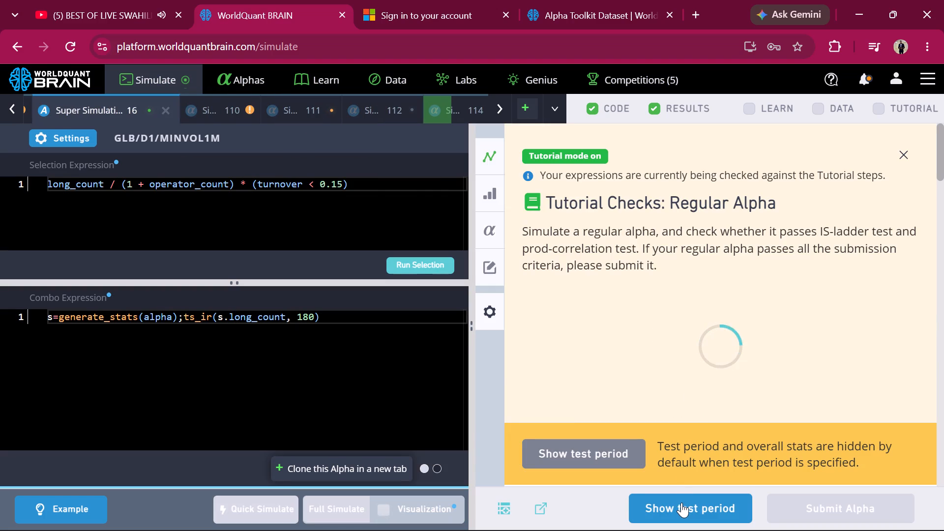
pyautogui.scroll(-5, 677, 227)
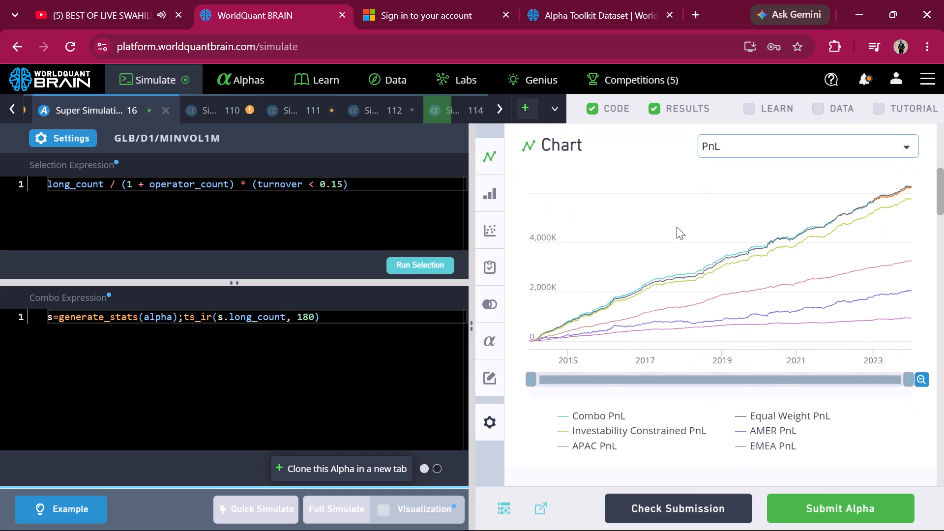
pyautogui.scroll(-1, 677, 227)
pyautogui.click(848, 400)
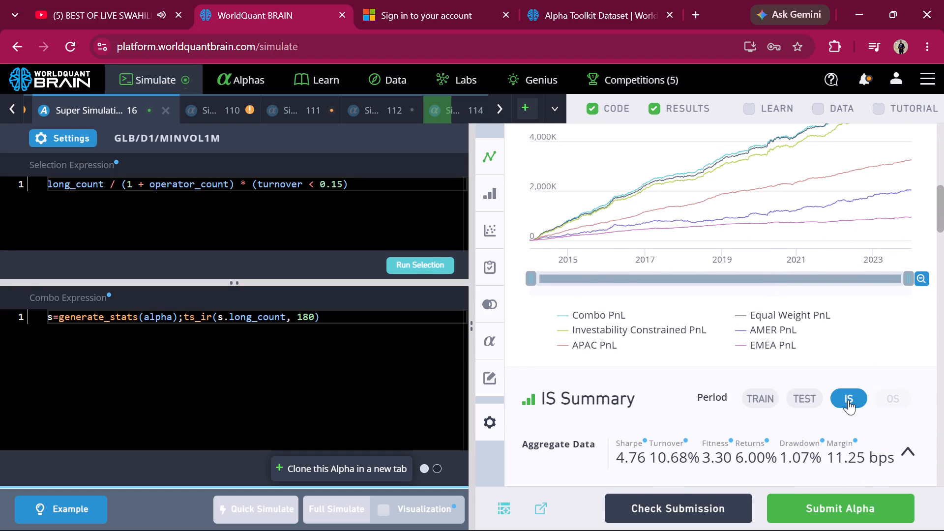
pyautogui.scroll(-12, 848, 400)
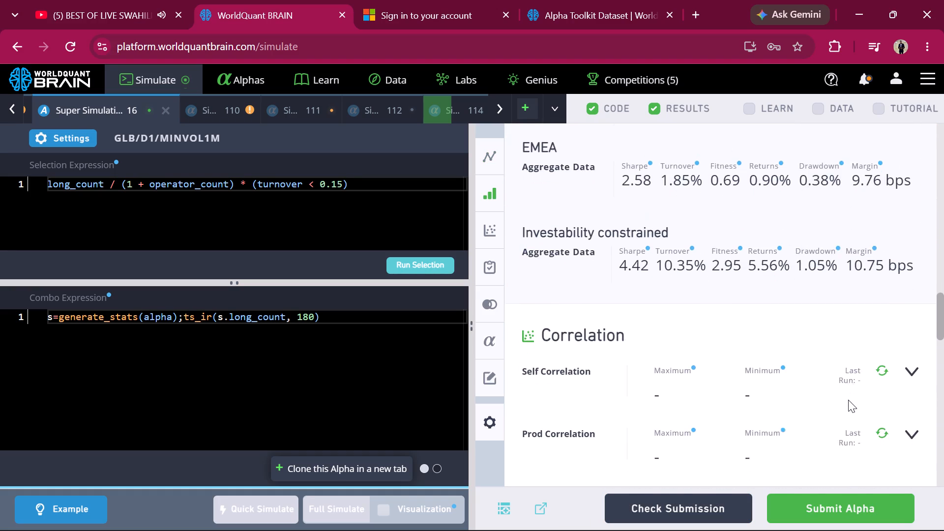
pyautogui.scroll(-3, 848, 400)
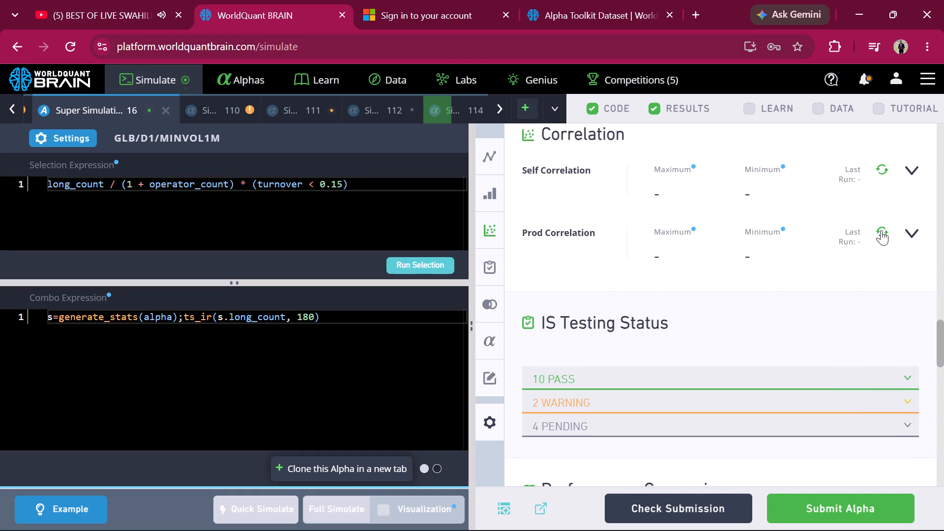
# Run the Prod Correlation and Self Correlation checks for Super Simulation 16.
pyautogui.click(881, 230)
pyautogui.click(880, 172)
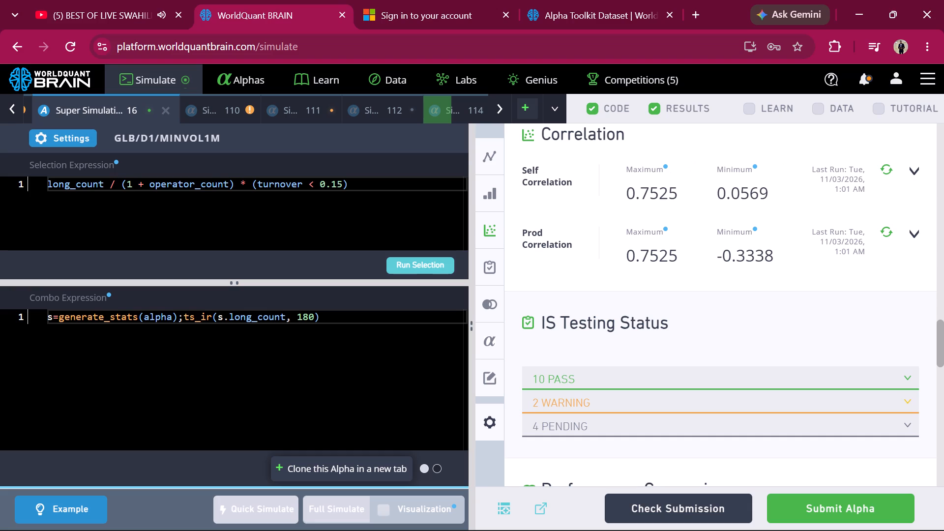
# Clone Super Simulation 16 in a new tab, set the combo neutralization to Crowding Factors and run a full simulation.
pyautogui.click(80, 137)
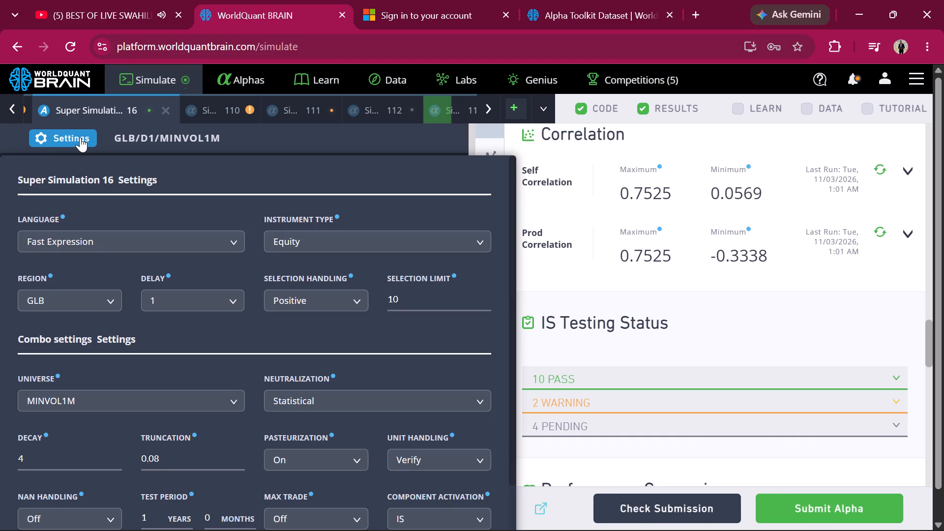
pyautogui.click(576, 284)
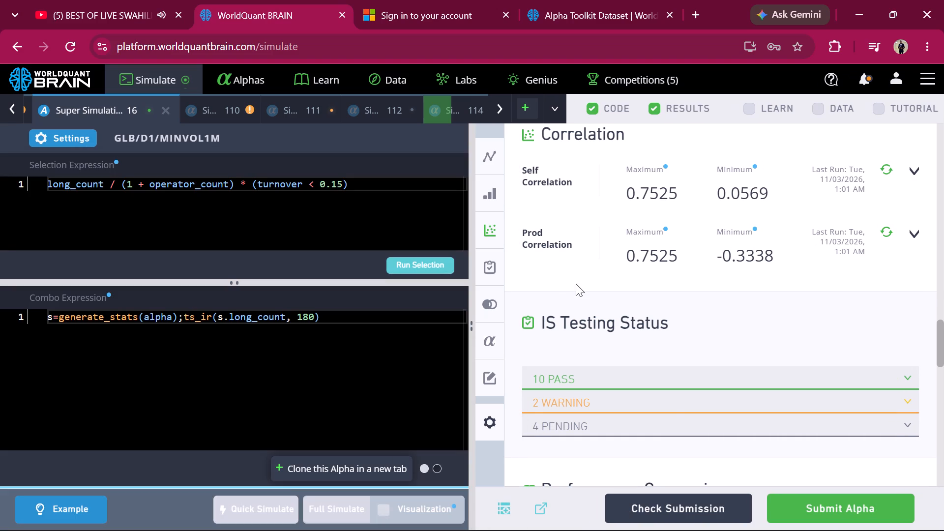
pyautogui.click(354, 464)
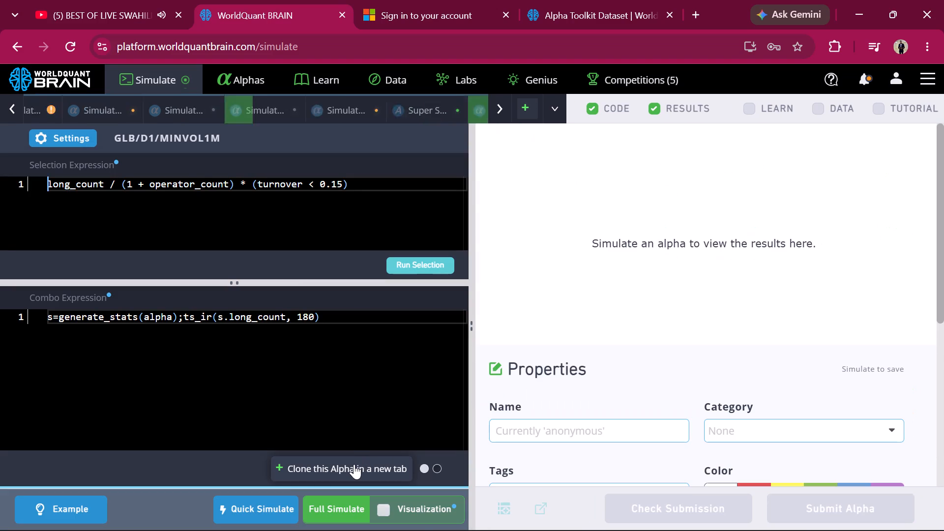
pyautogui.click(71, 140)
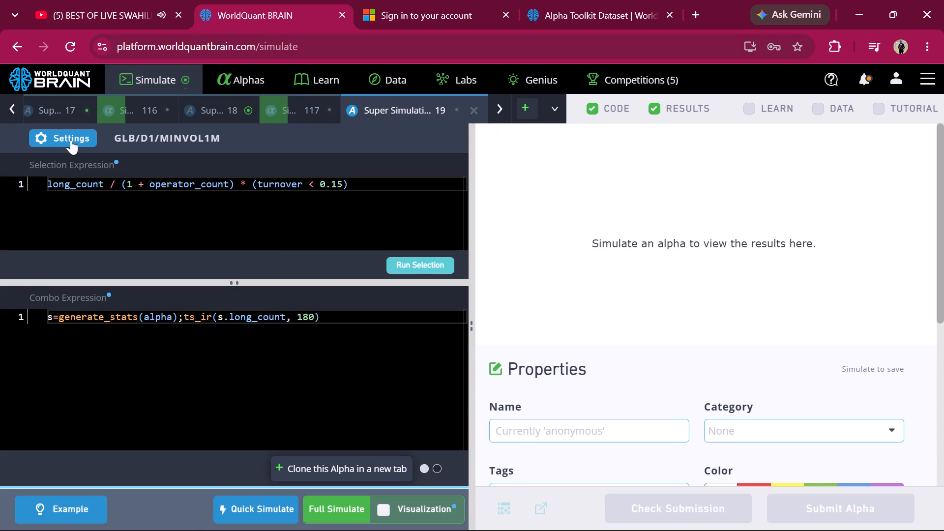
pyautogui.click(220, 402)
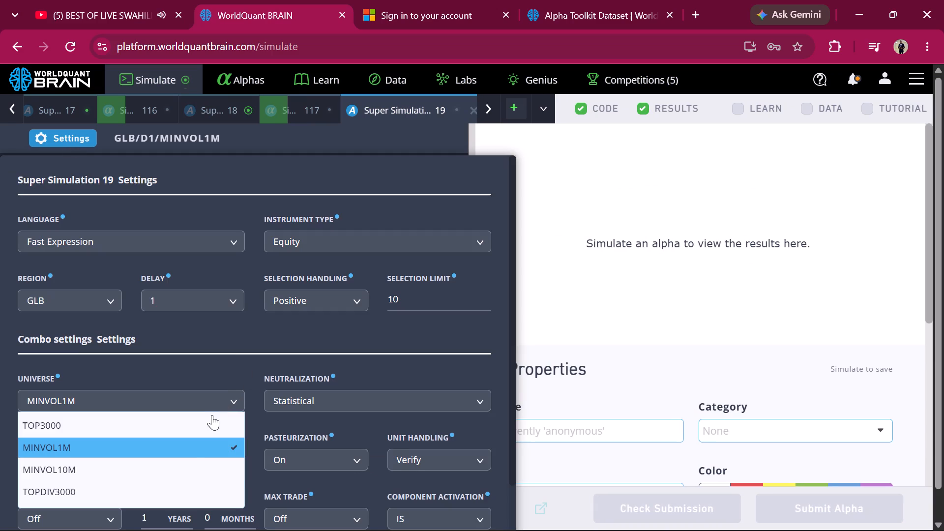
pyautogui.click(373, 338)
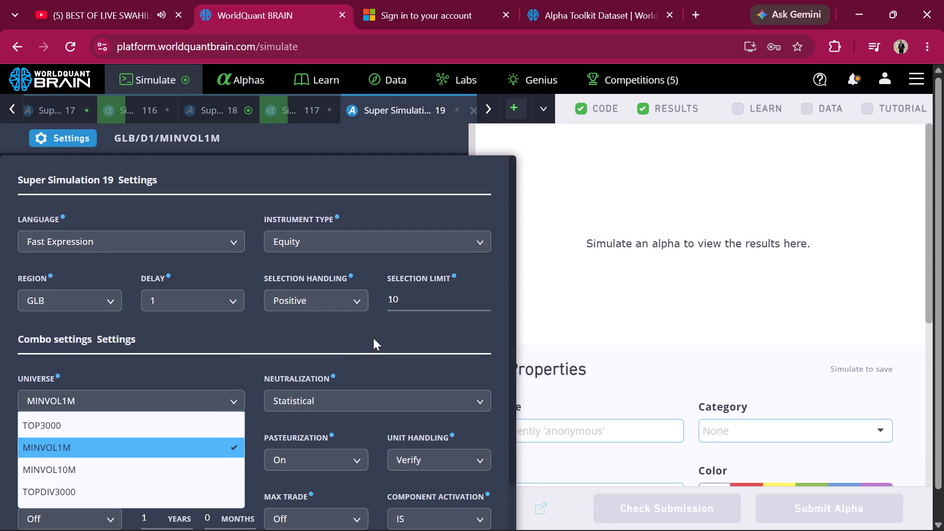
pyautogui.click(302, 396)
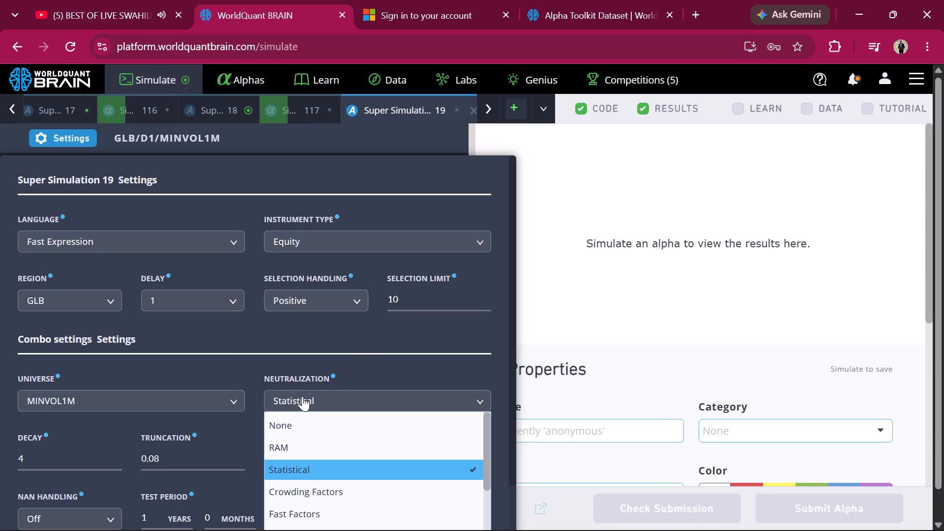
pyautogui.click(303, 500)
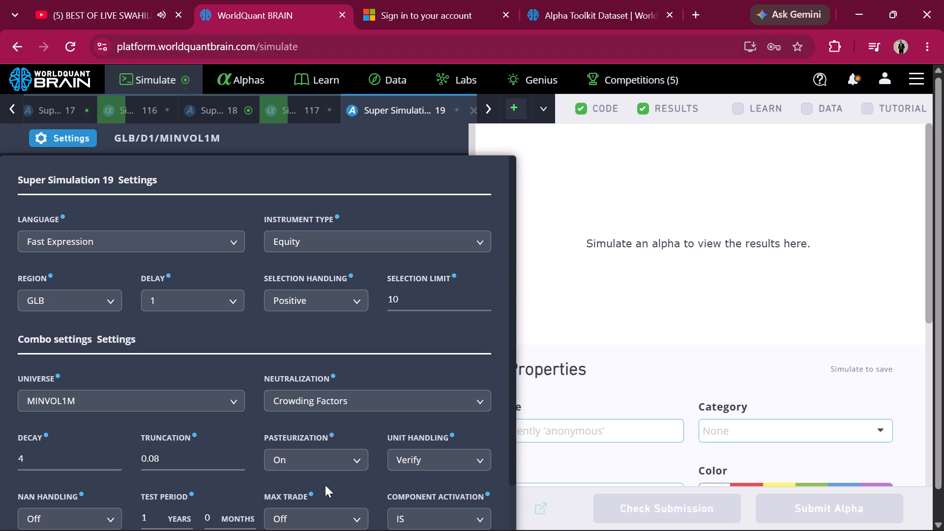
pyautogui.scroll(-5, 366, 471)
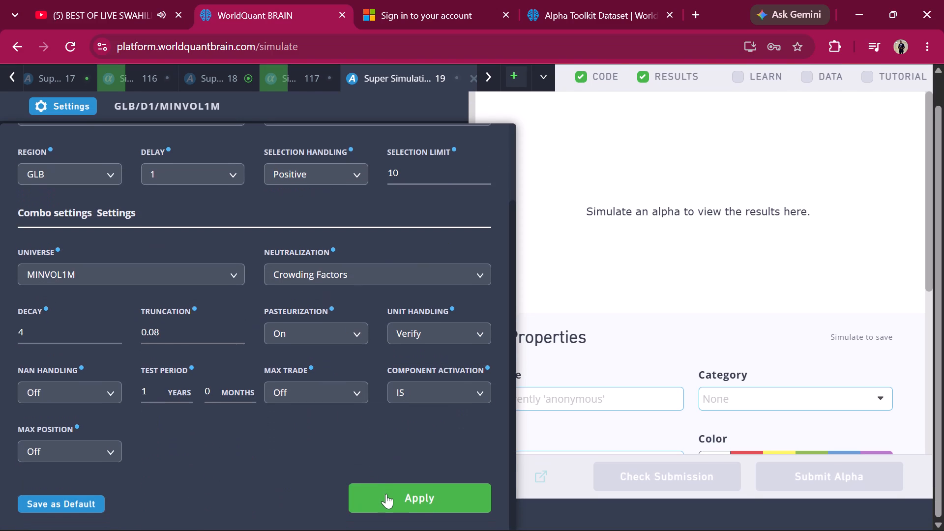
pyautogui.click(386, 494)
pyautogui.click(345, 508)
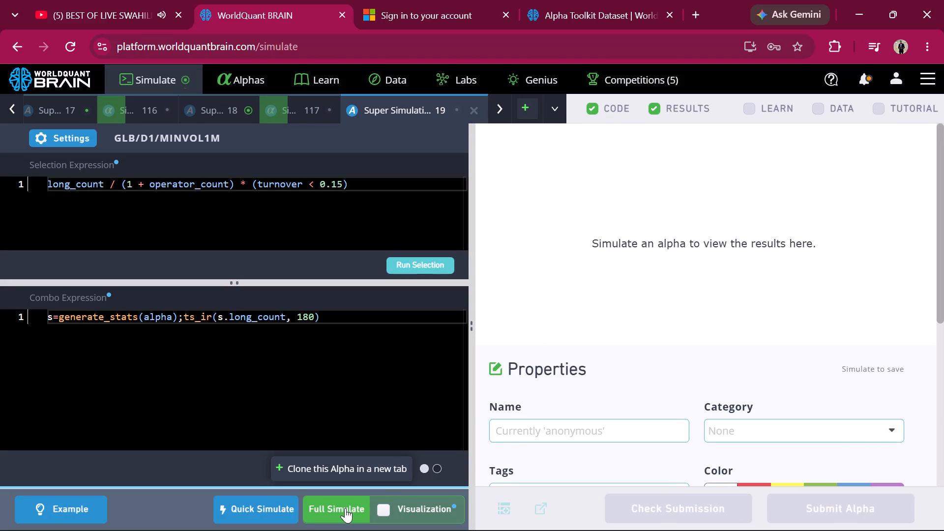
# Clone Super Simulation 19 in a new tab, set its combo neutralization to RAM and try to run a full simulation.
pyautogui.click(335, 467)
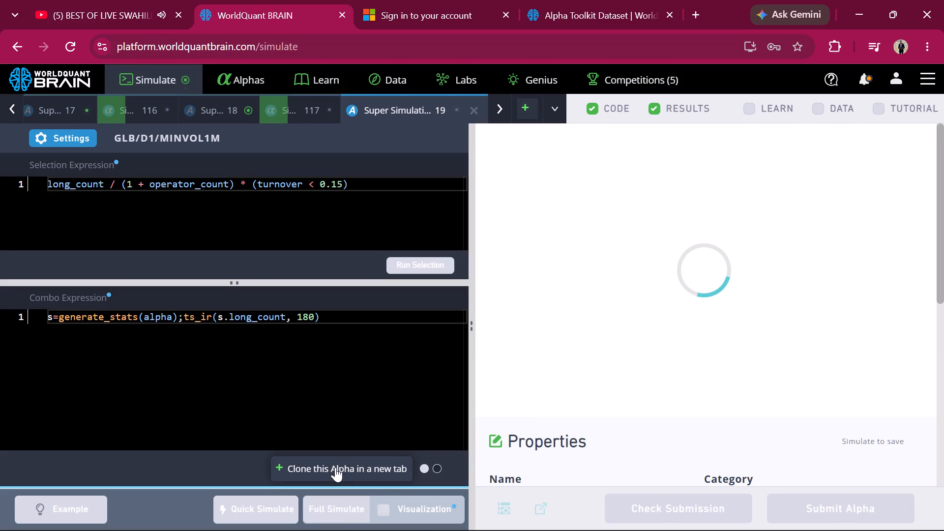
pyautogui.click(69, 141)
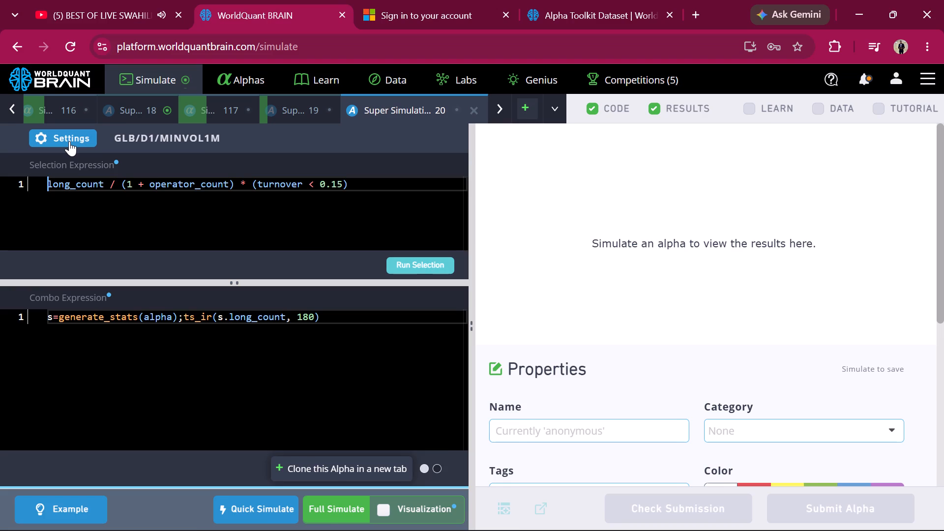
pyautogui.click(296, 404)
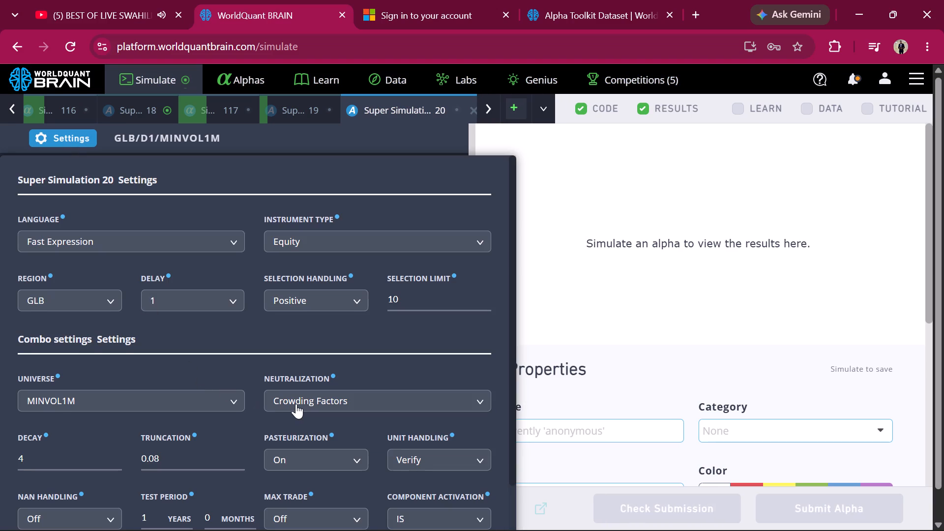
pyautogui.scroll(-2, 296, 404)
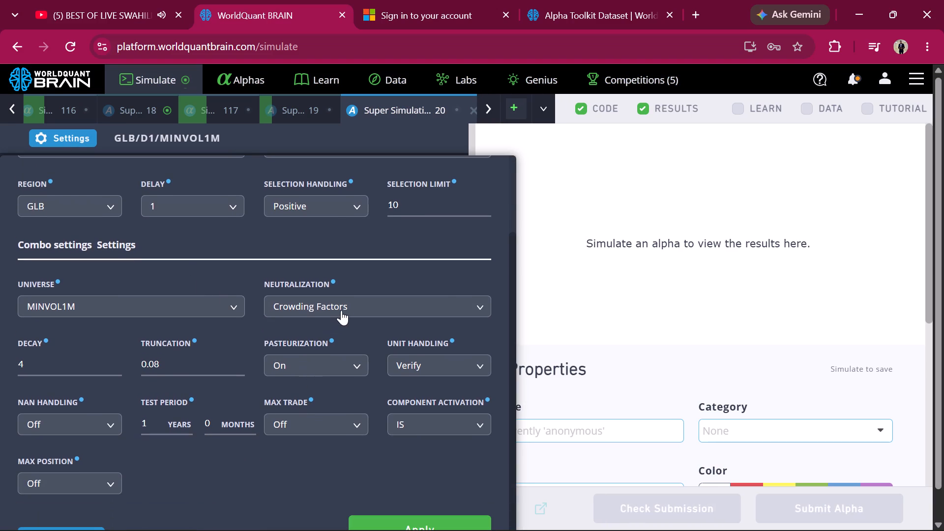
pyautogui.click(349, 302)
pyautogui.click(302, 361)
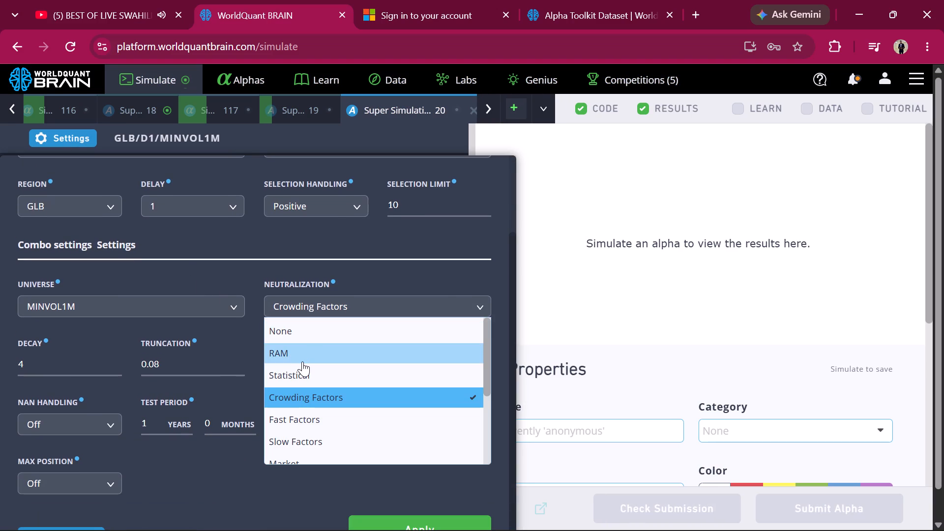
pyautogui.click(384, 529)
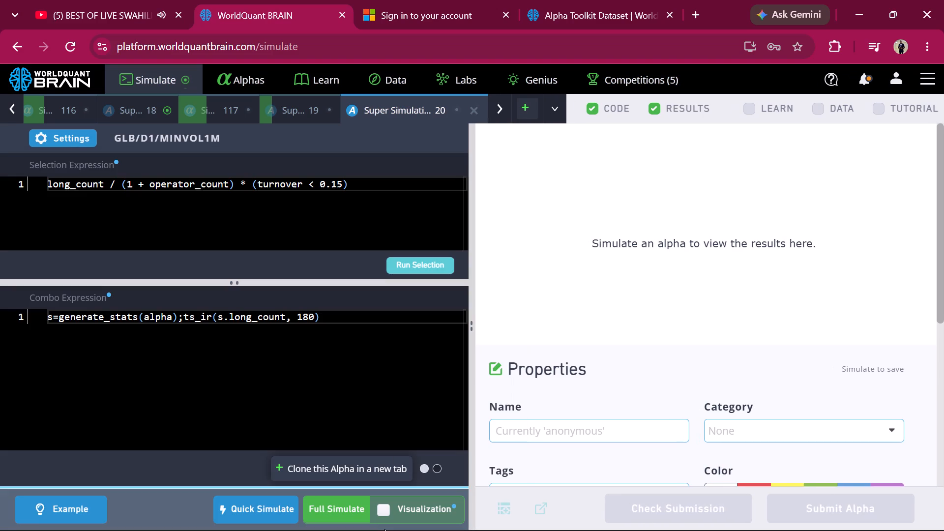
pyautogui.click(343, 507)
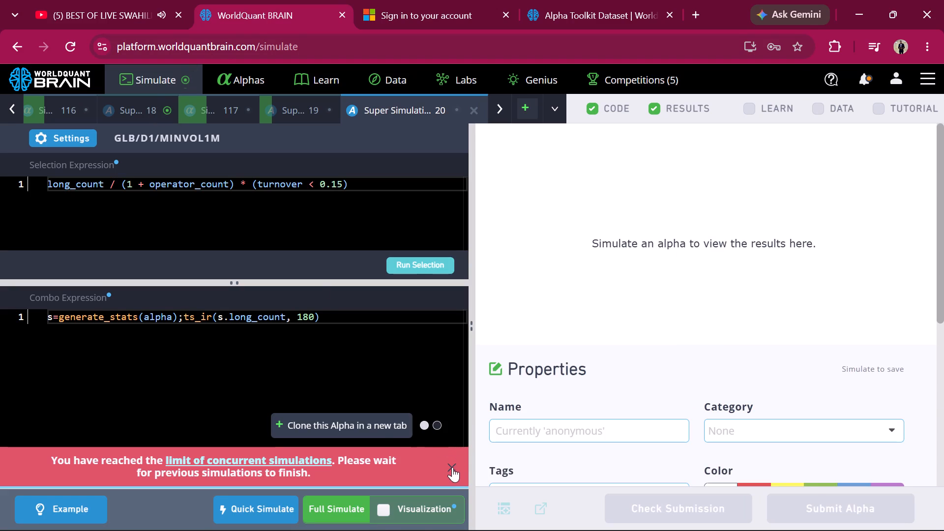
pyautogui.click(452, 470)
# Open Super Simulation 18, reveal its test period and examine its IS-period summary and IS Testing Status.
pyautogui.click(146, 105)
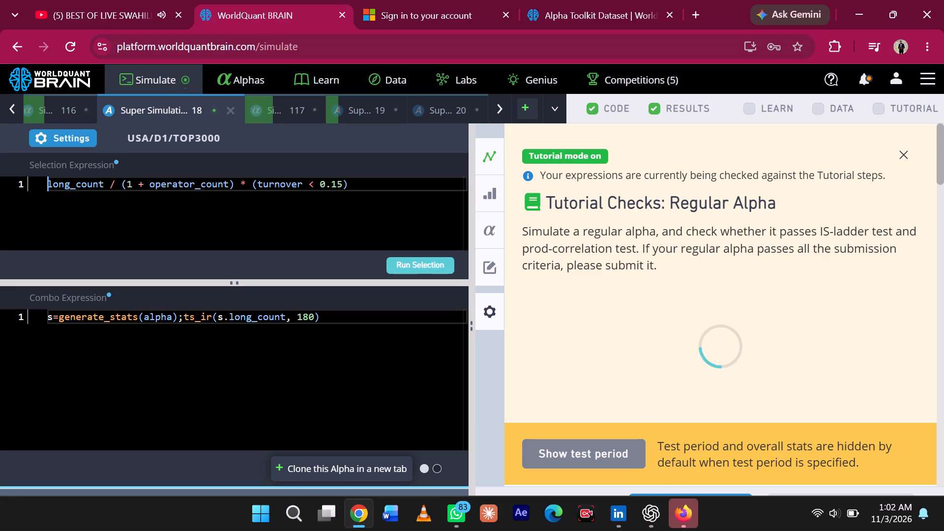
pyautogui.click(265, 505)
pyautogui.click(265, 505)
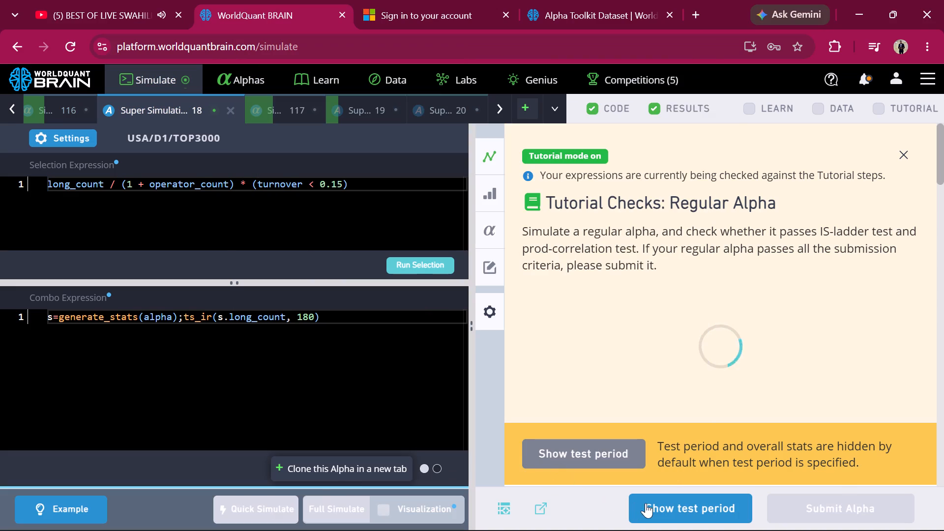
pyautogui.click(658, 505)
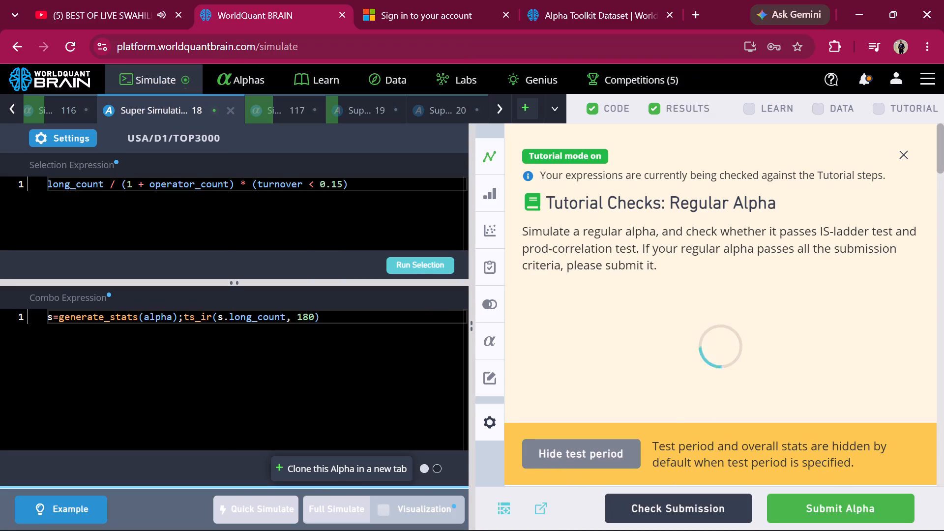
pyautogui.scroll(-8, 680, 234)
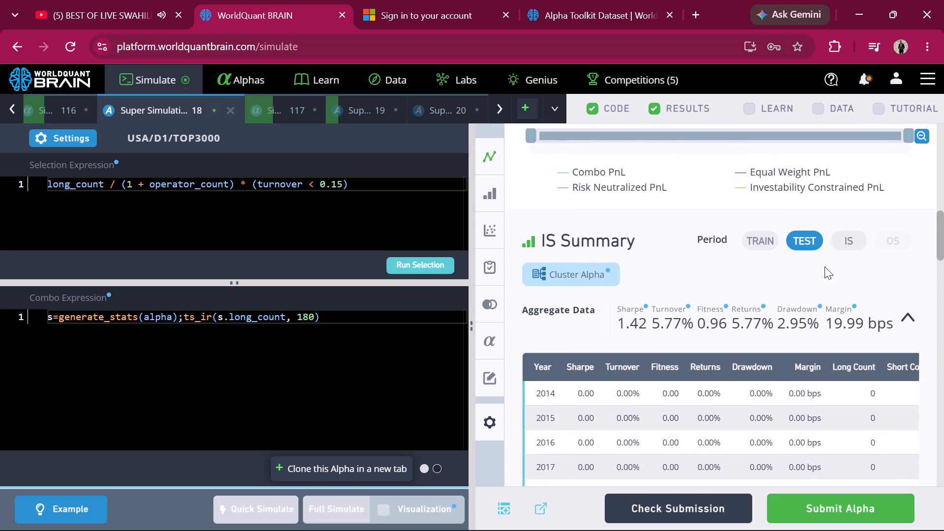
pyautogui.click(846, 240)
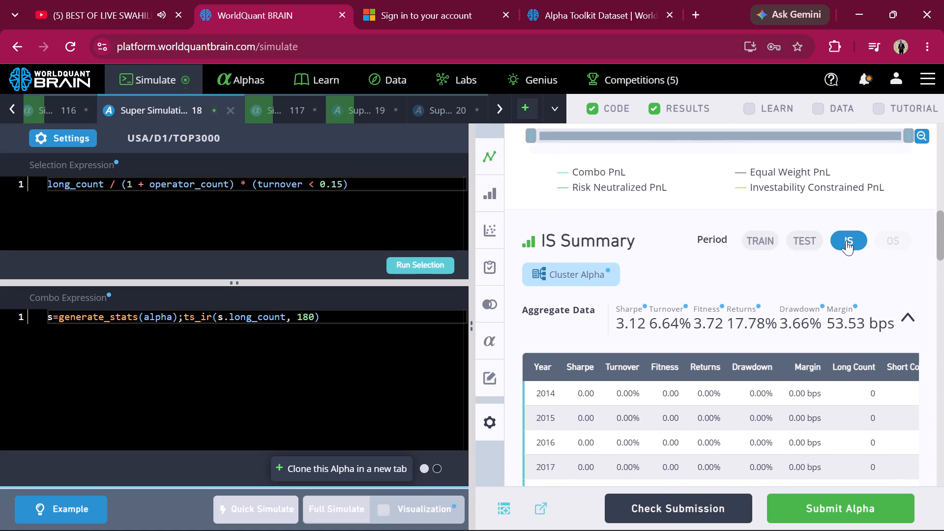
pyautogui.scroll(-12, 846, 240)
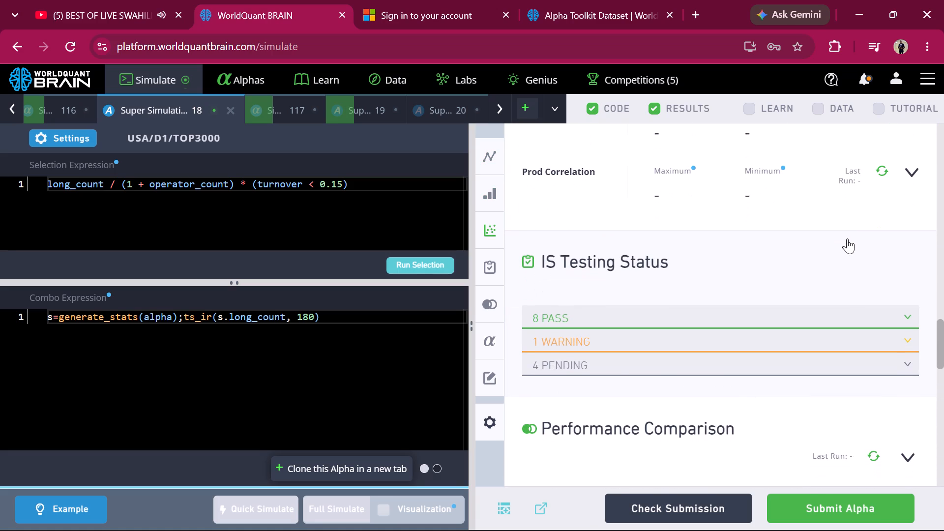
# Run the Prod Correlation and Self Correlation checks for Super Simulation 18.
pyautogui.click(883, 171)
pyautogui.scroll(1, 883, 171)
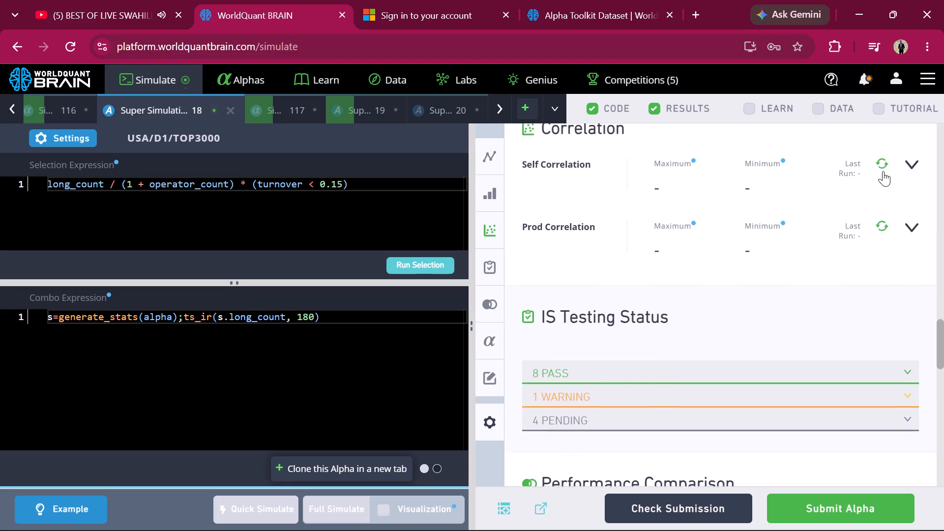
pyautogui.scroll(1, 883, 171)
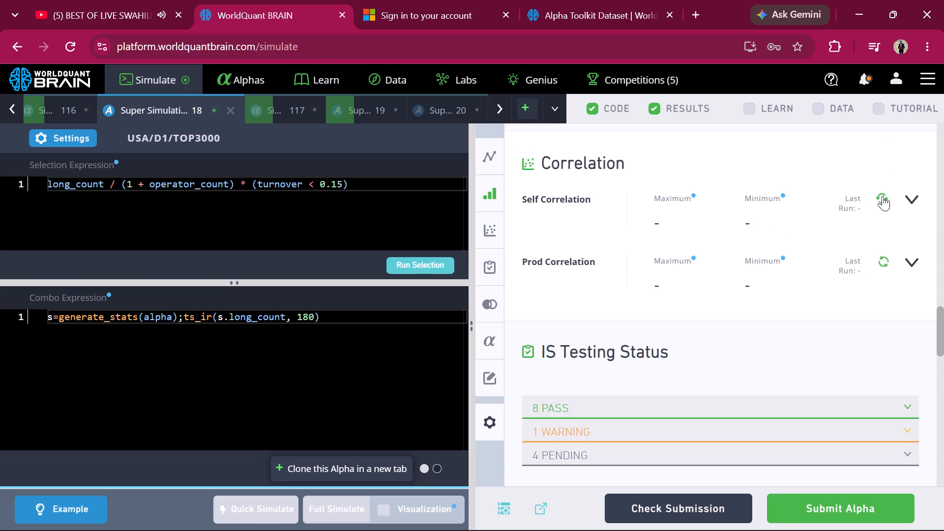
pyautogui.click(883, 196)
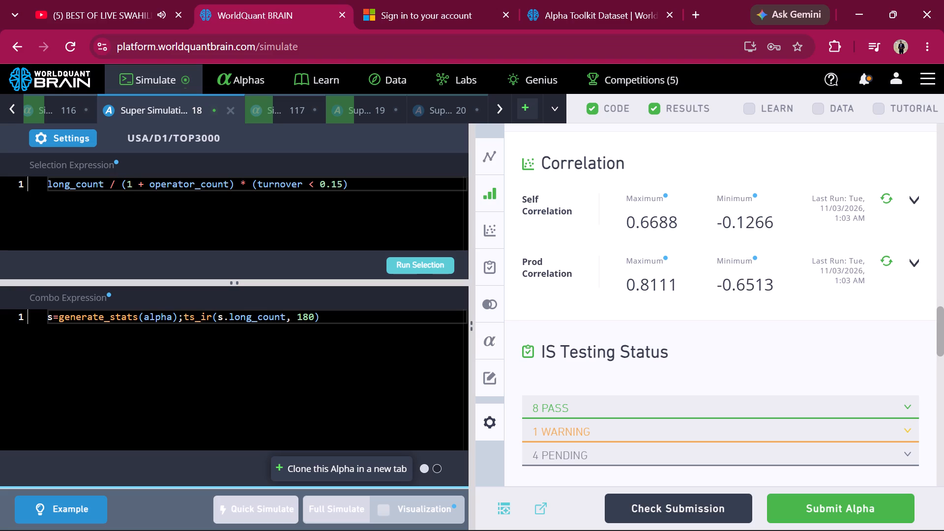
# Check Super Simulation 18's settings, clone it in a new tab, set the combo neutralization to Slow + Fast Factors and run a full simulation.
pyautogui.click(83, 144)
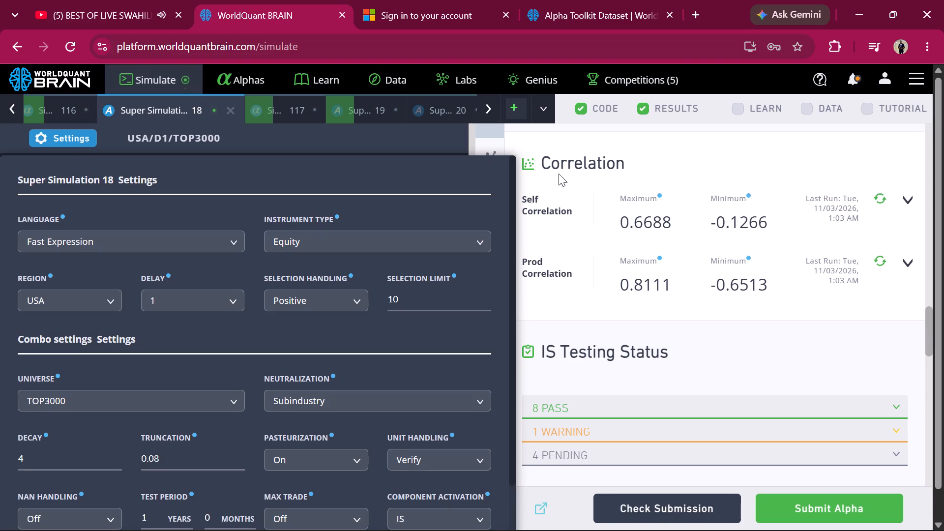
pyautogui.doubleClick(578, 299)
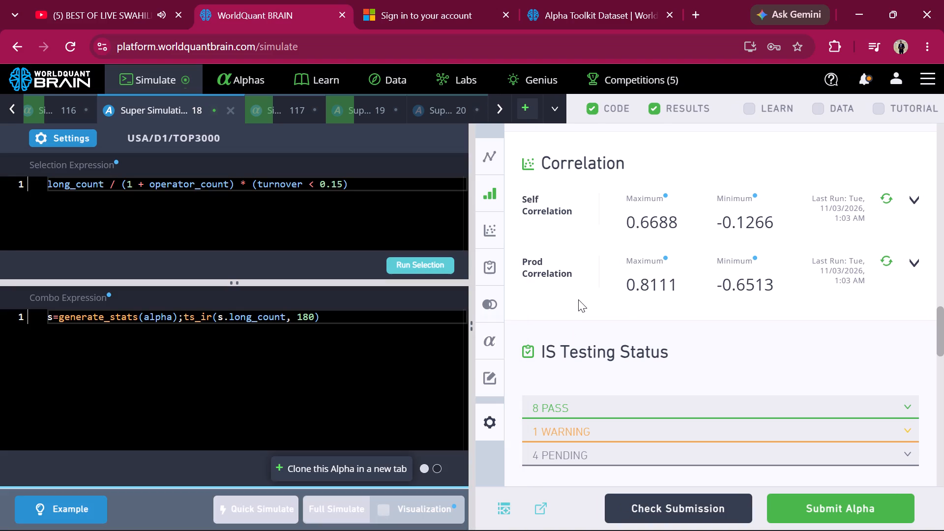
pyautogui.click(324, 469)
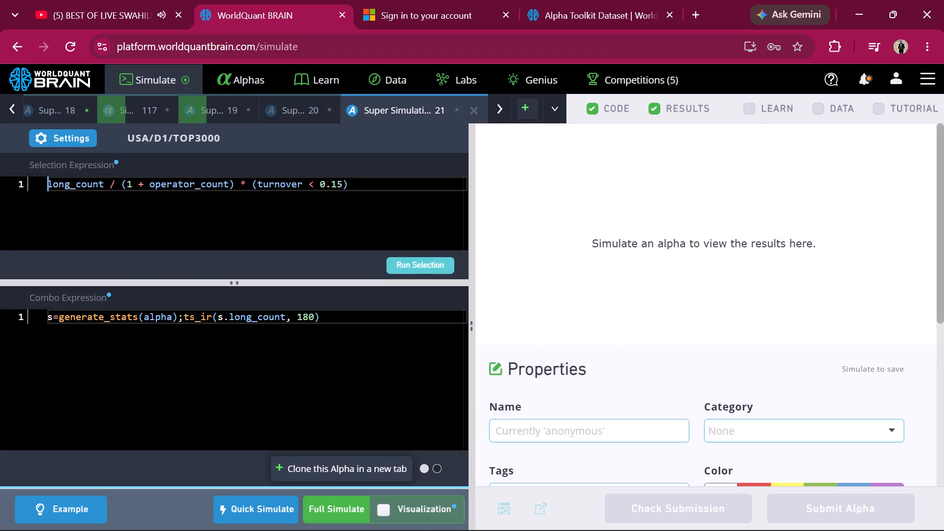
pyautogui.click(84, 141)
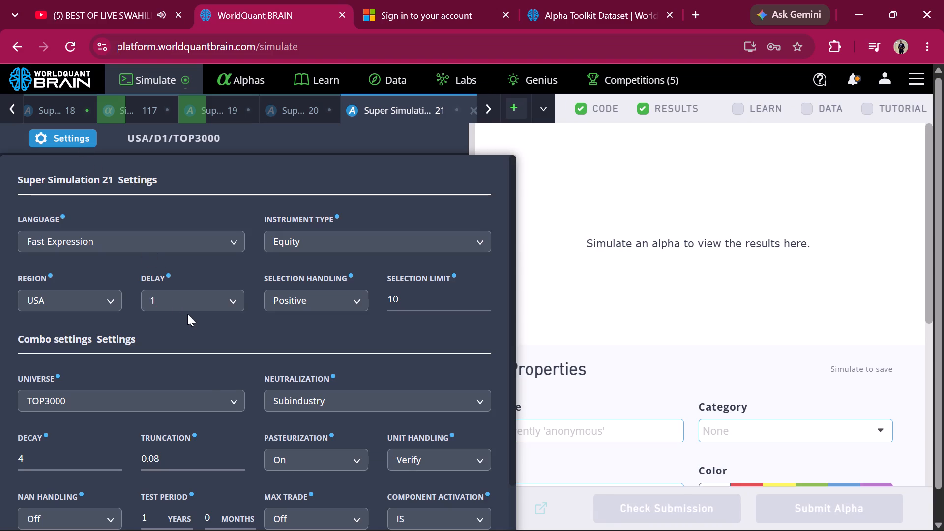
pyautogui.click(314, 405)
pyautogui.scroll(-2, 315, 486)
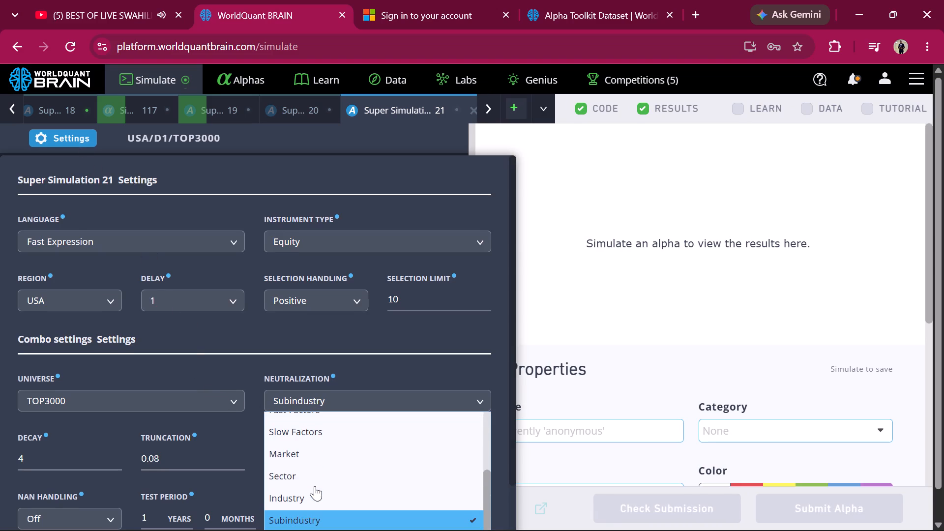
pyautogui.scroll(-1, 315, 486)
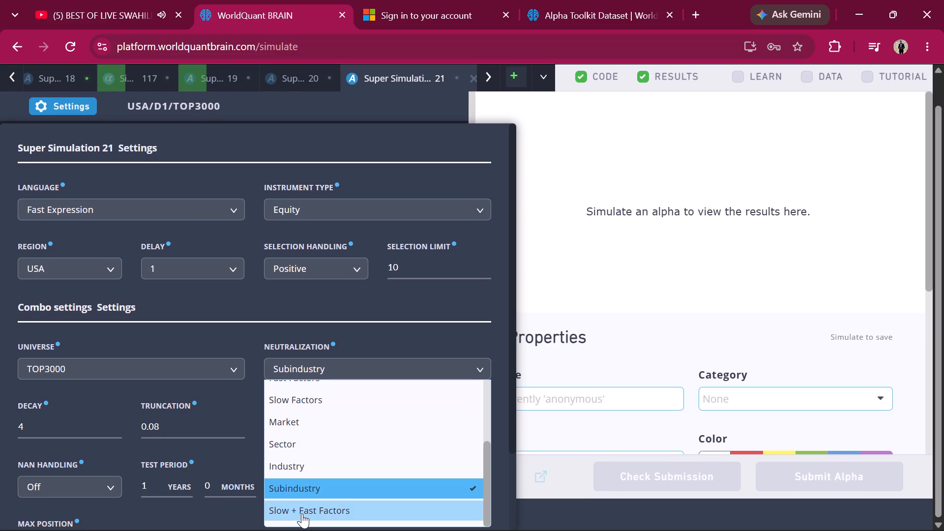
pyautogui.click(302, 513)
pyautogui.scroll(-4, 431, 442)
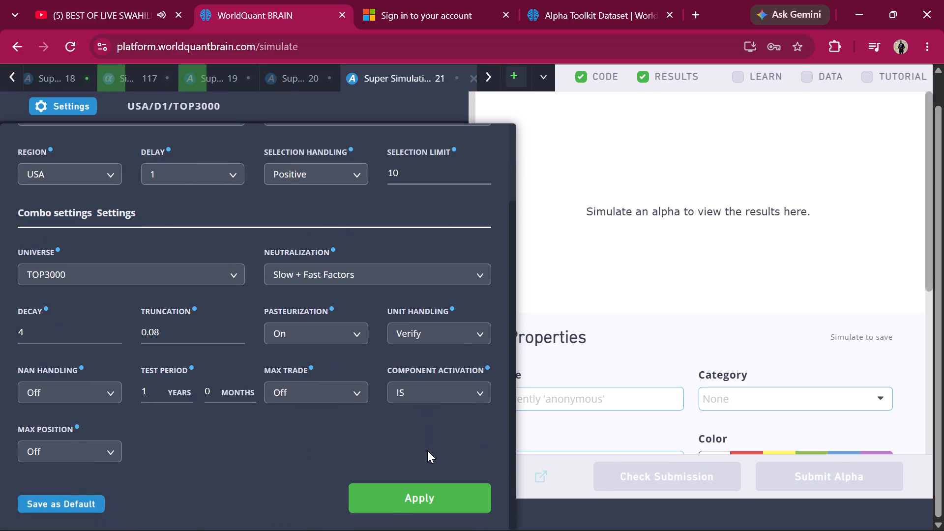
pyautogui.click(388, 497)
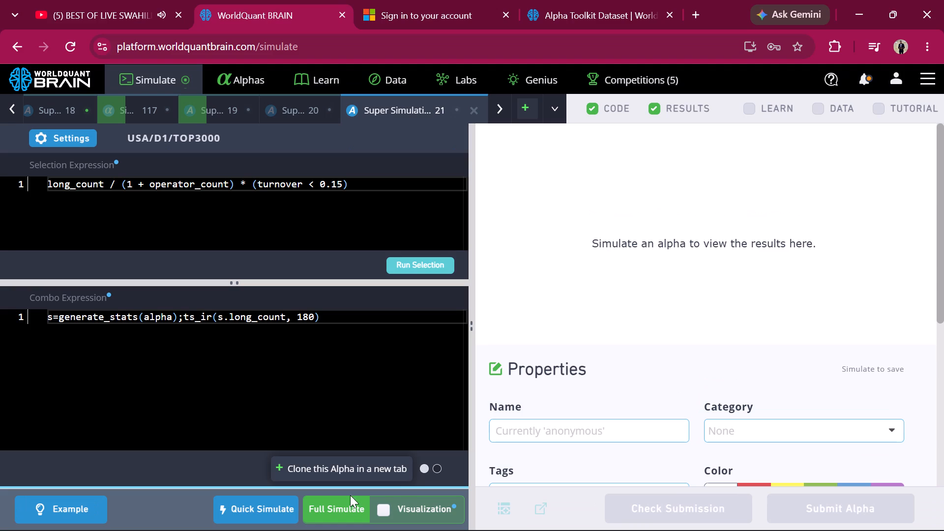
pyautogui.click(339, 502)
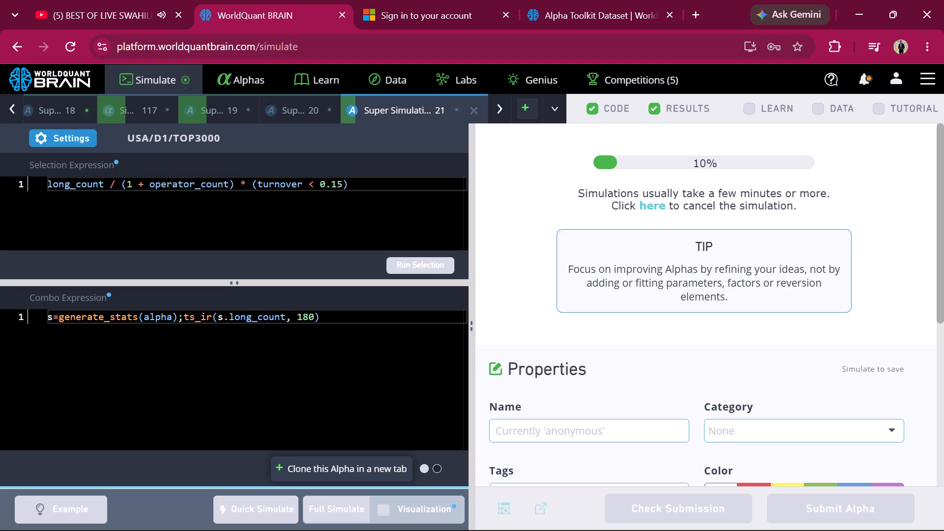
# Switch to the YouTube video, lower its playback volume slightly and return to WorldQuant BRAIN.
pyautogui.hscroll(2, 218, 105)
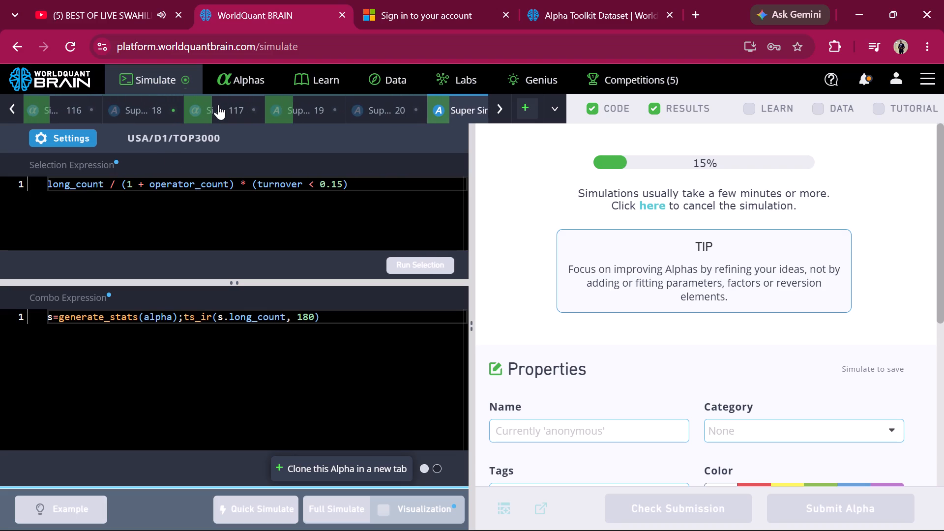
pyautogui.click(126, 14)
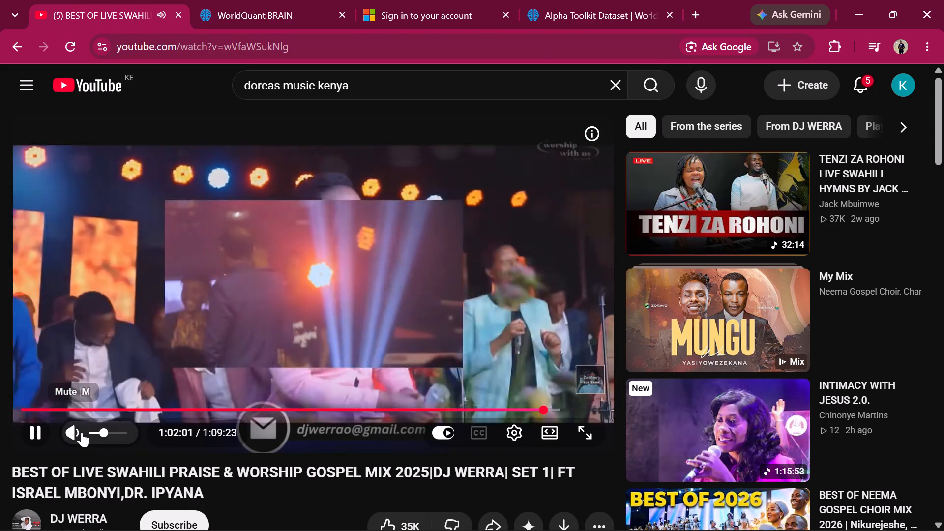
pyautogui.click(97, 432)
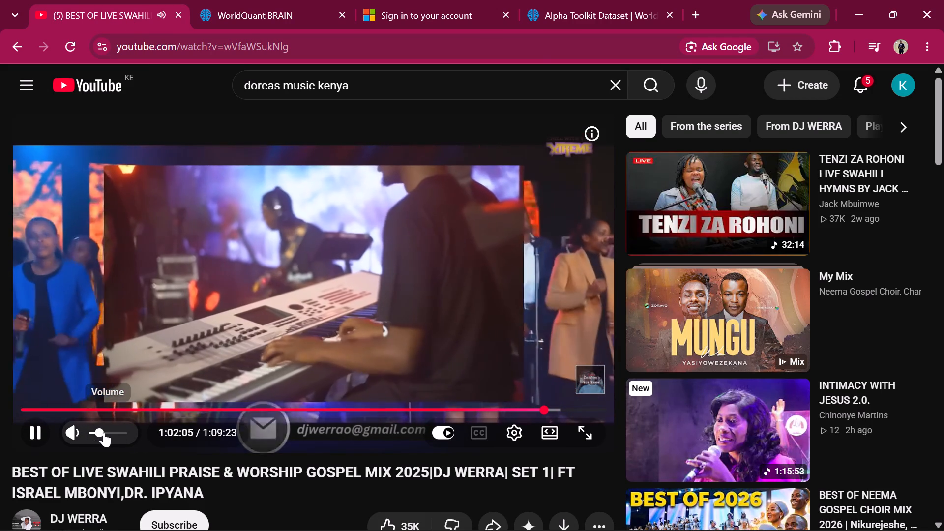
pyautogui.click(104, 432)
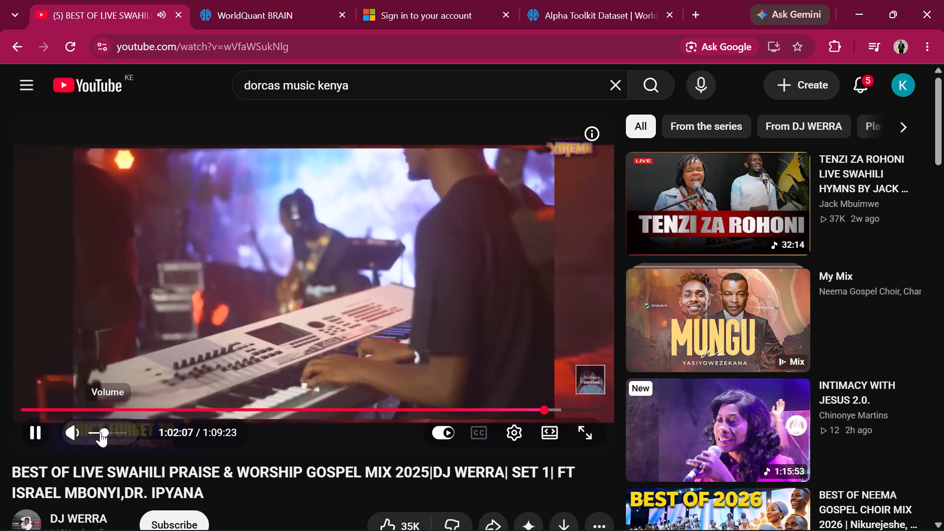
pyautogui.click(100, 431)
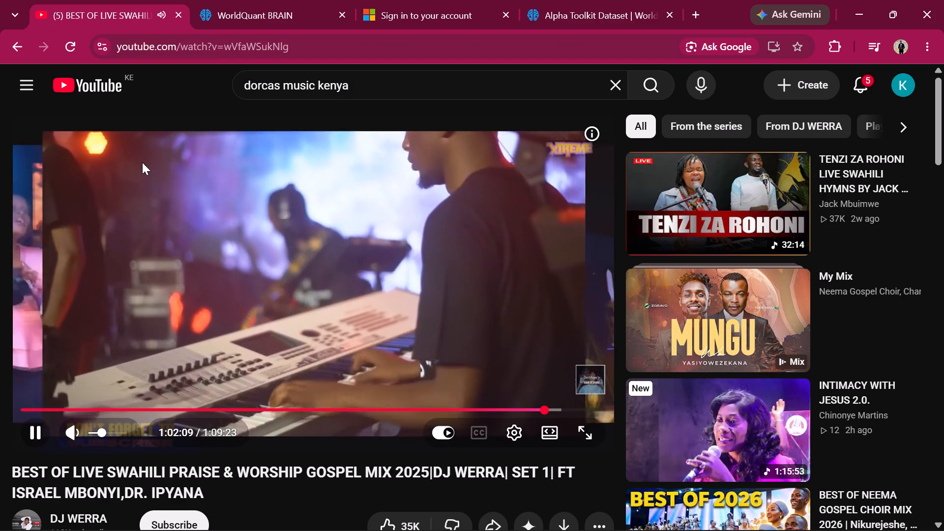
pyautogui.click(250, 0)
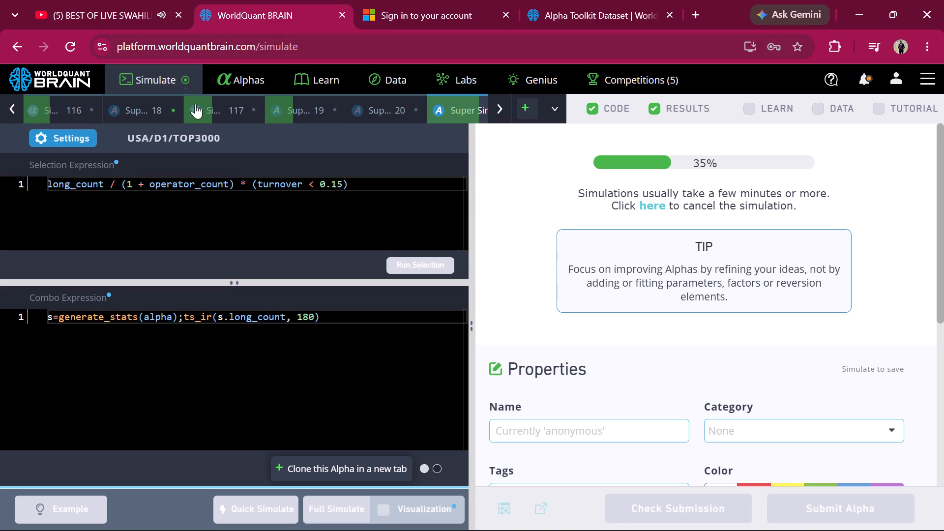
# Open Simulation 114, reveal its test period and examine its IS-period summary and yearly figures.
pyautogui.hscroll(6, 191, 104)
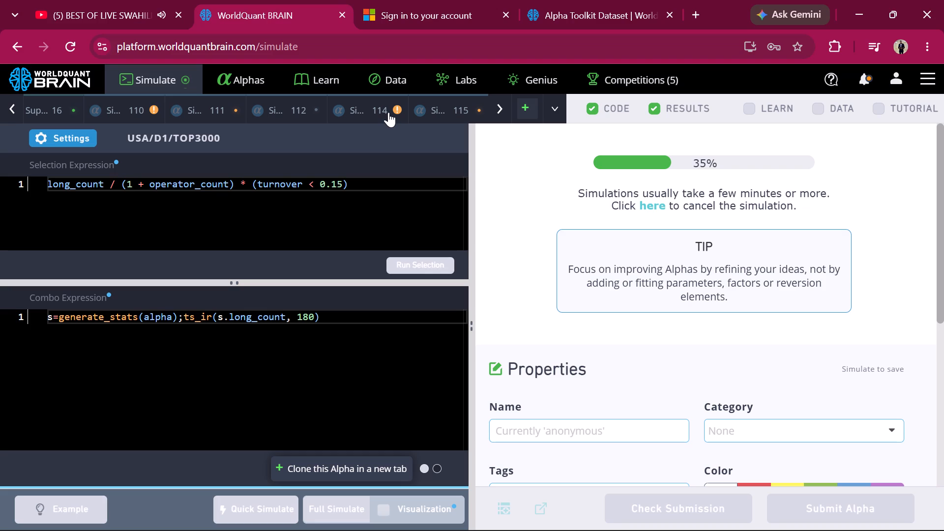
pyautogui.click(388, 112)
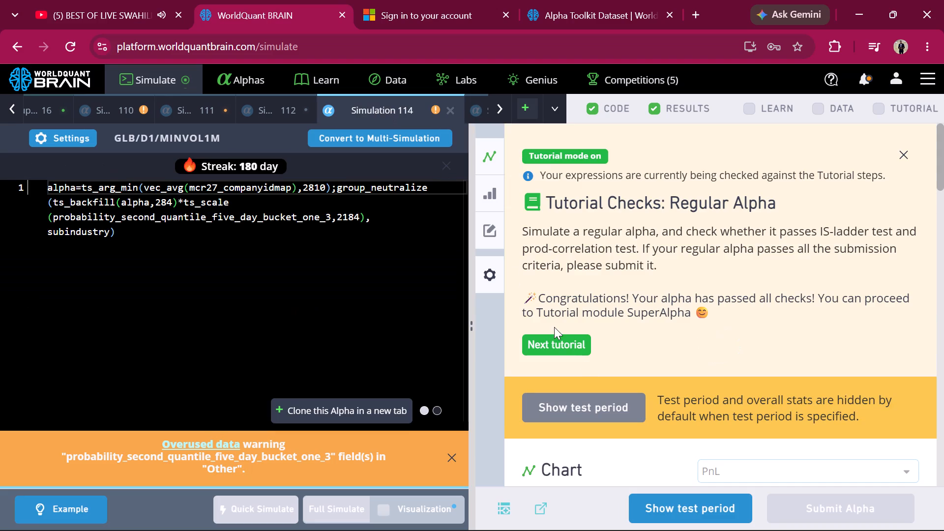
pyautogui.click(678, 501)
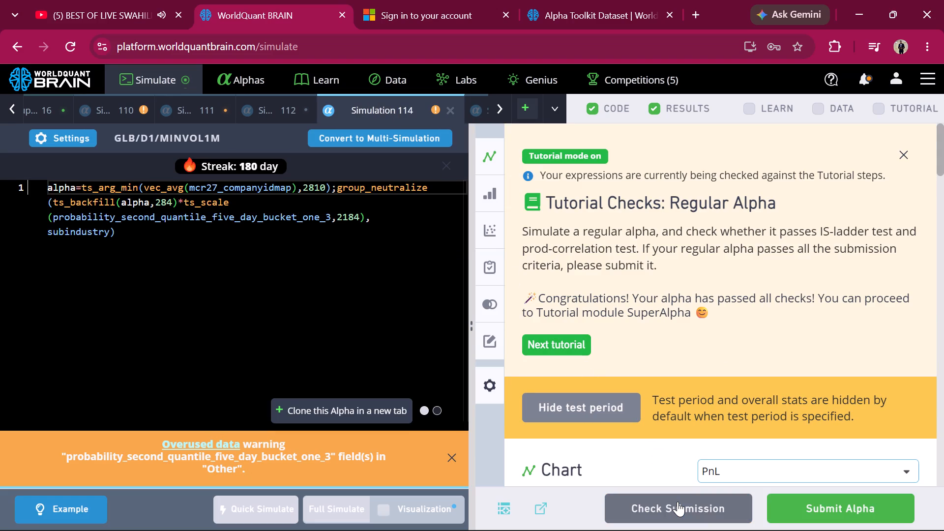
pyautogui.scroll(-2, 721, 359)
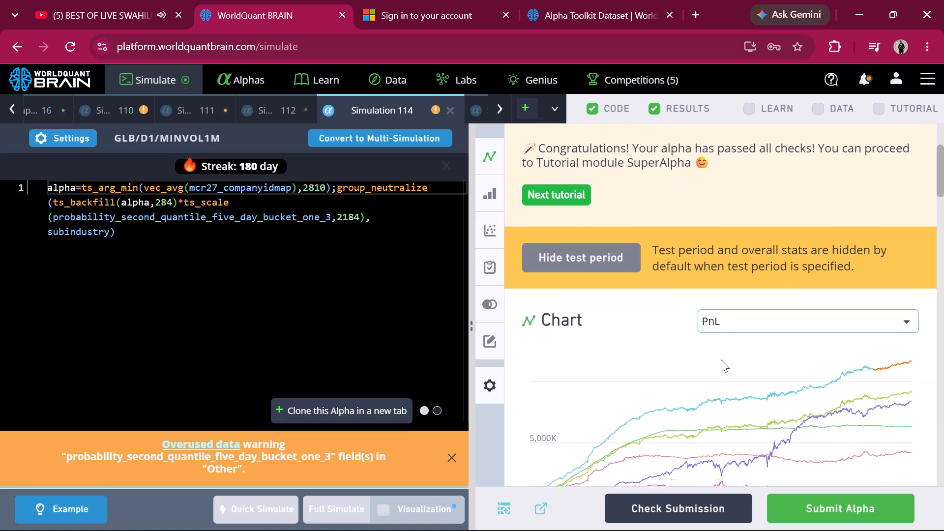
pyautogui.scroll(-5, 721, 359)
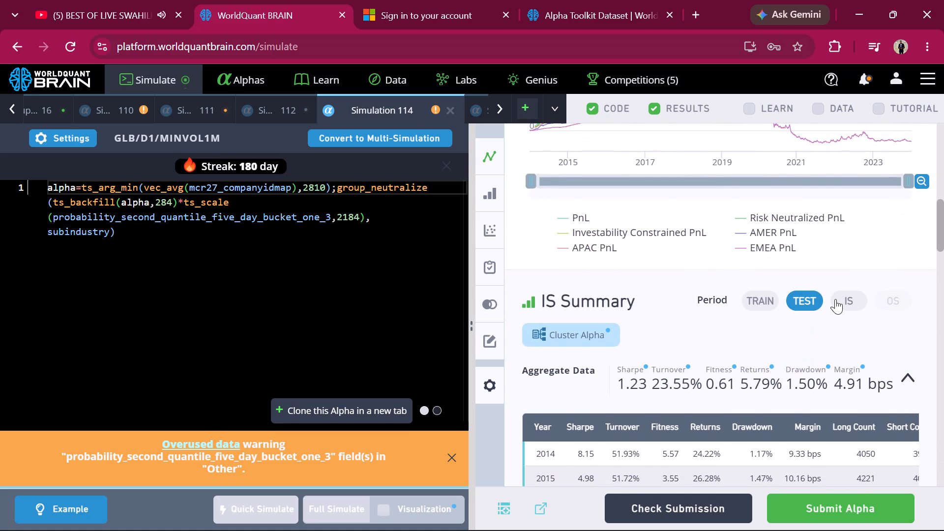
pyautogui.click(835, 299)
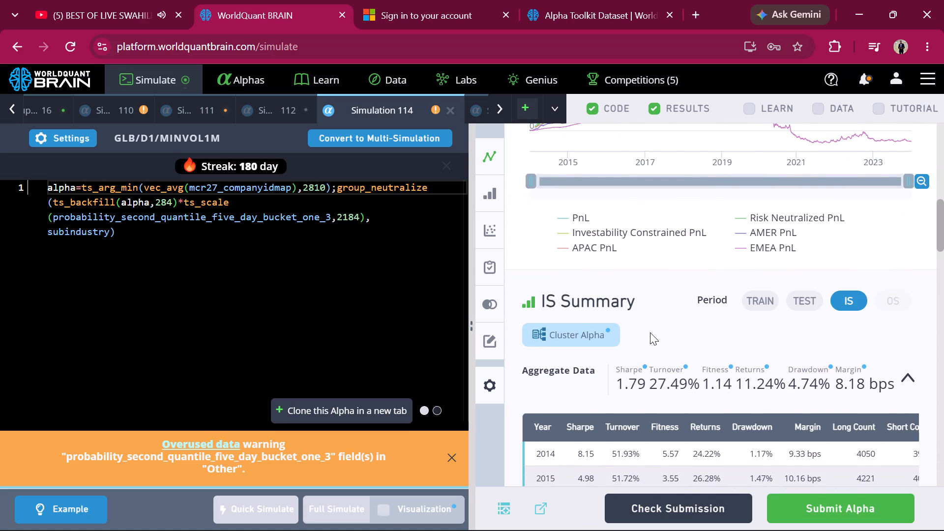
pyautogui.scroll(-7, 650, 332)
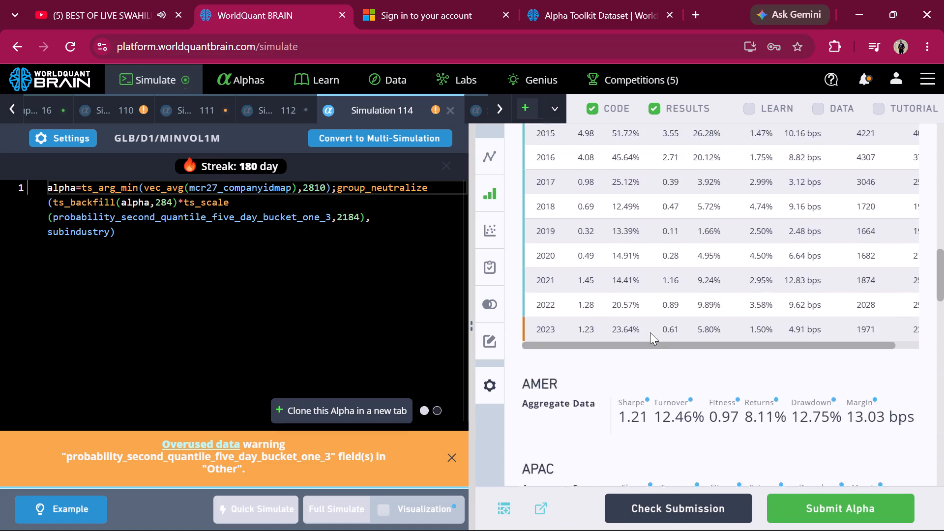
# Run the Prod, Power Pool and Self Correlation checks for Simulation 114.
pyautogui.scroll(-11, 650, 332)
pyautogui.scroll(2, 650, 332)
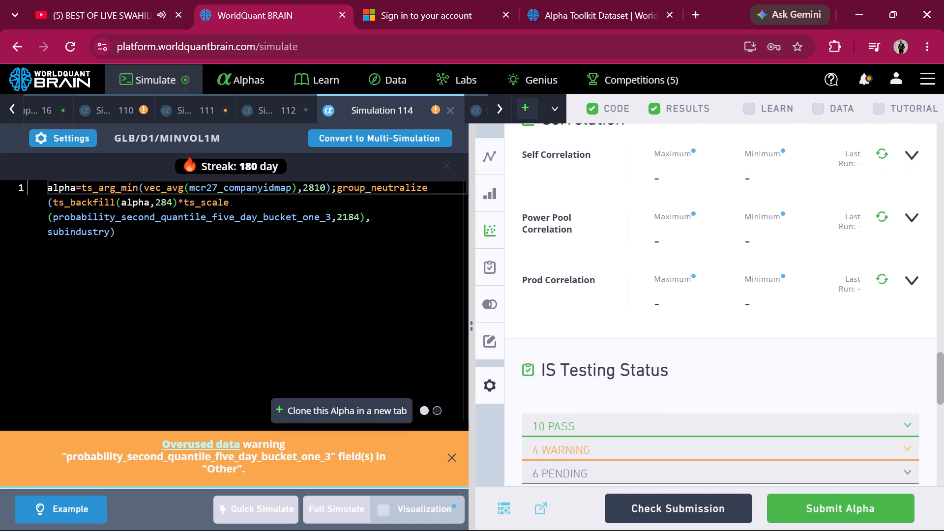
pyautogui.click(879, 284)
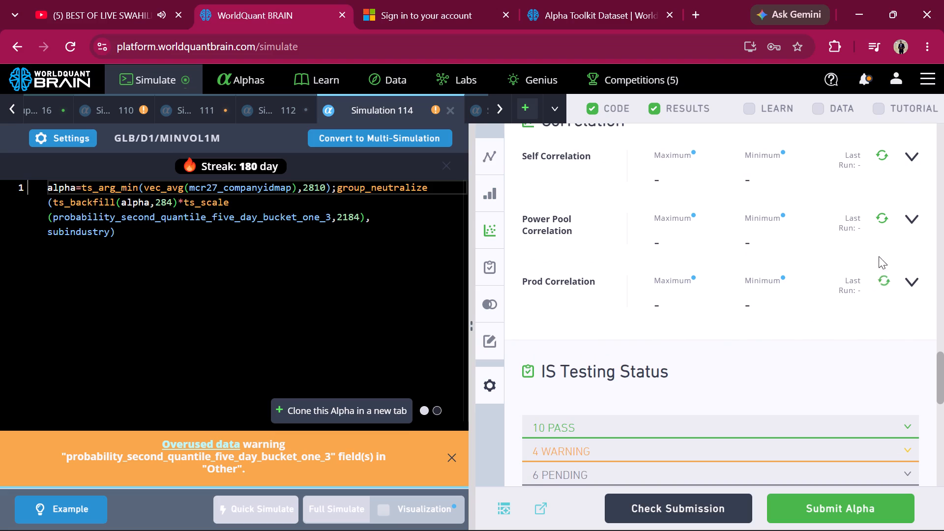
pyautogui.click(881, 222)
pyautogui.click(882, 151)
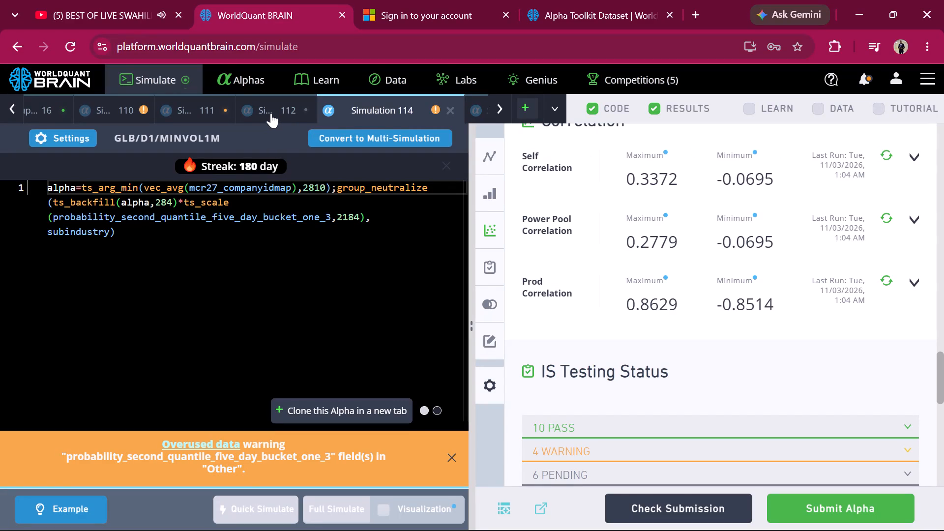
# Open Simulation 110 and review its existing correlation results.
pyautogui.hscroll(1, 271, 113)
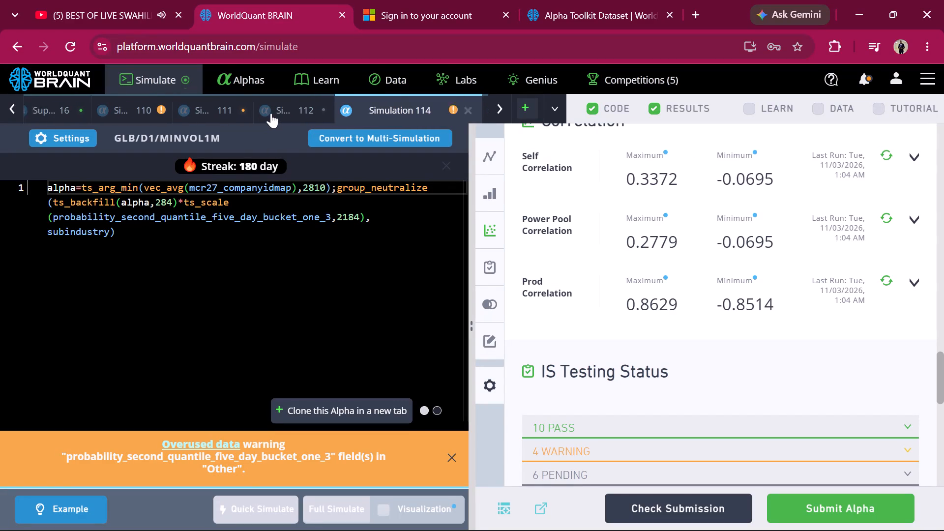
pyautogui.hscroll(1, 271, 113)
pyautogui.click(208, 105)
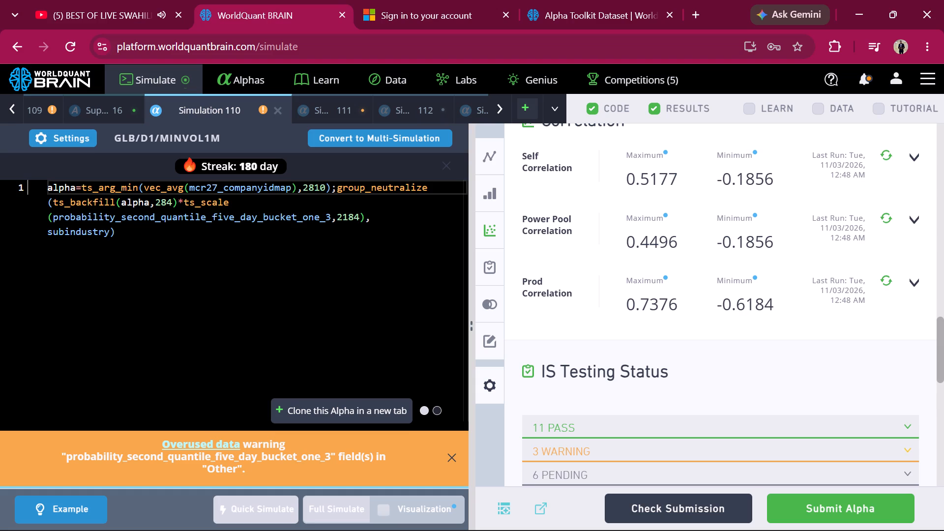
# Open Simulation 117 and reveal its test period.
pyautogui.hscroll(-8, 401, 115)
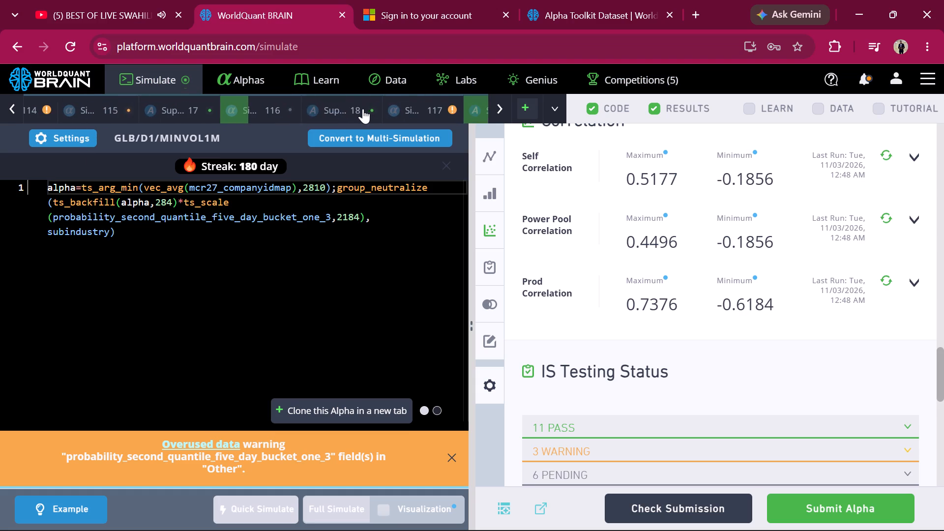
pyautogui.hscroll(-2, 363, 109)
pyautogui.click(323, 109)
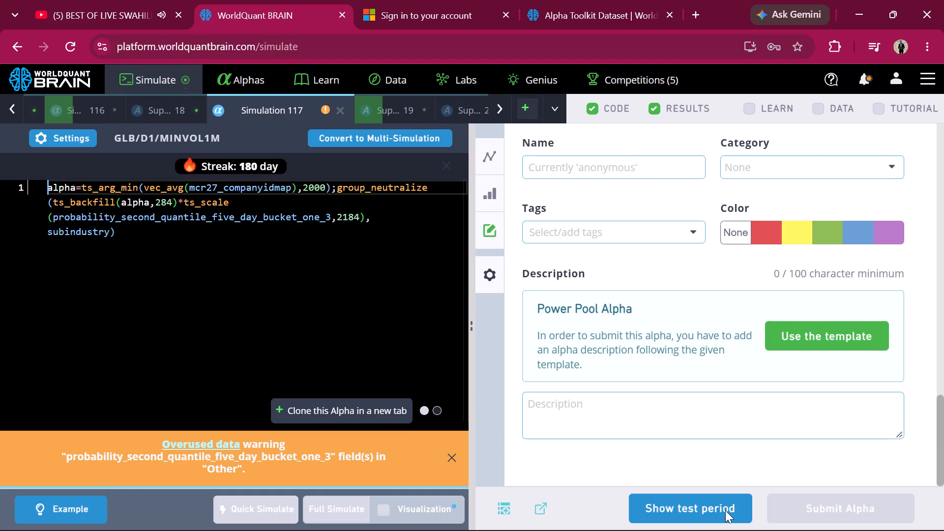
pyautogui.click(725, 510)
# Run the Prod, Power Pool and Self Correlation checks for Simulation 117.
pyautogui.scroll(-1, 743, 354)
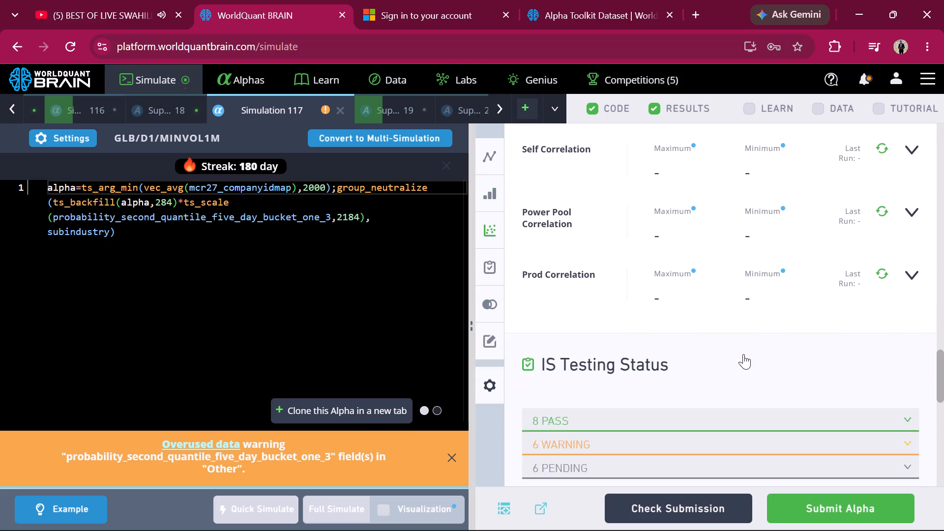
pyautogui.scroll(-1, 743, 354)
pyautogui.click(885, 243)
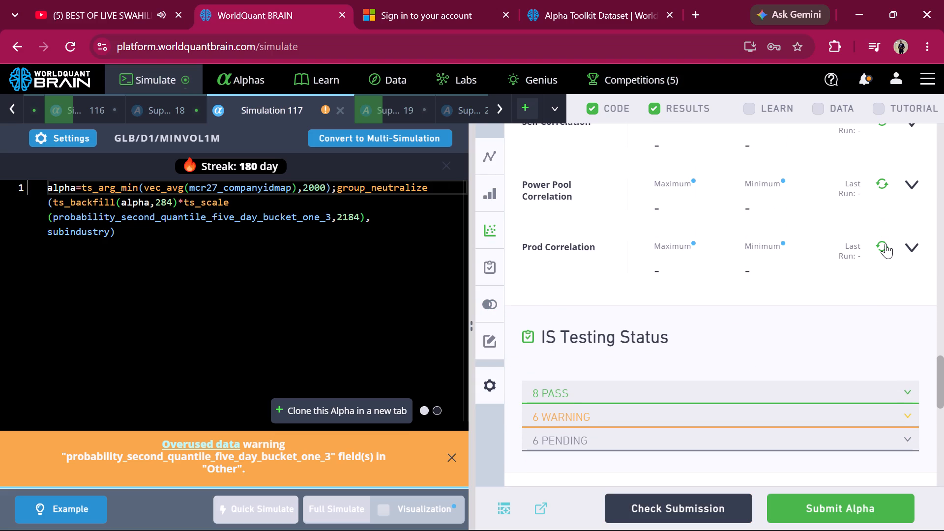
pyautogui.click(883, 183)
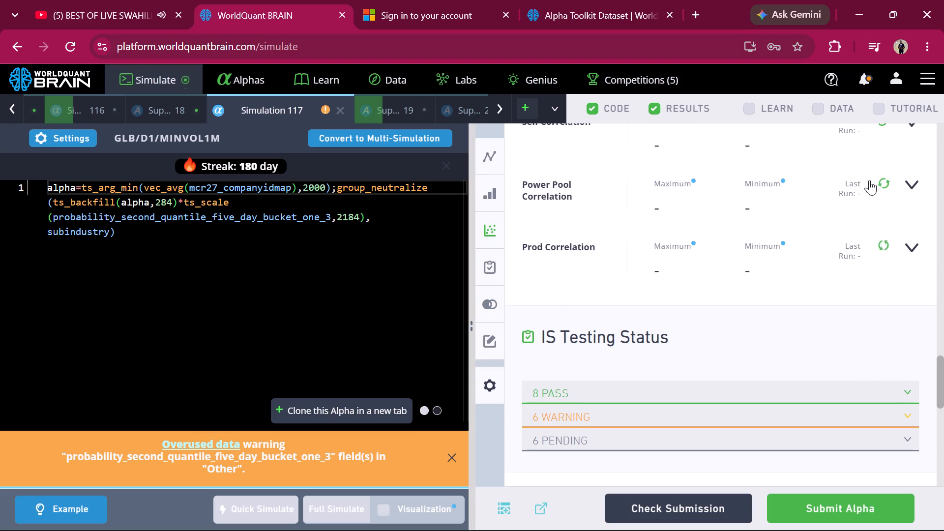
pyautogui.scroll(1, 869, 180)
pyautogui.click(885, 194)
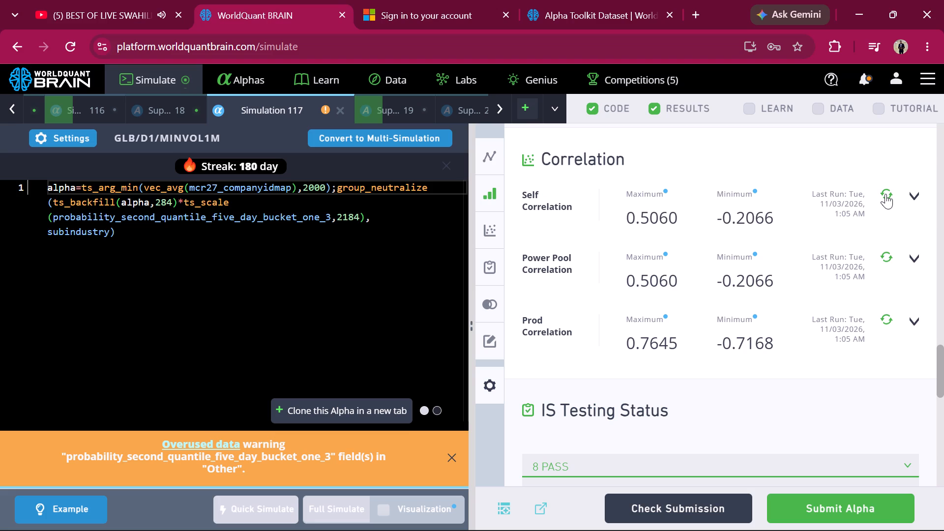
# Review Simulation 117's correlation results and regional figures, and switch its IS Summary to the IS period.
pyautogui.scroll(7, 885, 194)
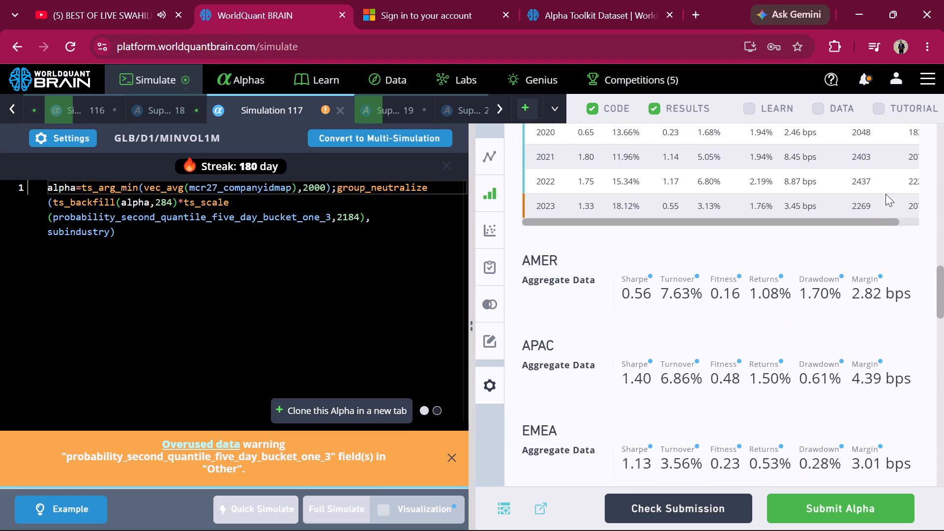
pyautogui.scroll(4, 885, 194)
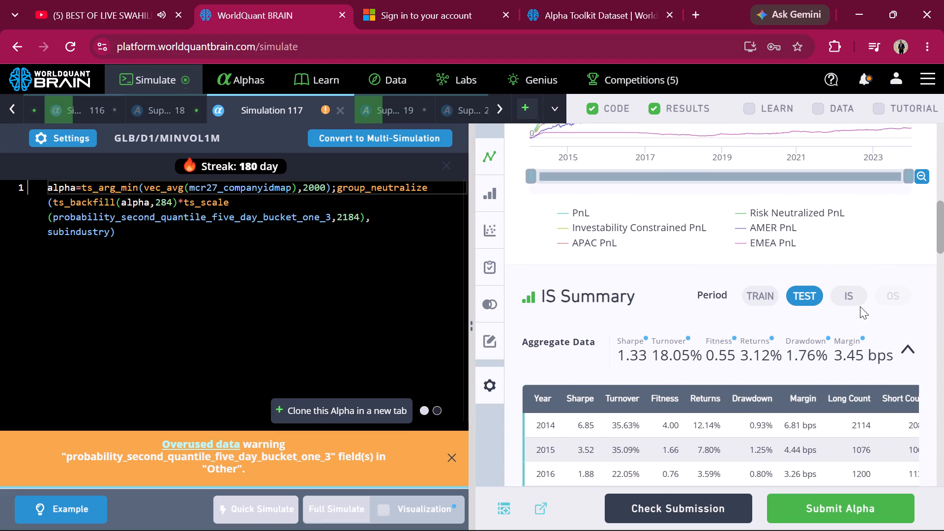
pyautogui.click(849, 297)
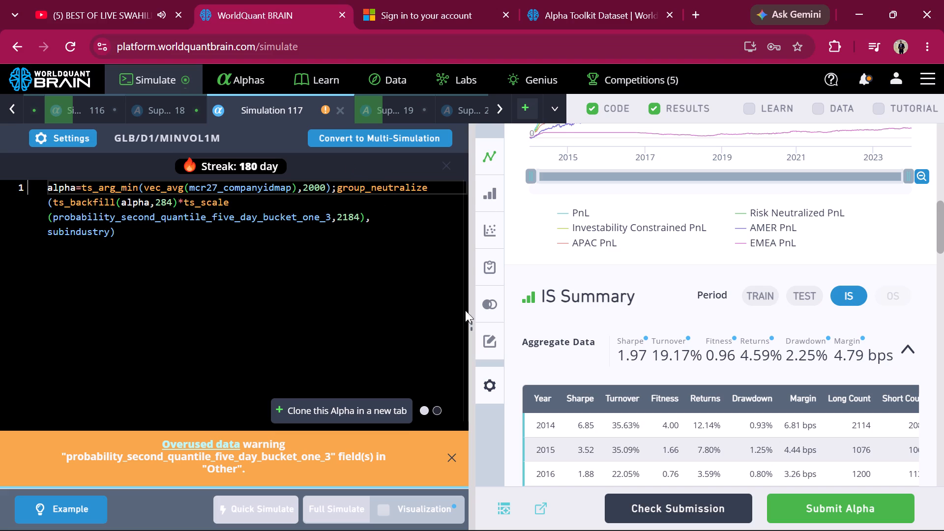
# Set Simulation 117's neutralization to RAM and run a full simulation.
pyautogui.click(63, 136)
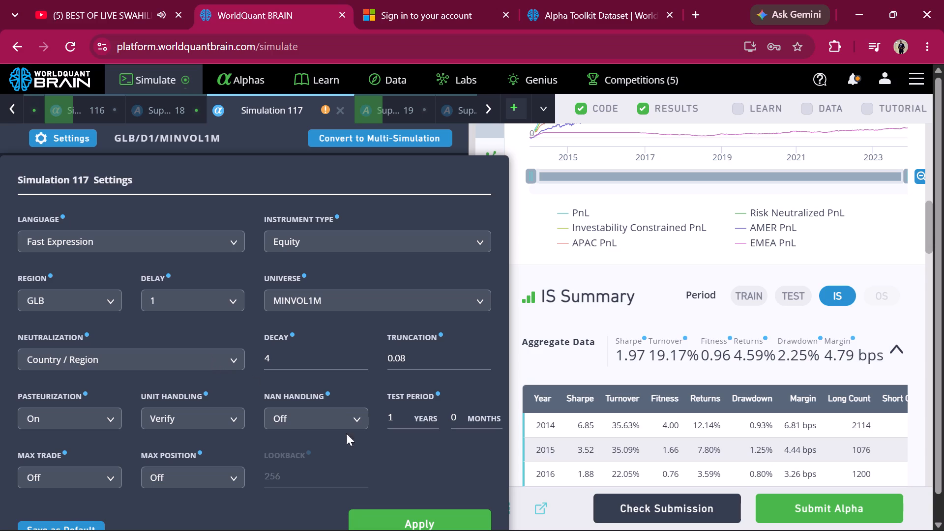
pyautogui.click(198, 361)
pyautogui.click(120, 414)
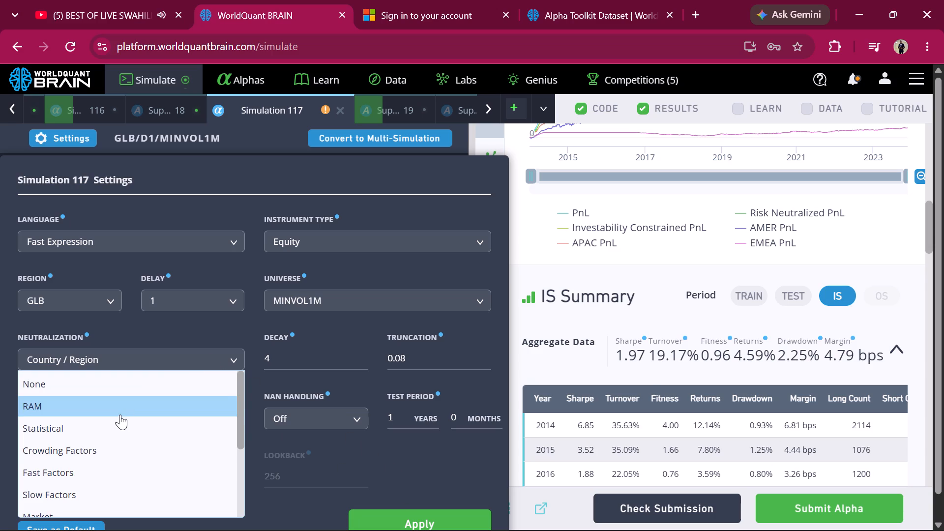
pyautogui.click(370, 515)
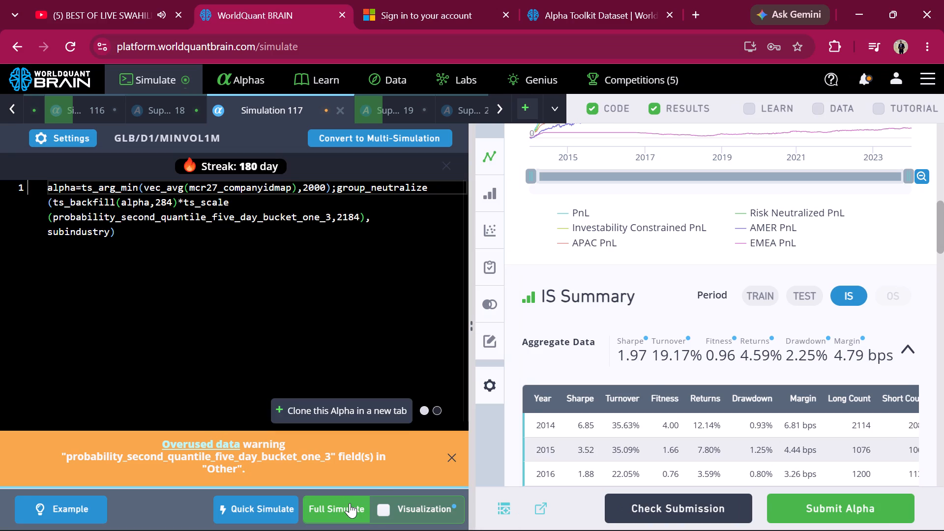
pyautogui.click(350, 503)
# Open Super Simulation 21, reveal its test period and examine its PnL chart and IS-period summary figures.
pyautogui.hscroll(-1, 334, 109)
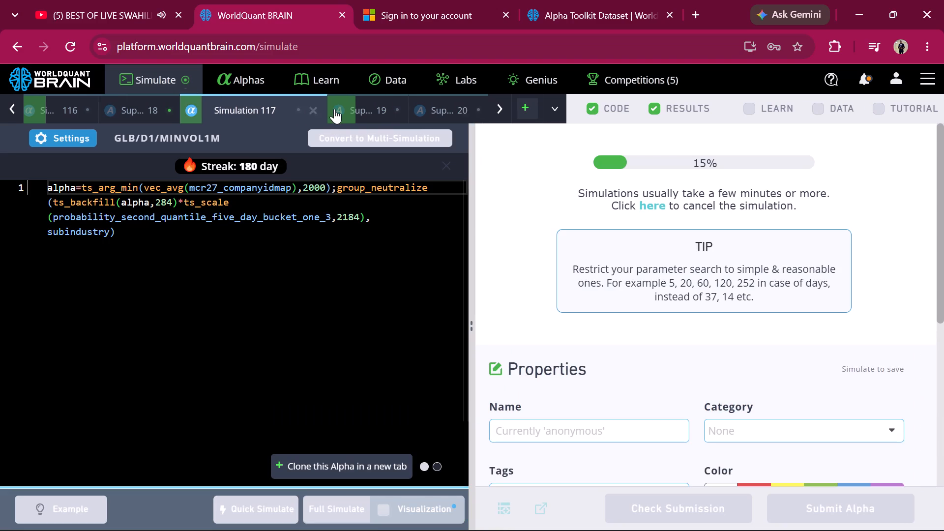
pyautogui.hscroll(-3, 334, 109)
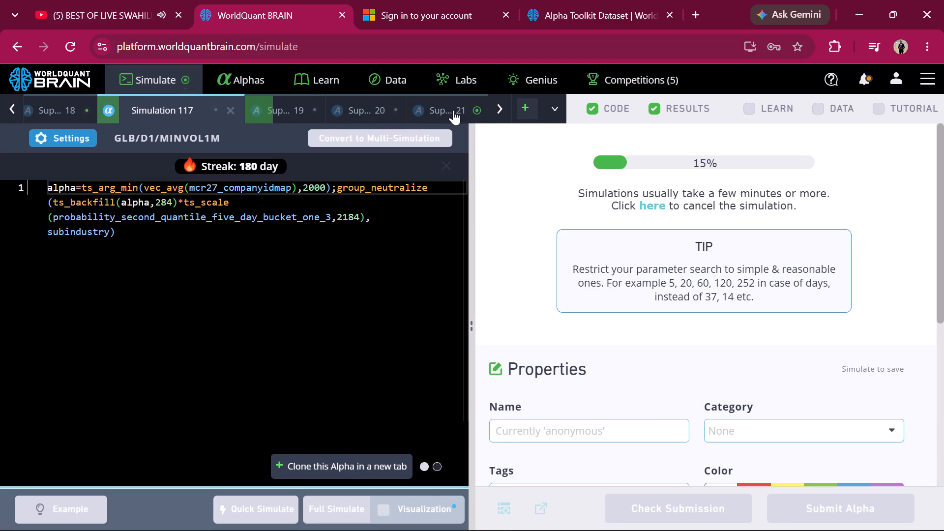
pyautogui.click(453, 110)
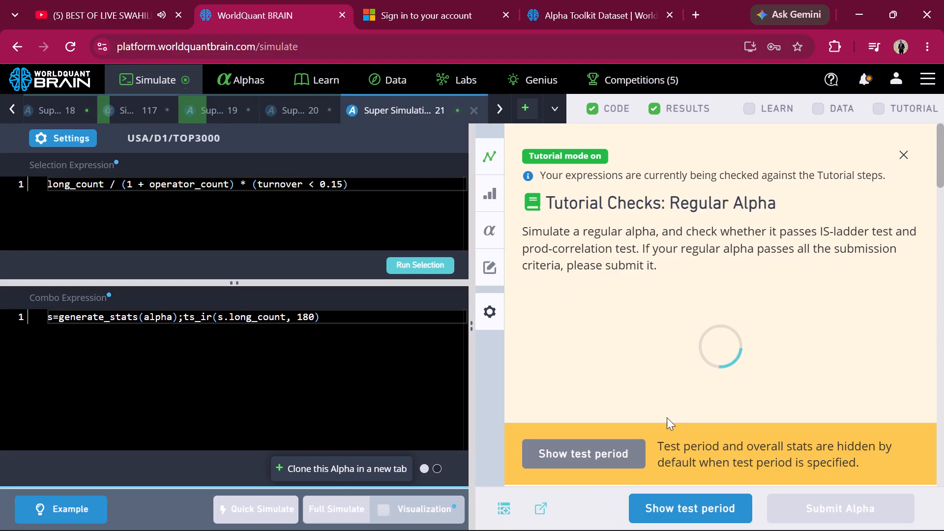
pyautogui.click(681, 508)
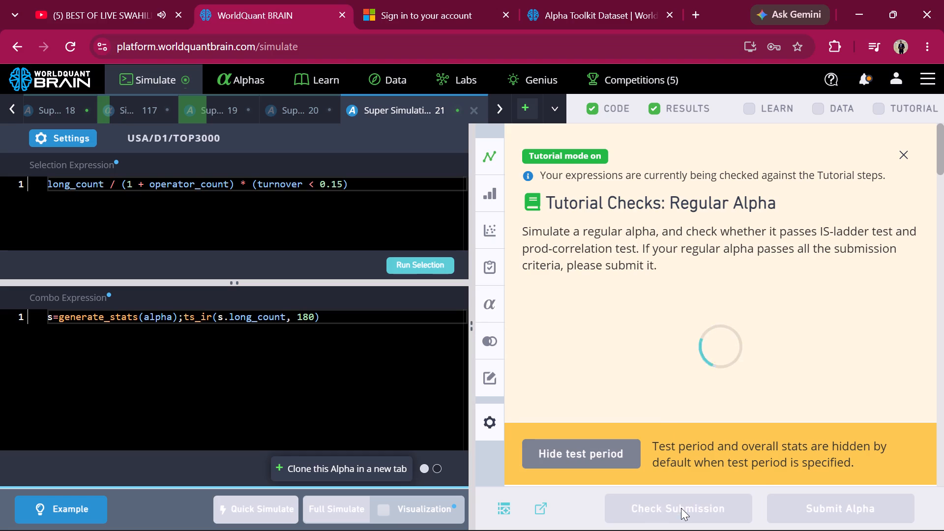
pyautogui.scroll(-5, 649, 266)
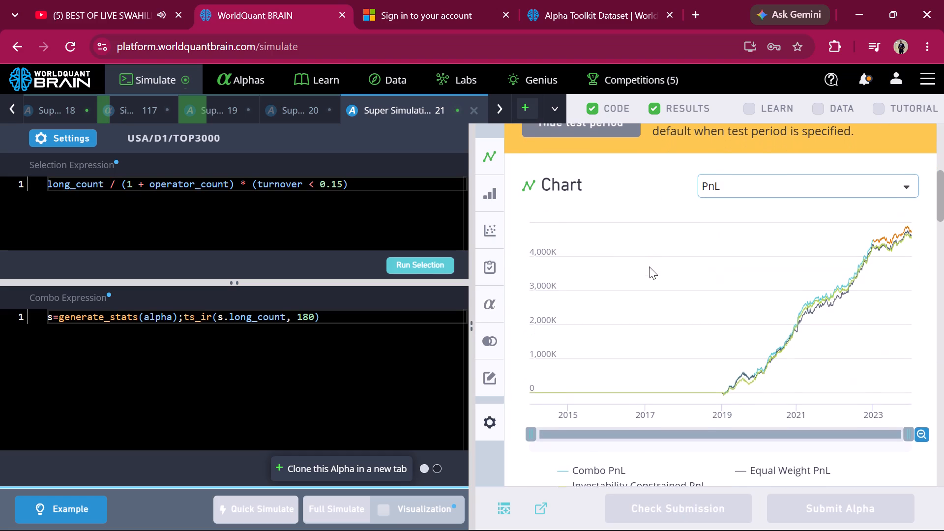
pyautogui.scroll(-4, 821, 327)
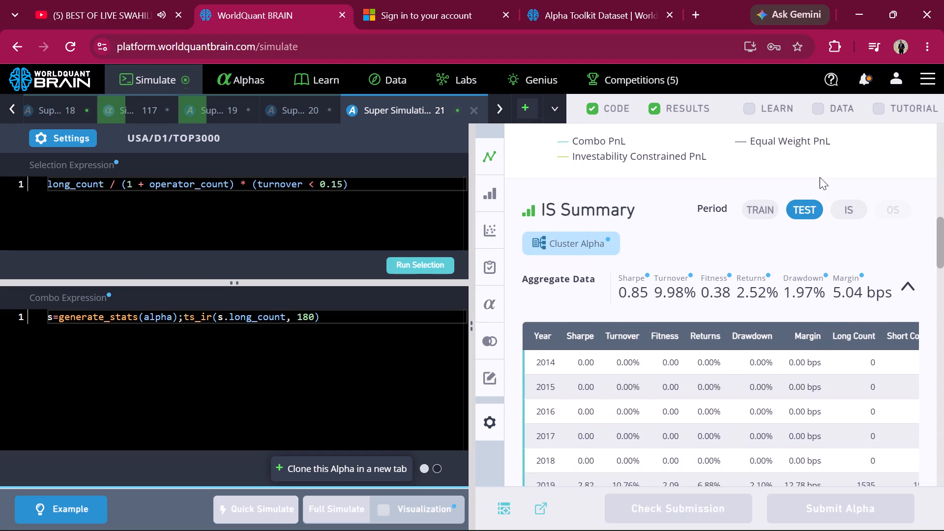
pyautogui.click(846, 207)
pyautogui.scroll(-2, 846, 207)
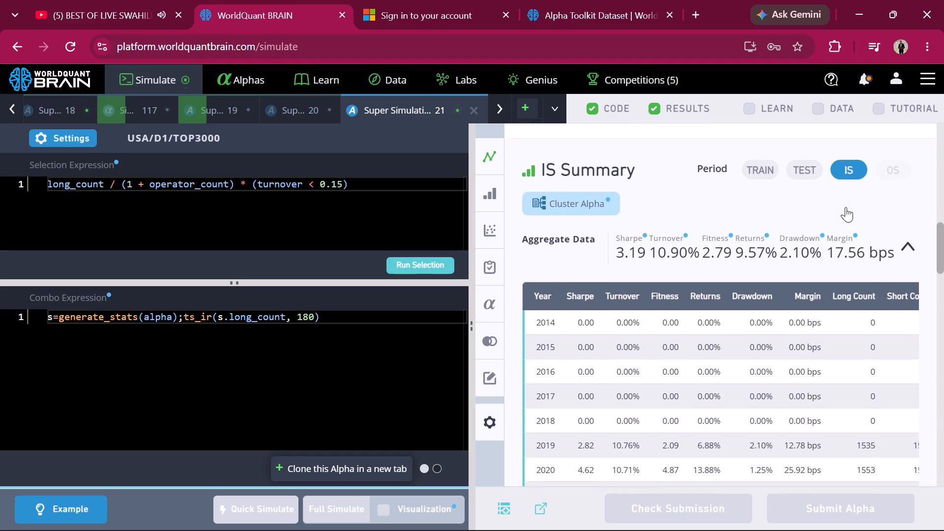
pyautogui.scroll(-5, 846, 207)
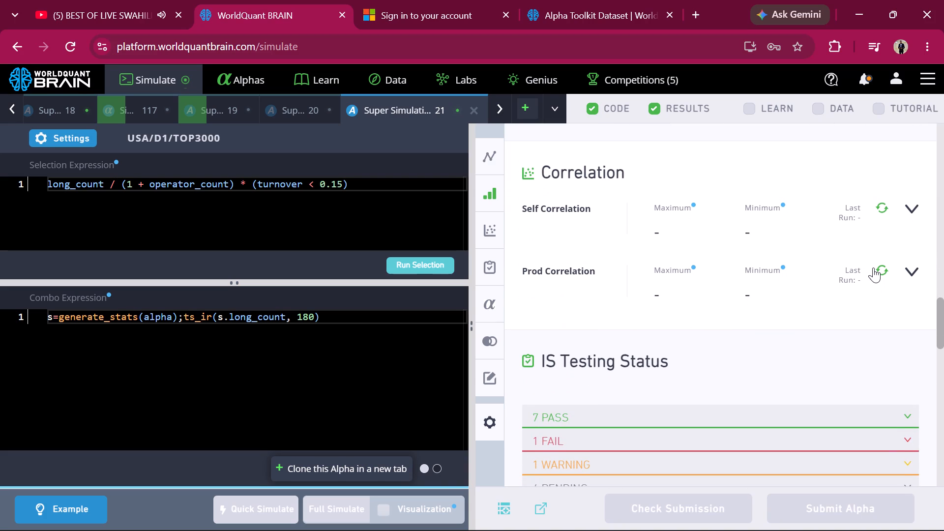
# Run the Prod and Self Correlation checks for Super Simulation 21.
pyautogui.click(879, 269)
pyautogui.moveTo(885, 207); pyautogui.dragTo(31, 148)
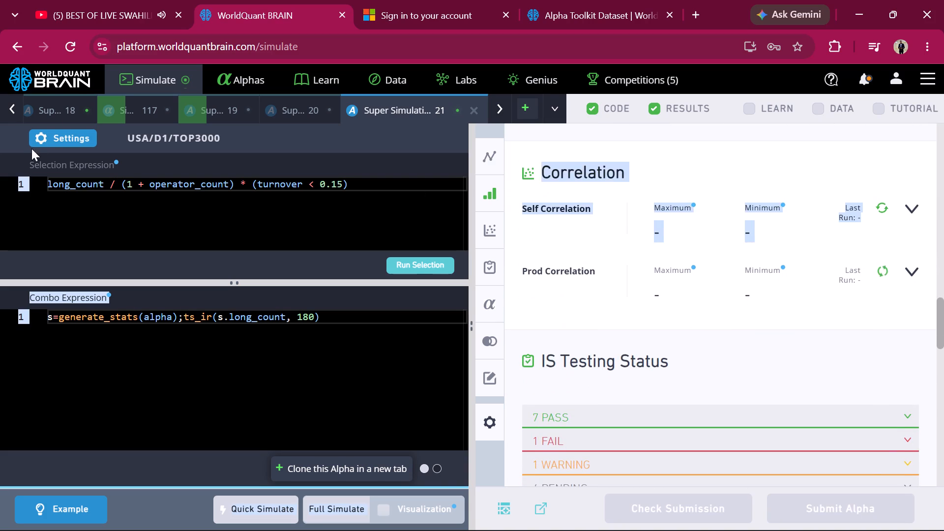
pyautogui.moveTo(31, 148); pyautogui.dragTo(692, 355)
pyautogui.scroll(-3, 692, 355)
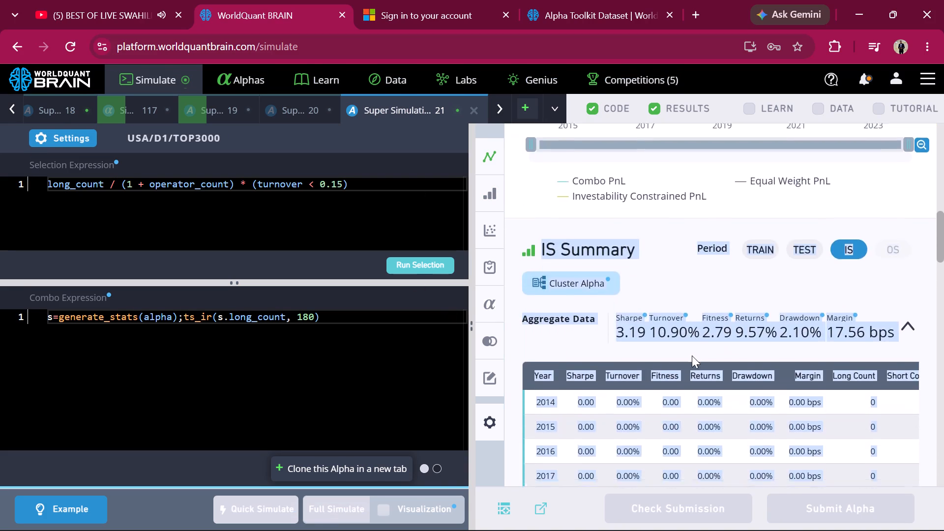
pyautogui.scroll(-6, 692, 355)
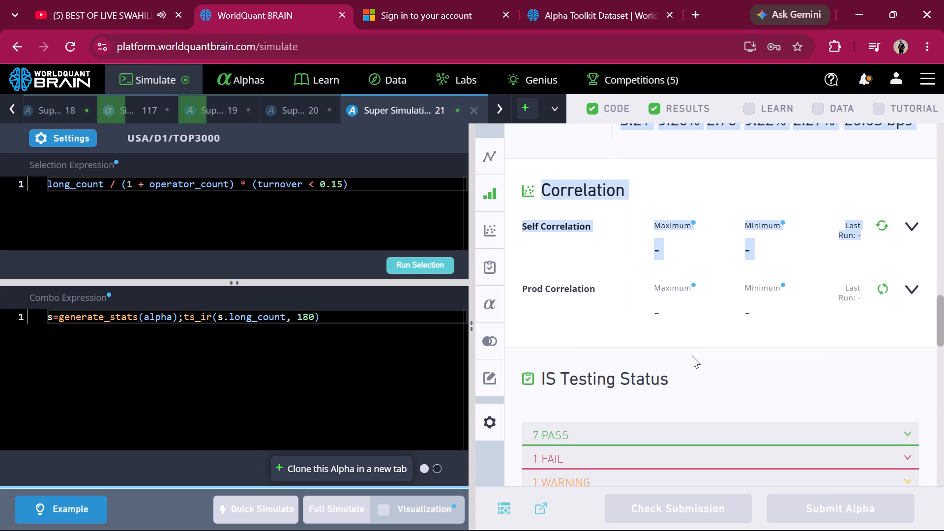
pyautogui.click(882, 229)
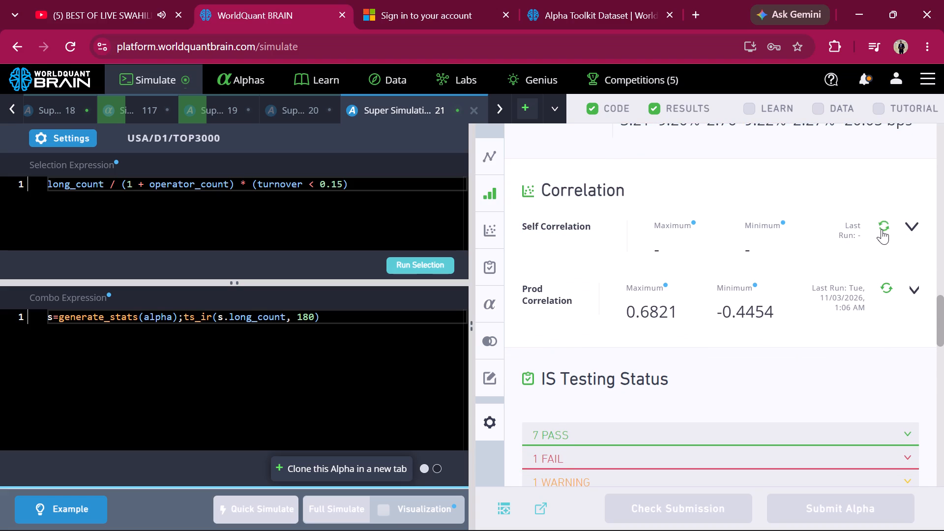
# Clone the Super Simulation 21 alpha in a new simulation tab.
pyautogui.click(340, 461)
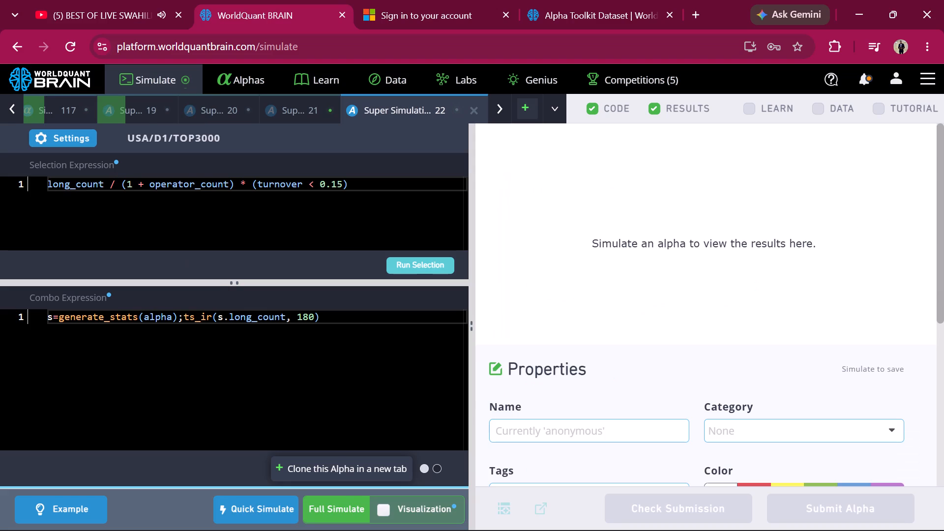
# Set the cloned SuperAlpha's neutralization to Fast Factors and run a full simulation.
pyautogui.click(68, 143)
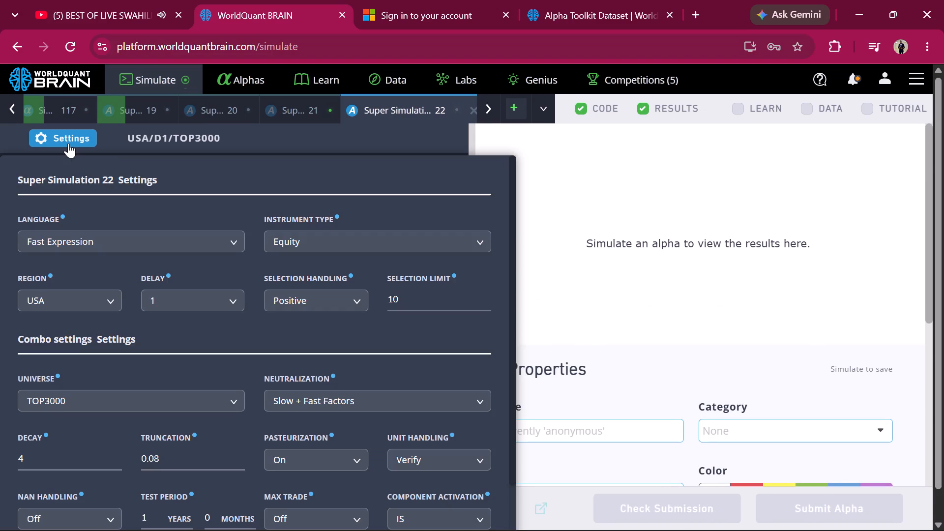
pyautogui.click(290, 401)
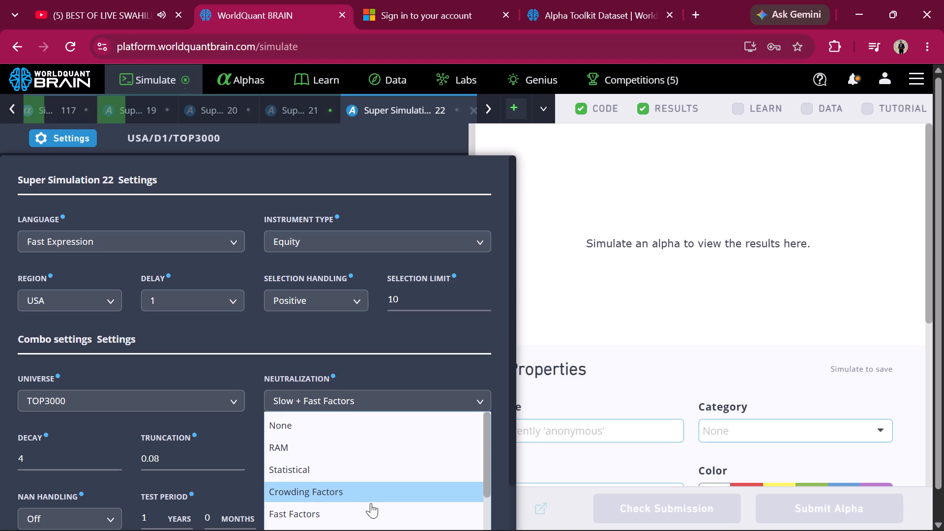
pyautogui.scroll(-2, 352, 448)
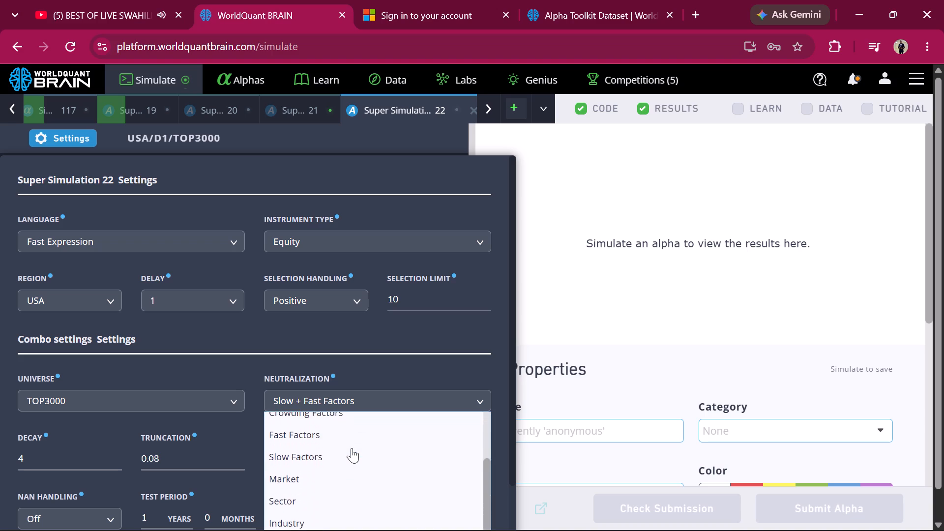
pyautogui.scroll(3, 352, 448)
pyautogui.click(352, 448)
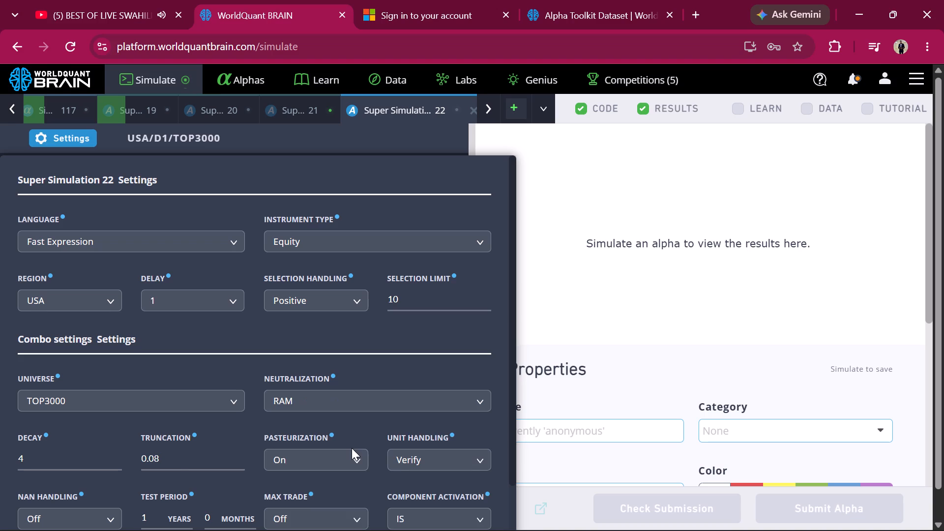
pyautogui.scroll(-1, 352, 448)
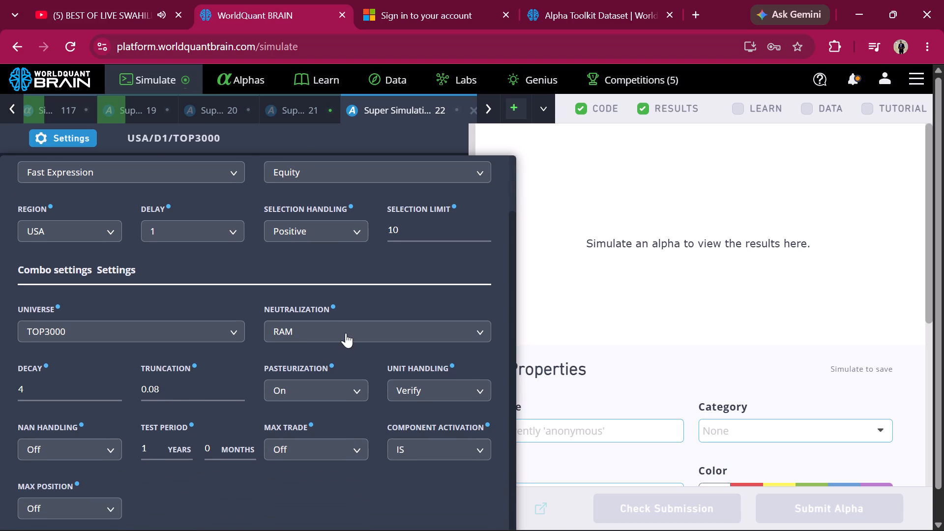
pyautogui.click(346, 333)
pyautogui.click(339, 434)
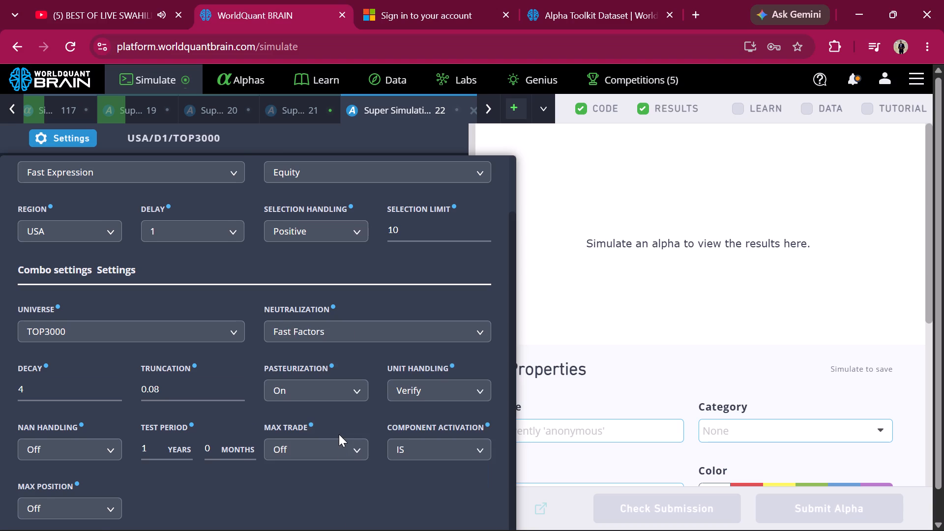
pyautogui.scroll(-4, 339, 434)
pyautogui.click(362, 522)
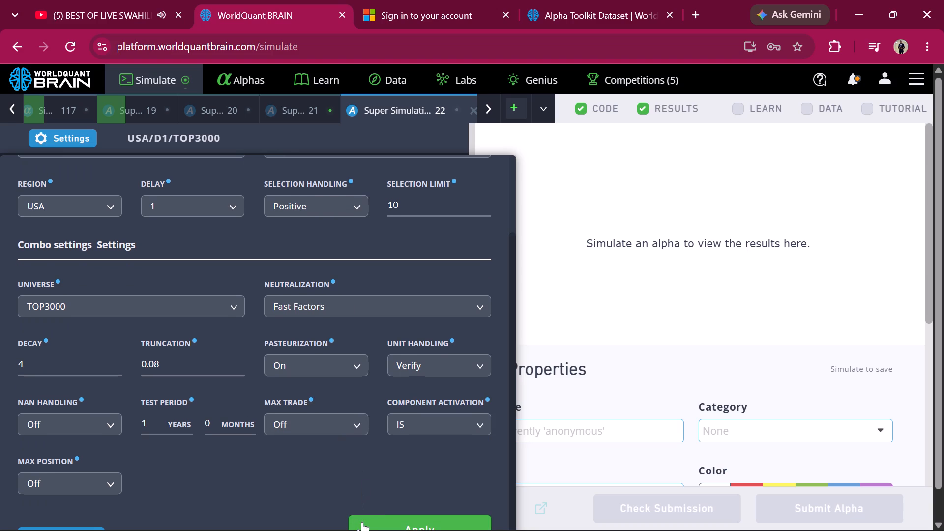
pyautogui.click(356, 514)
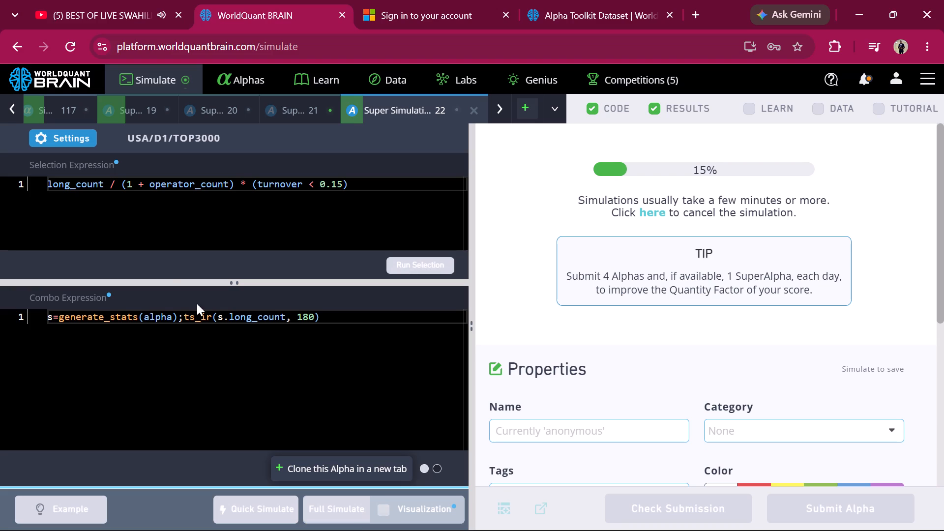
# Clone the GLB alpha from Simulation 117 in a new simulation tab.
pyautogui.click(68, 105)
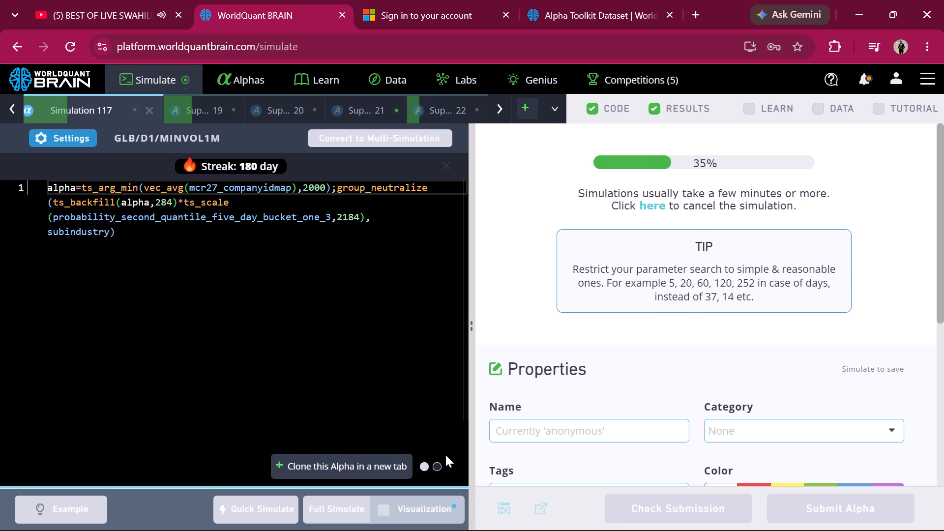
pyautogui.click(344, 457)
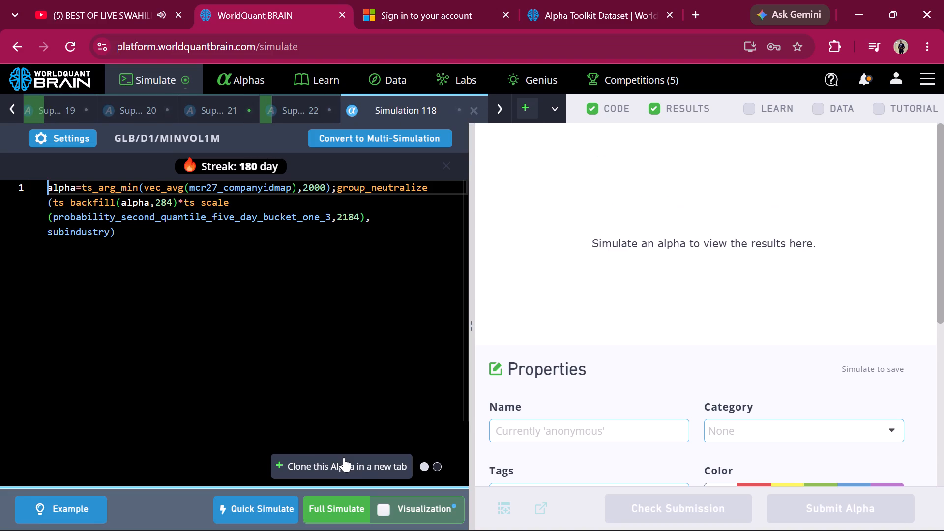
# Switch to the Alpha Toolkit Dataset page and examine the first page of GLB fields with their coverage and alpha counts.
pyautogui.click(576, 17)
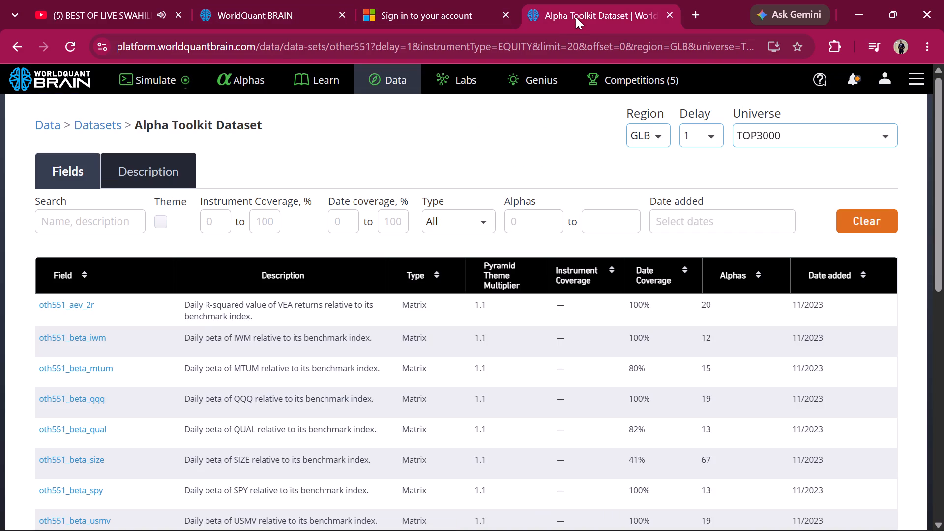
pyautogui.scroll(-5, 355, 423)
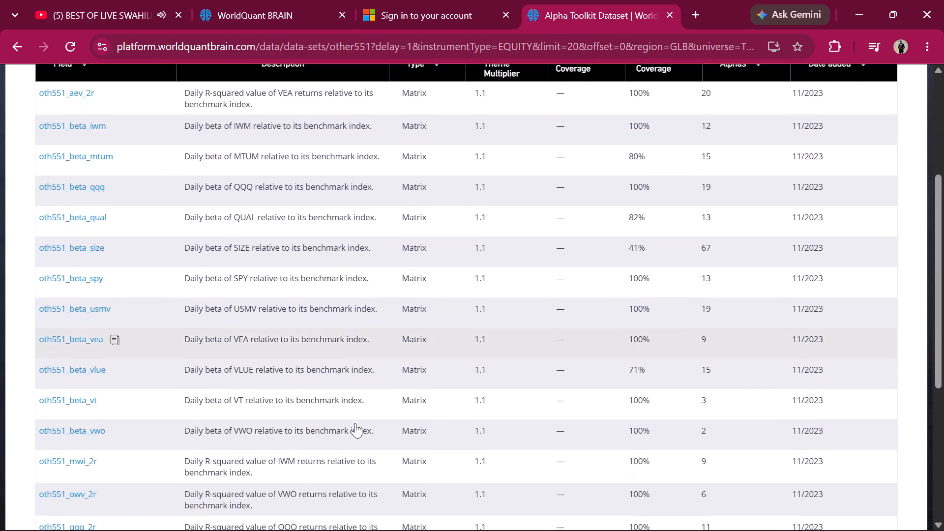
pyautogui.scroll(-7, 355, 423)
pyautogui.scroll(3, 355, 423)
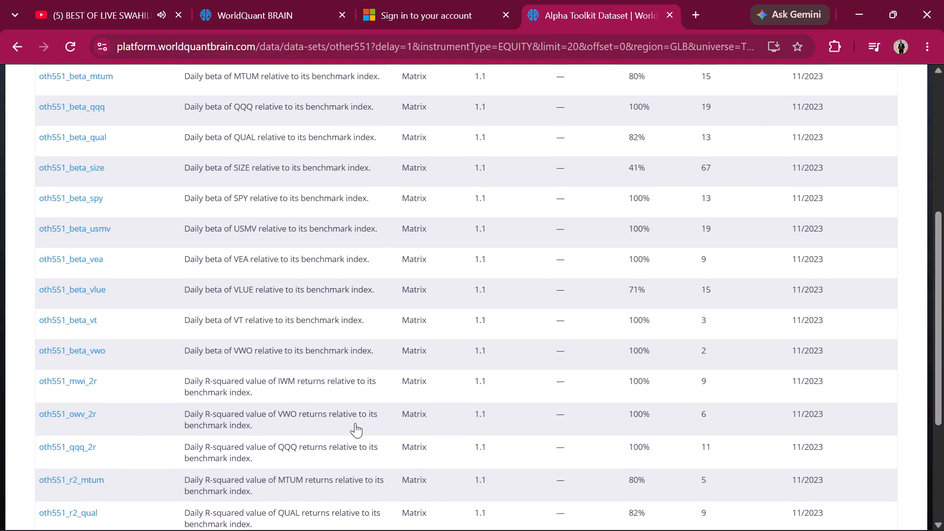
pyautogui.scroll(-2, 355, 423)
pyautogui.scroll(1, 355, 423)
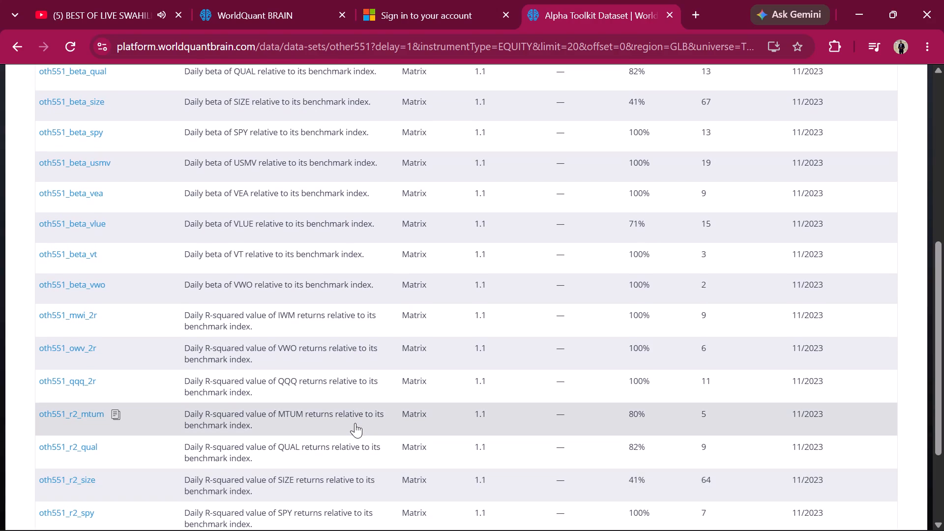
pyautogui.scroll(3, 490, 328)
pyautogui.scroll(-4, 490, 328)
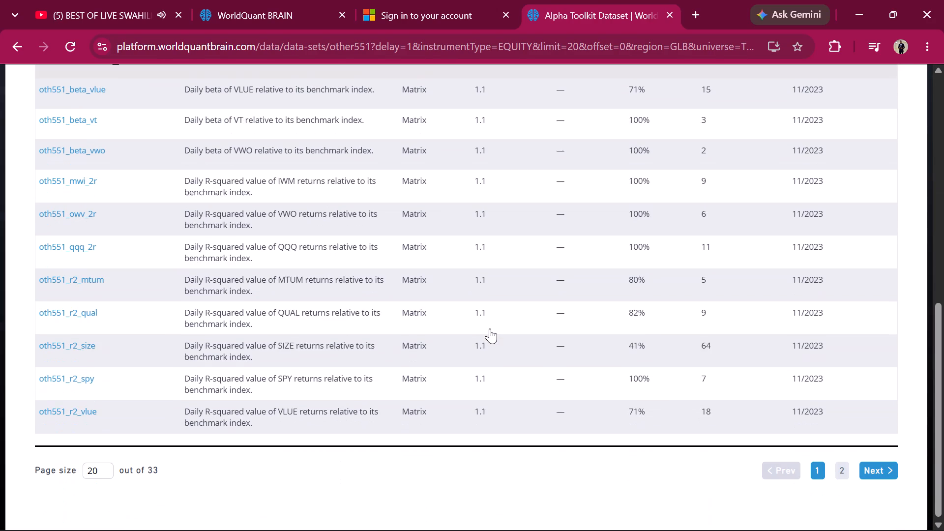
# From the second page of dataset fields, copy the names oth551_resret_vlue, oth551_resret_size and oth551_resret_mtum.
pyautogui.click(847, 466)
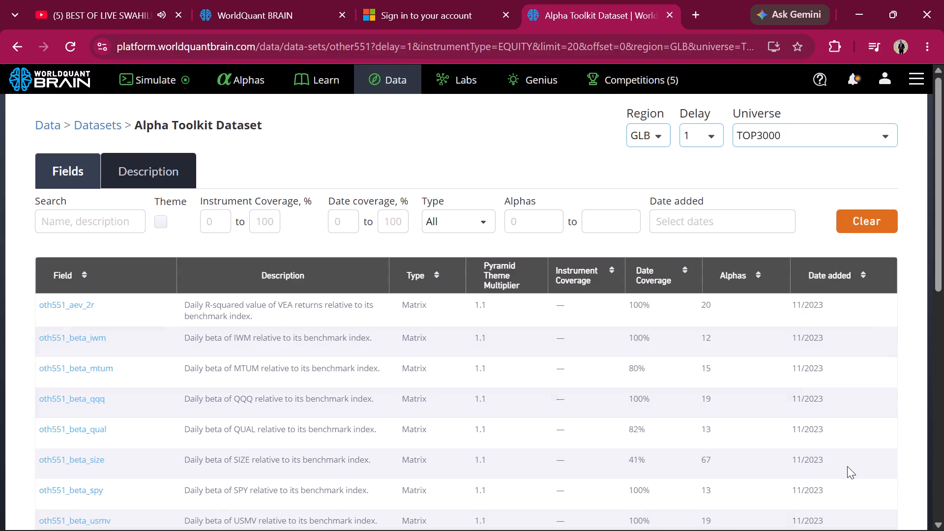
pyautogui.scroll(-3, 659, 380)
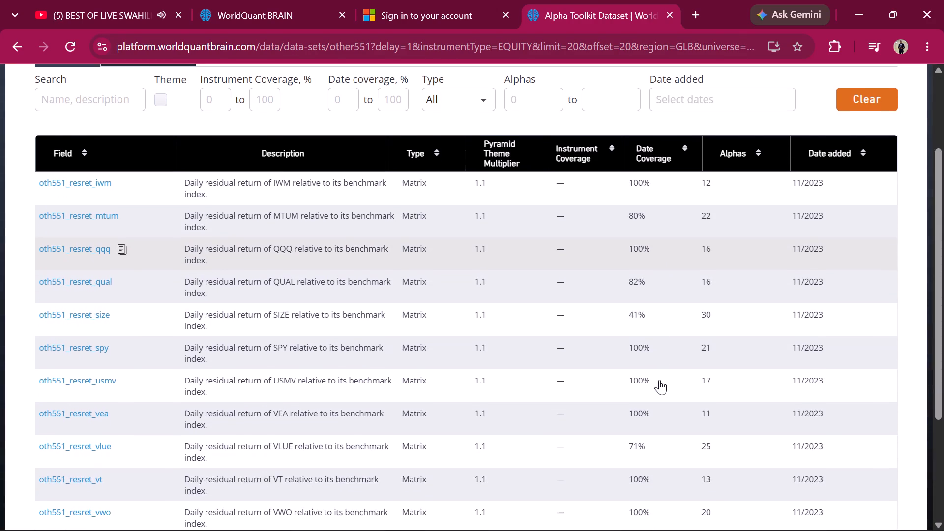
pyautogui.scroll(-4, 659, 380)
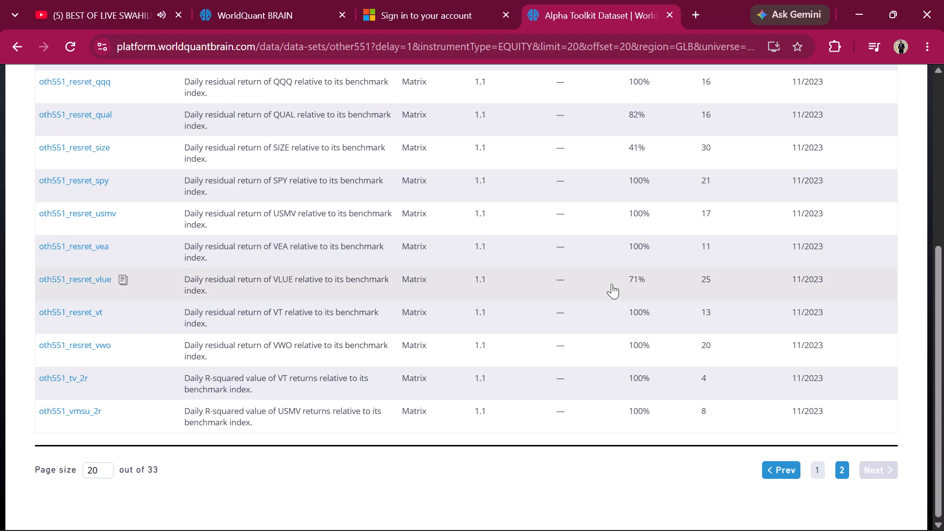
pyautogui.click(125, 278)
pyautogui.scroll(1, 125, 278)
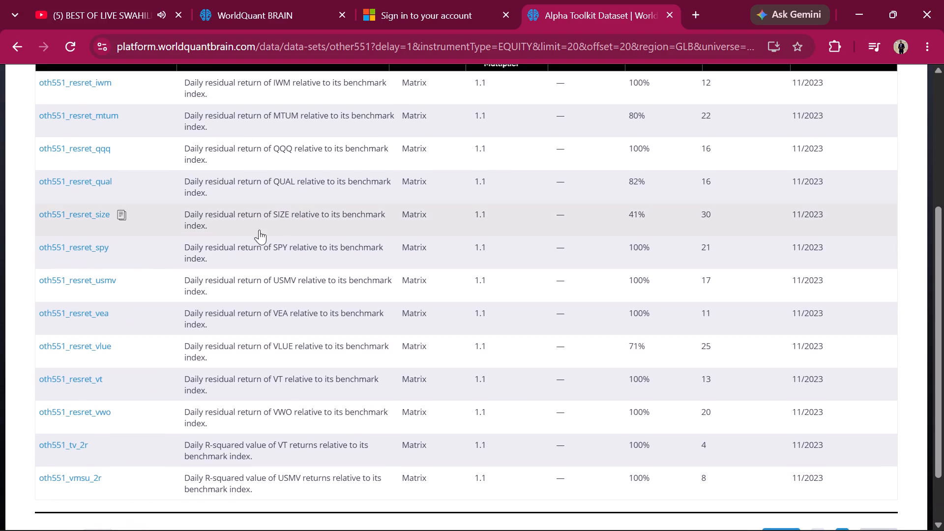
pyautogui.click(118, 214)
pyautogui.scroll(1, 118, 214)
pyautogui.click(125, 170)
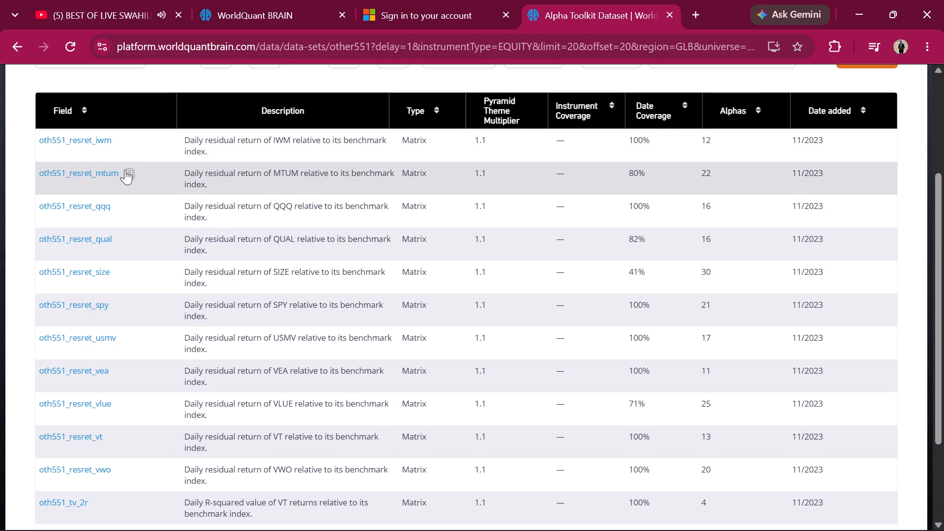
pyautogui.scroll(3, 125, 170)
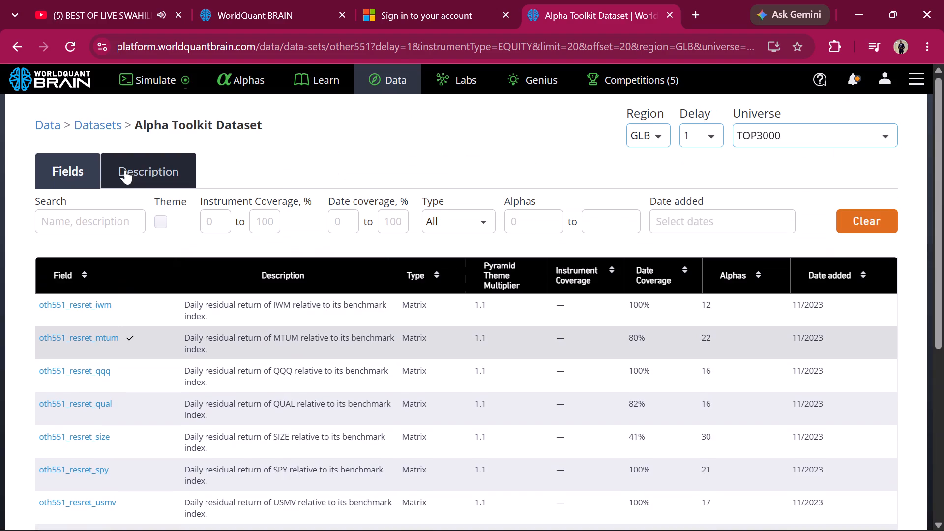
# In Simulation 118, replace the mcr27_companyidmap field with oth551_resret_mtum and run a full simulation.
pyautogui.click(223, 0)
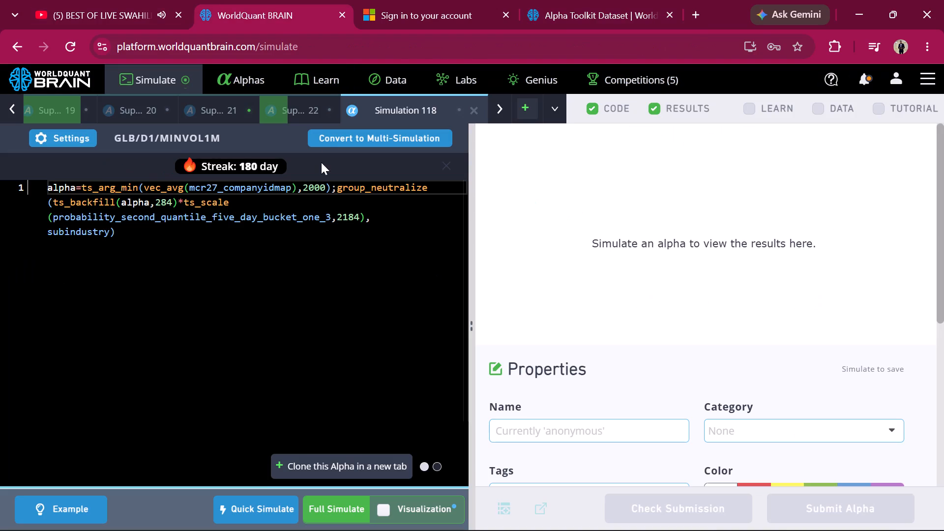
pyautogui.doubleClick(292, 183)
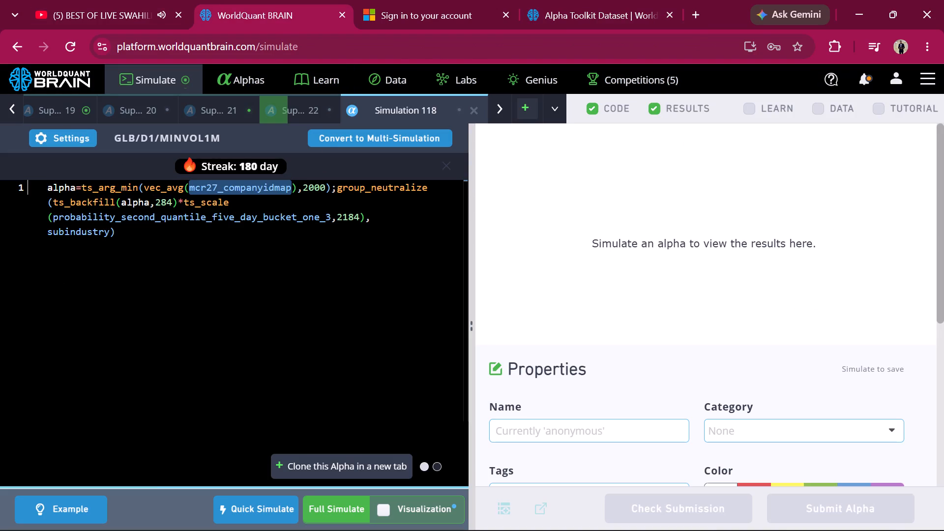
pyautogui.press('super+v')
pyautogui.click(290, 321)
pyautogui.hotkey('ctrl', 'v')
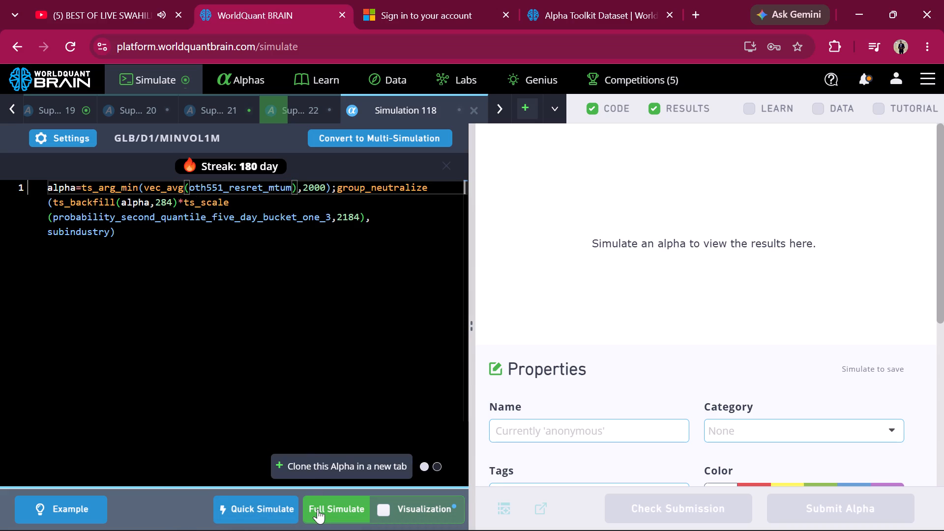
pyautogui.click(318, 509)
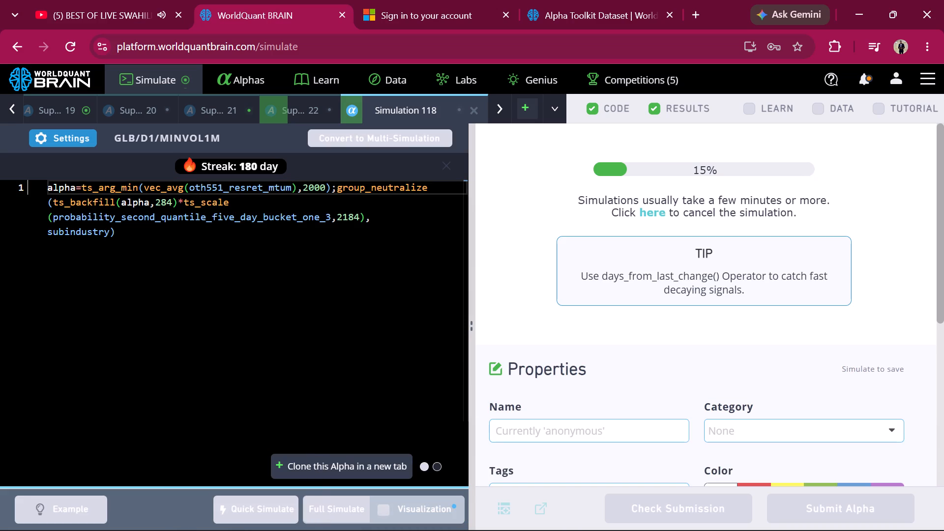
# Replace vec_avg with vec_count in the oth551_resret_mtum expression, clone the alpha in a new tab and run a full simulation.
pyautogui.doubleClick(182, 196)
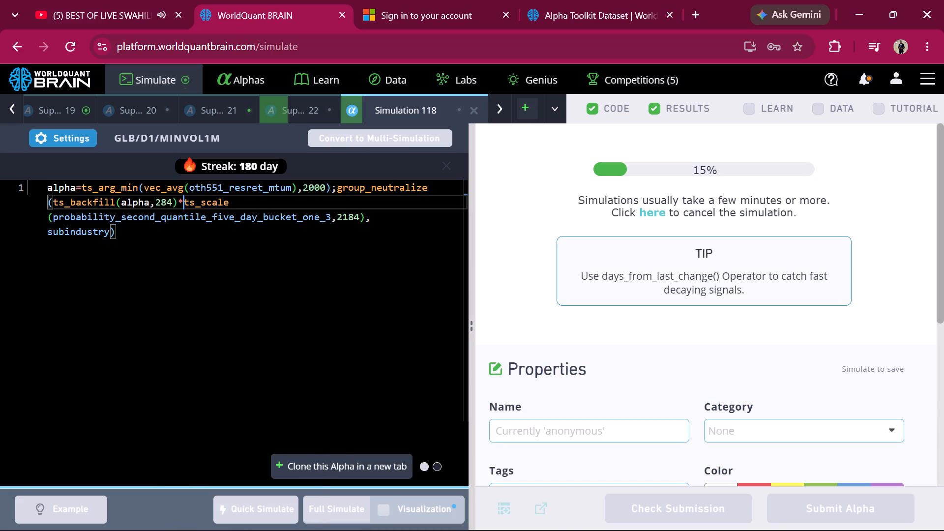
pyautogui.doubleClick(182, 186)
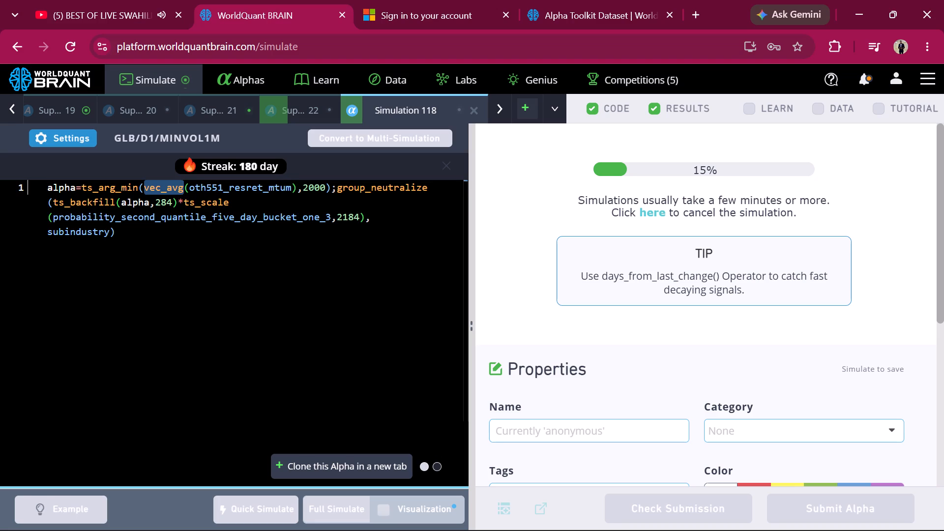
pyautogui.press('BackSpace')
pyautogui.write('vec')
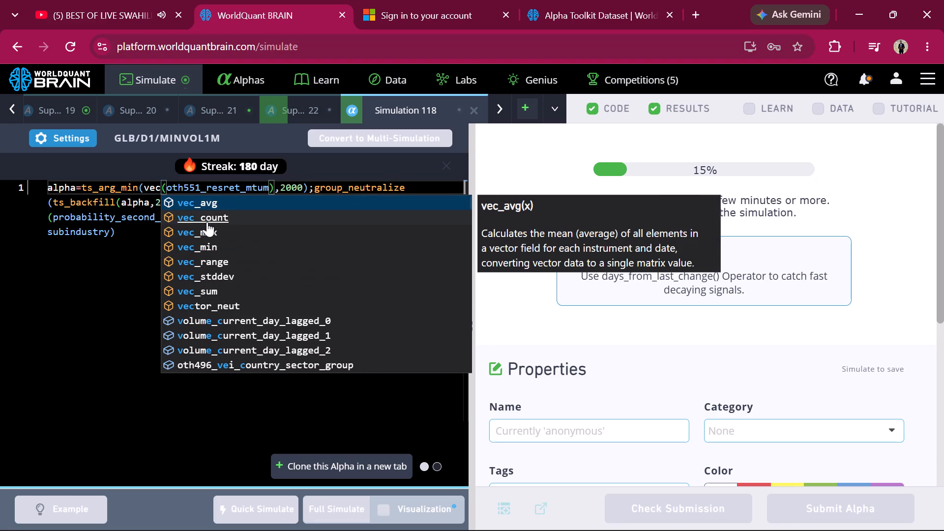
pyautogui.click(207, 222)
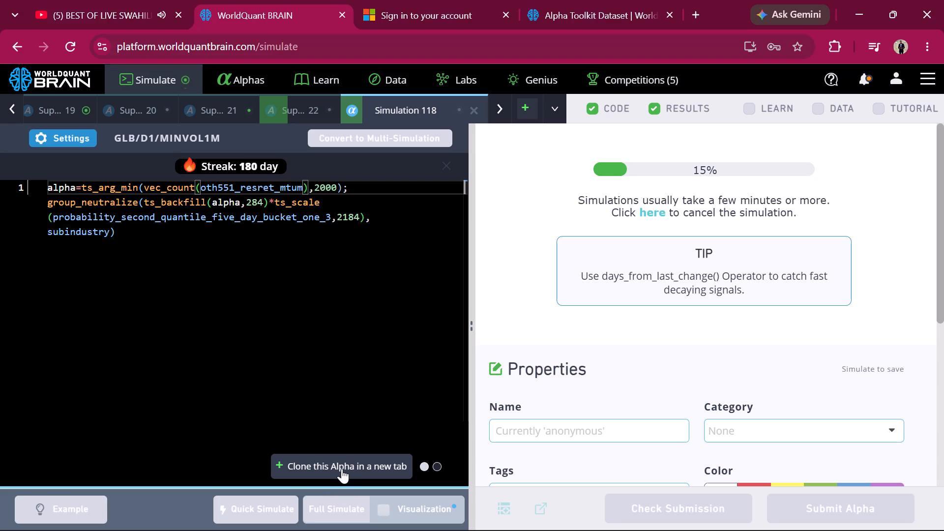
pyautogui.click(342, 469)
pyautogui.click(333, 512)
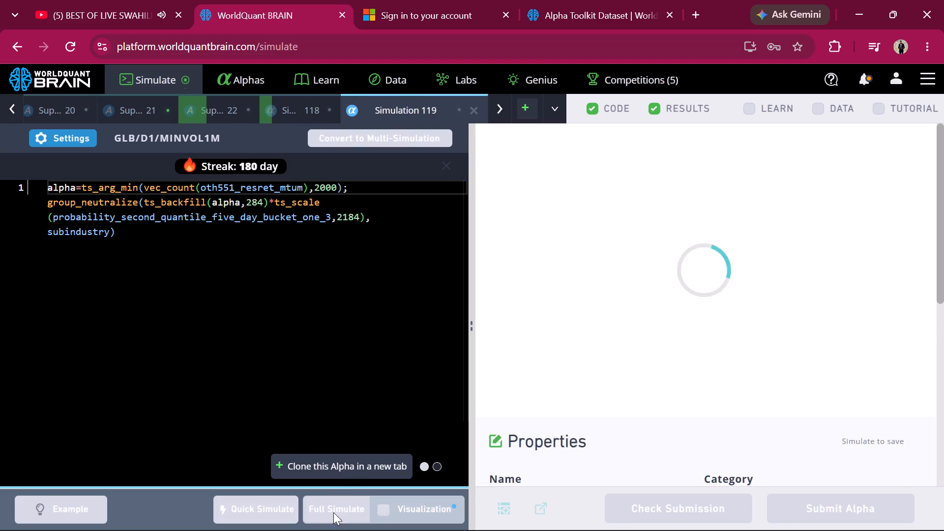
# Clone the vec_count alpha in a new tab, replace its field with oth551_resret_size and run a full simulation.
pyautogui.click(344, 460)
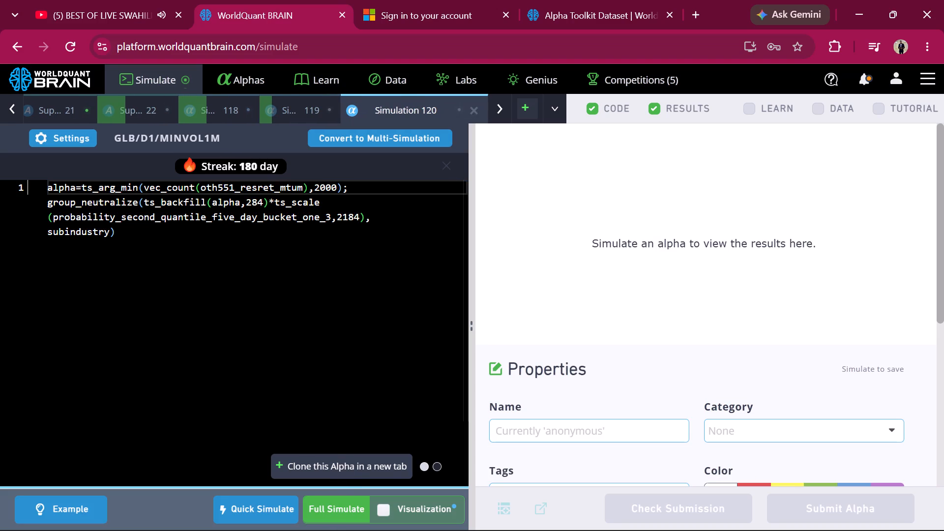
pyautogui.doubleClick(301, 186)
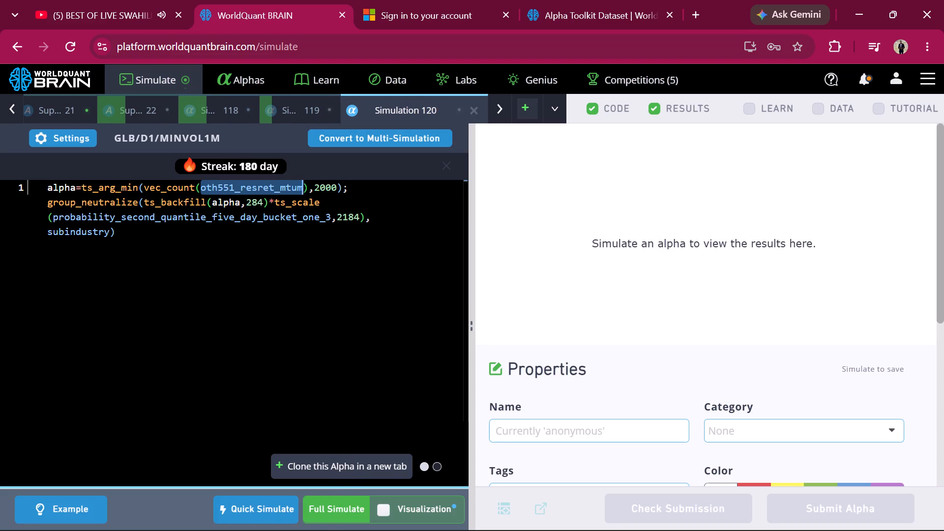
pyautogui.press('super+v')
pyautogui.click(288, 390)
pyautogui.hotkey('ctrl', 'v')
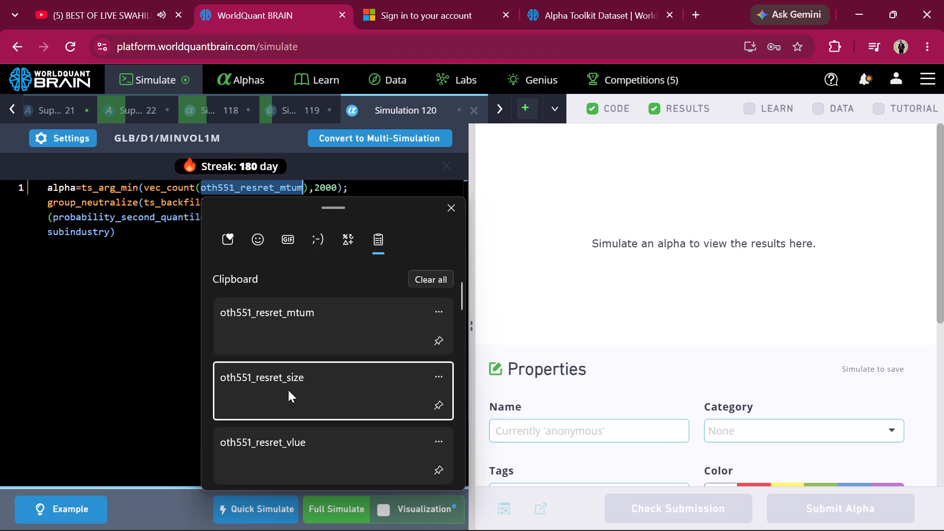
pyautogui.click(328, 504)
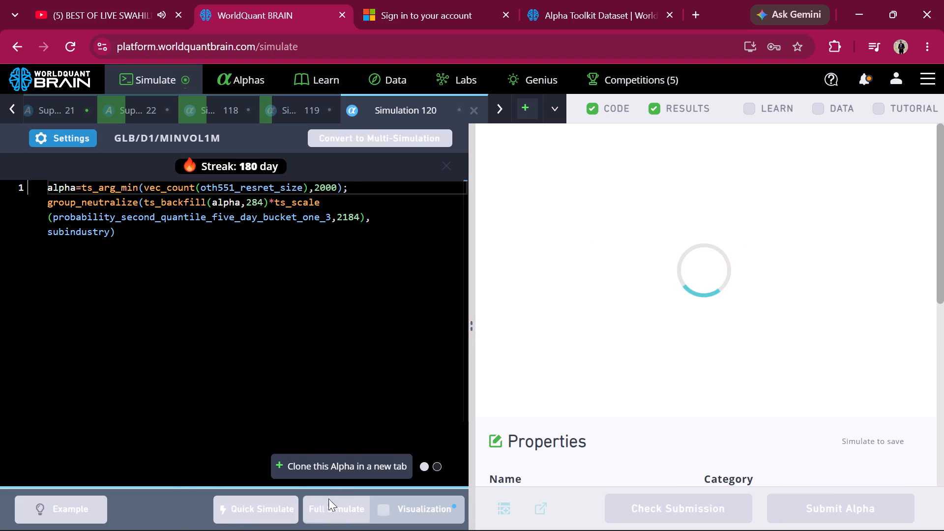
pyautogui.click(331, 471)
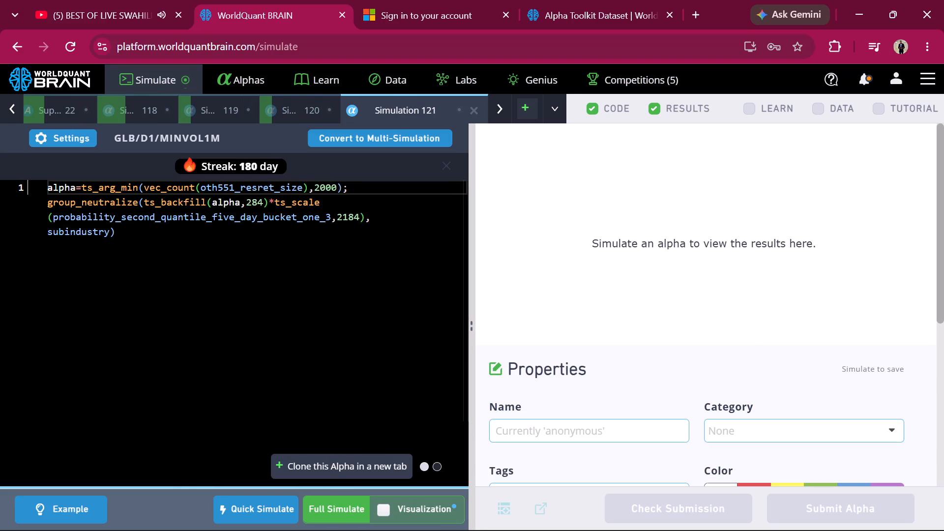
pyautogui.doubleClick(301, 188)
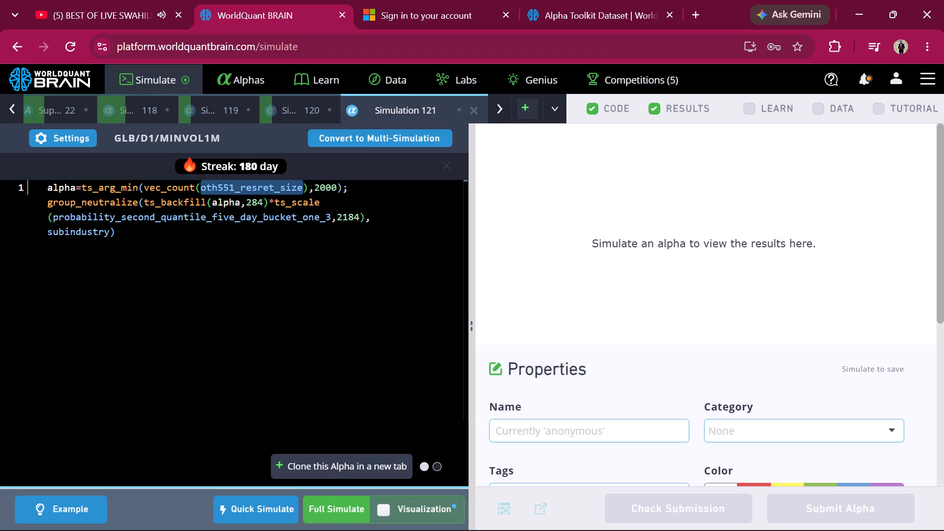
pyautogui.press('super+v')
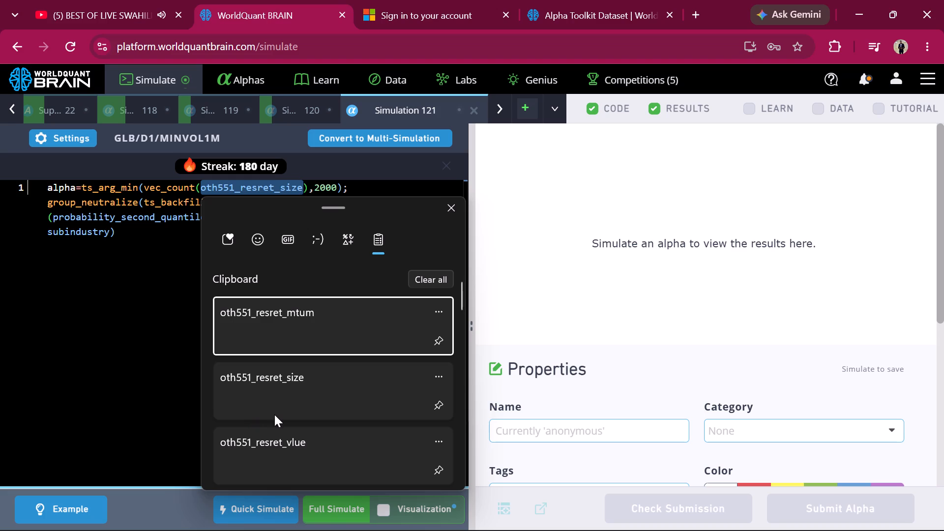
pyautogui.click(274, 450)
pyautogui.hotkey('ctrl', 'v')
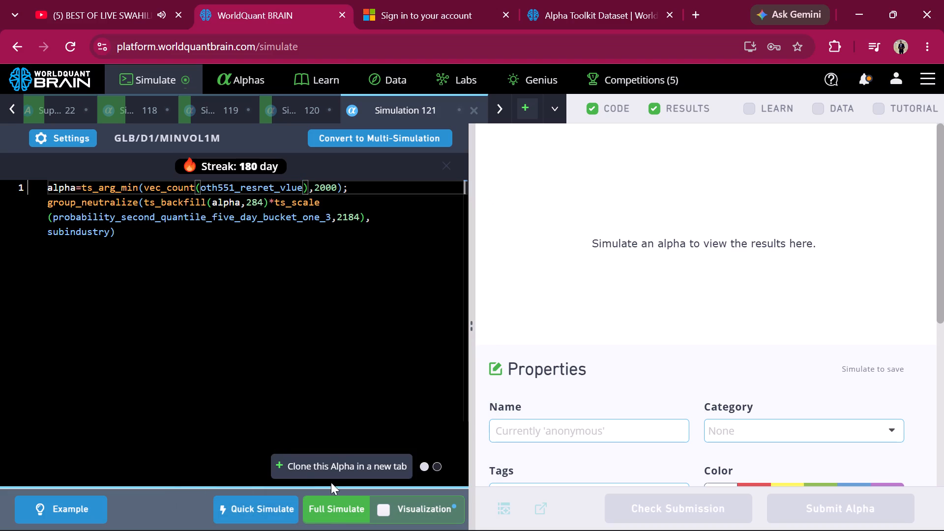
pyautogui.click(331, 506)
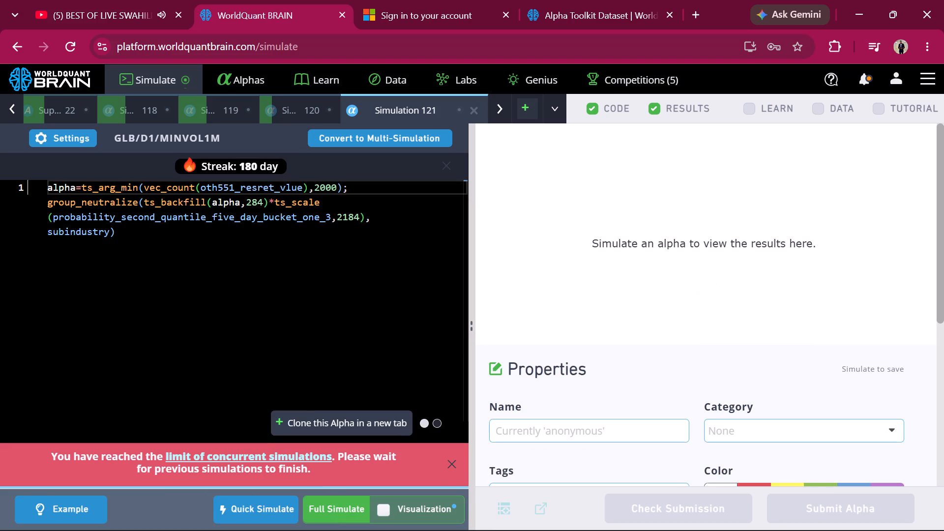
pyautogui.click(445, 468)
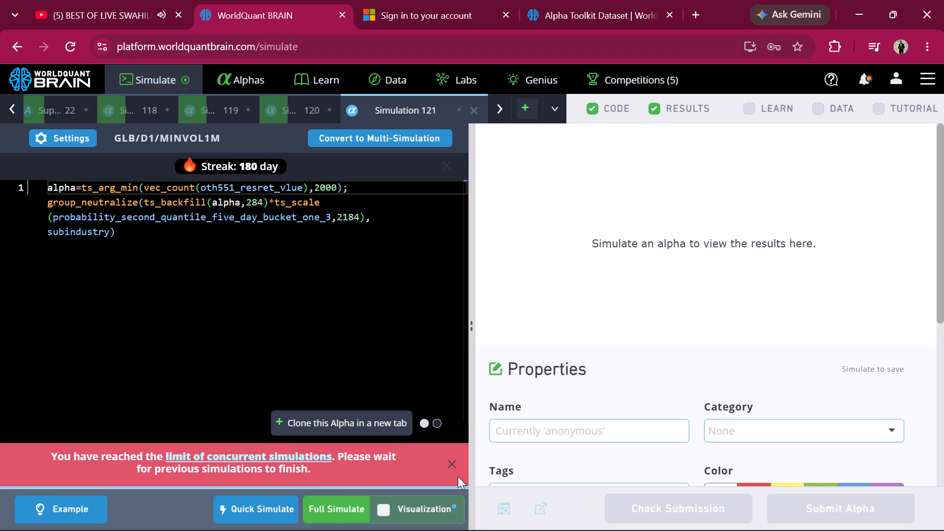
pyautogui.click(449, 458)
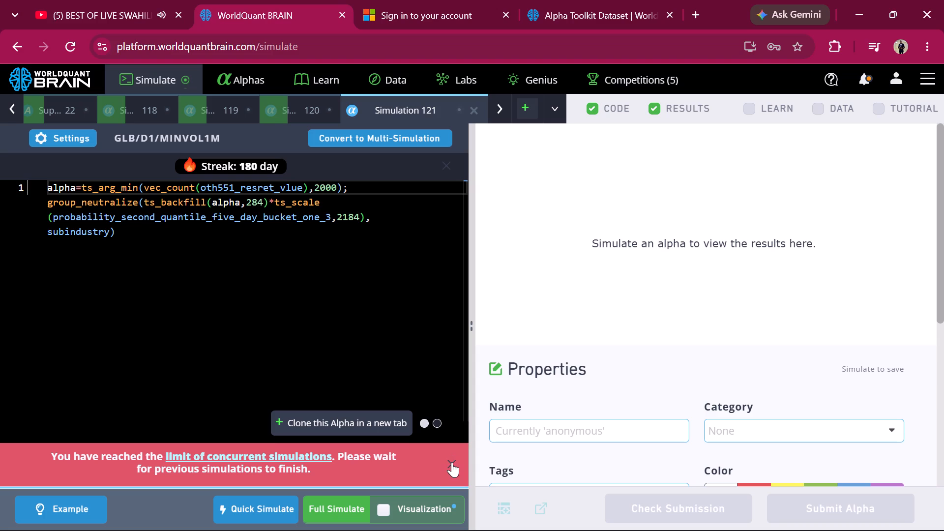
pyautogui.click(452, 462)
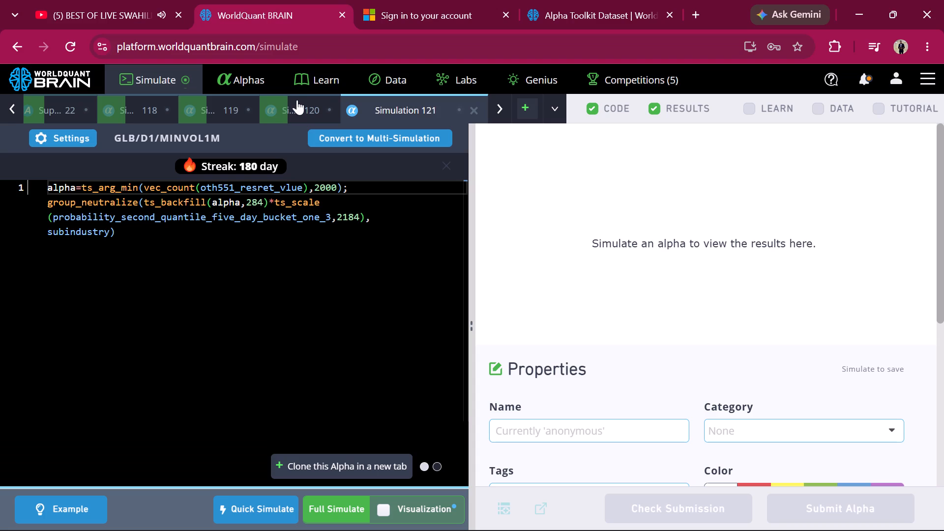
# Open Super Simulation 19, reveal its test period and examine its IS Summary figures.
pyautogui.hscroll(4, 297, 100)
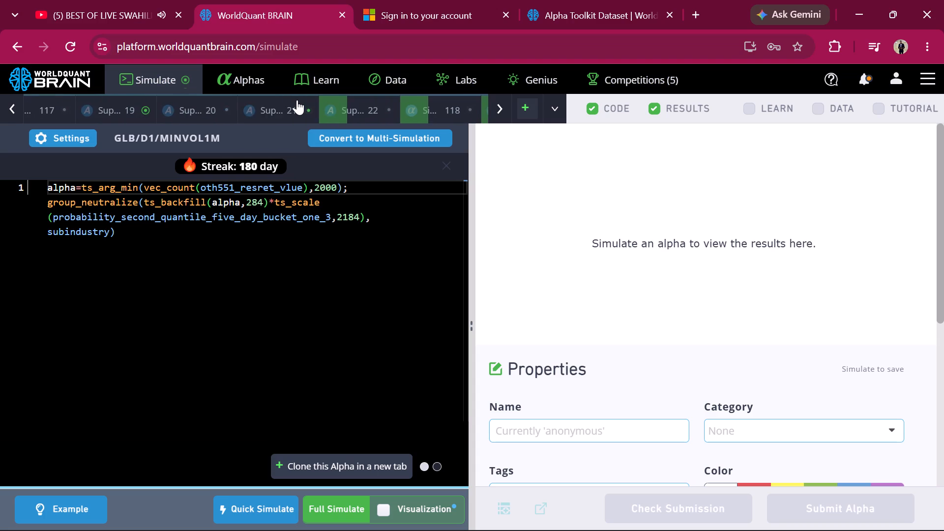
pyautogui.hscroll(1, 297, 100)
pyautogui.click(179, 107)
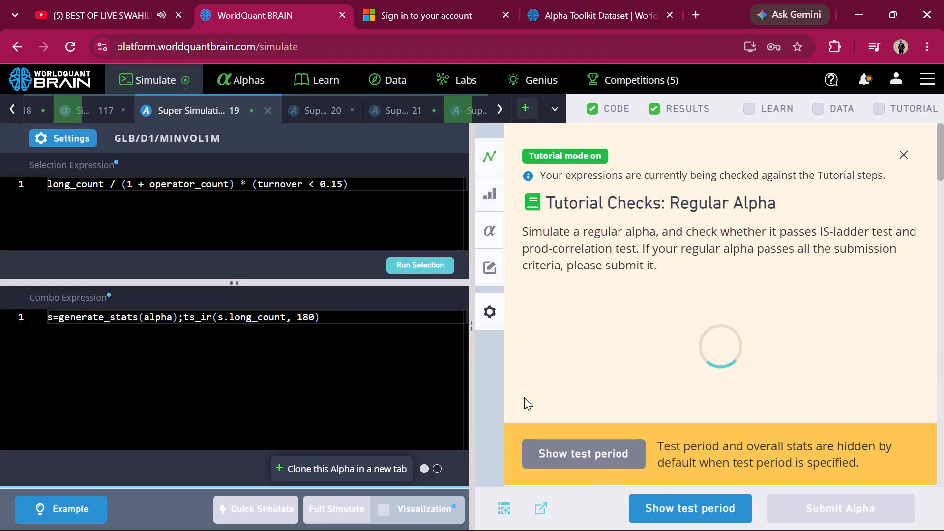
pyautogui.click(526, 406)
pyautogui.click(664, 505)
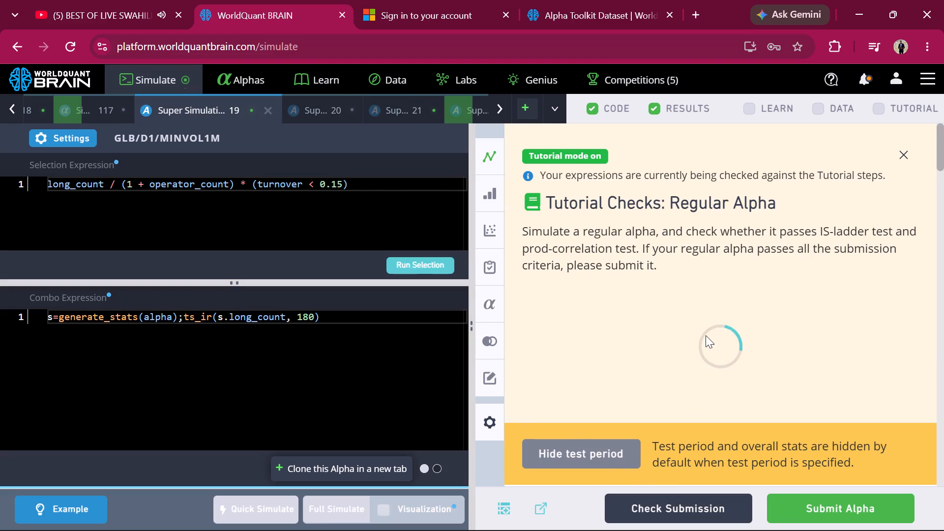
pyautogui.scroll(-8, 707, 333)
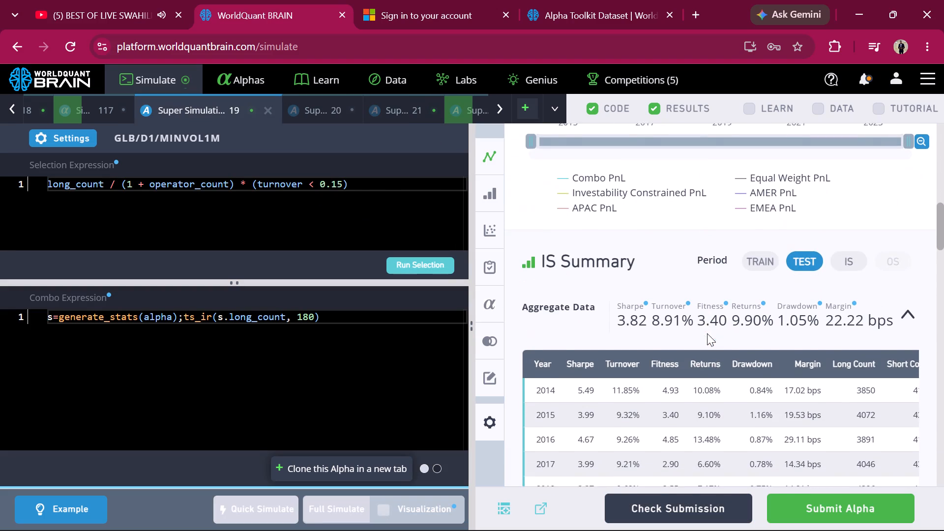
# Switch the IS Summary of Super Simulation 19 to the IS period and examine its yearly figures.
pyautogui.click(849, 256)
pyautogui.scroll(-2, 849, 256)
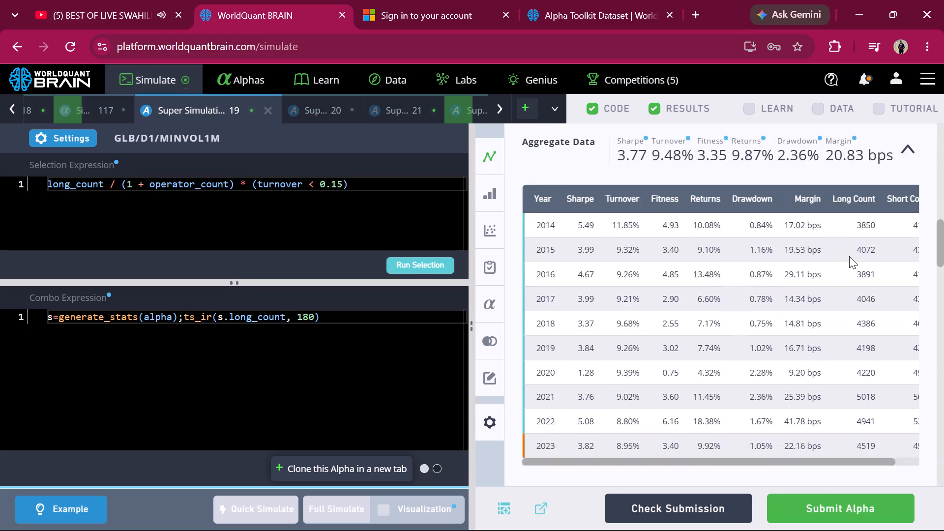
# Run the Prod Correlation and Self Correlation checks for Super Simulation 19.
pyautogui.scroll(-8, 849, 256)
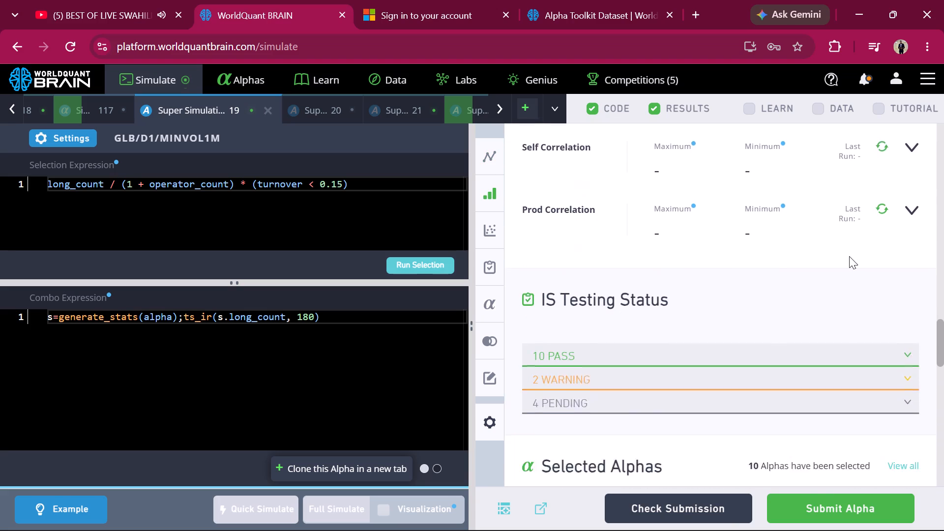
pyautogui.scroll(-1, 849, 256)
pyautogui.scroll(1, 849, 256)
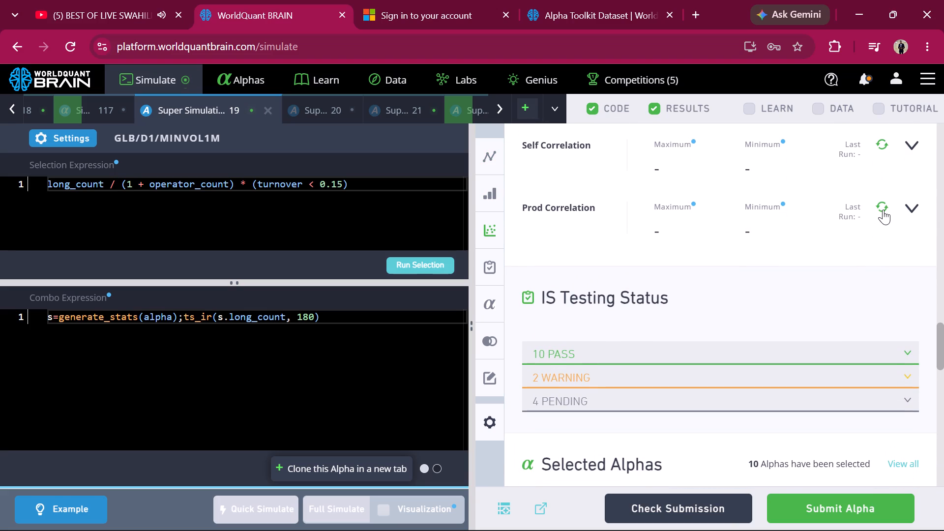
pyautogui.click(885, 207)
pyautogui.click(885, 144)
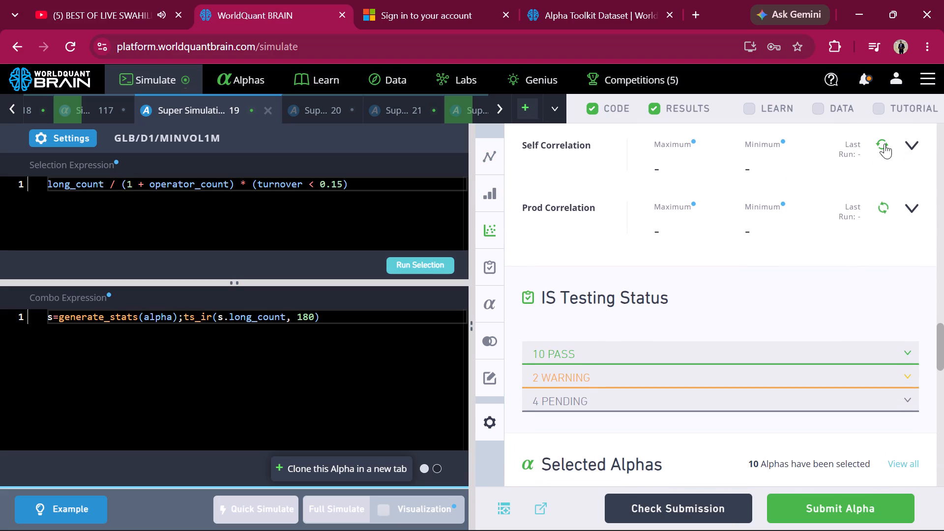
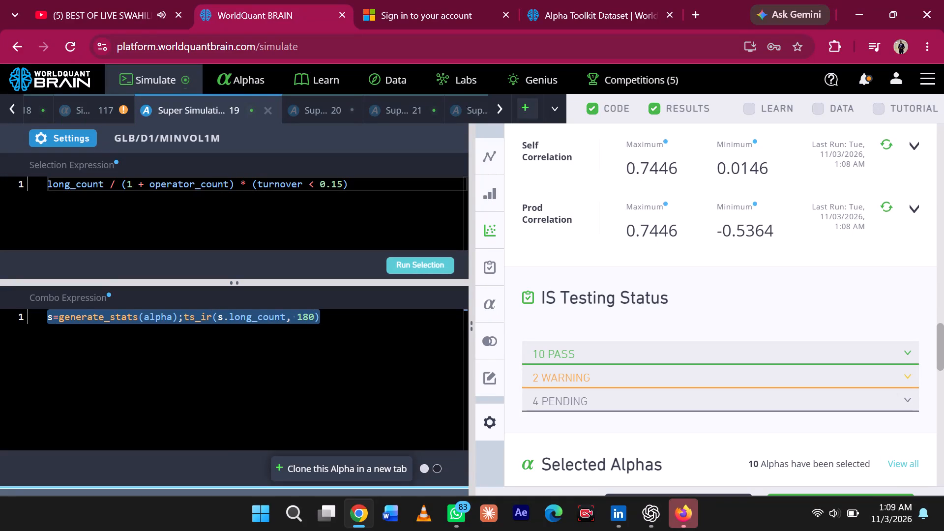
# Replace Super Simulation 19's combo expression with "stats = generate_stats(alpha); ic = reduce_powersum(self_corr(stats.returns, 120), constant=2); ts_ir(stats.returns, 120)/ic" and run the selection.
pyautogui.hotkey('ctrl', 'v')
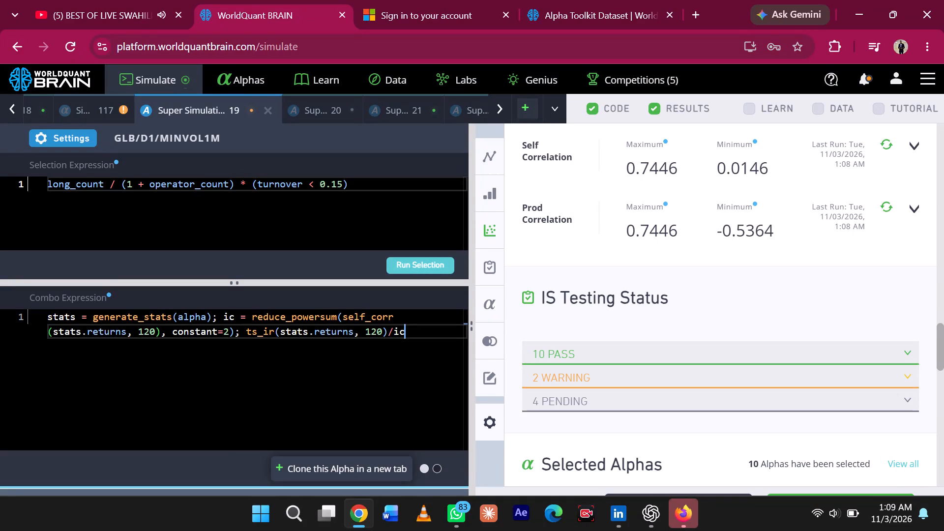
pyautogui.click(418, 259)
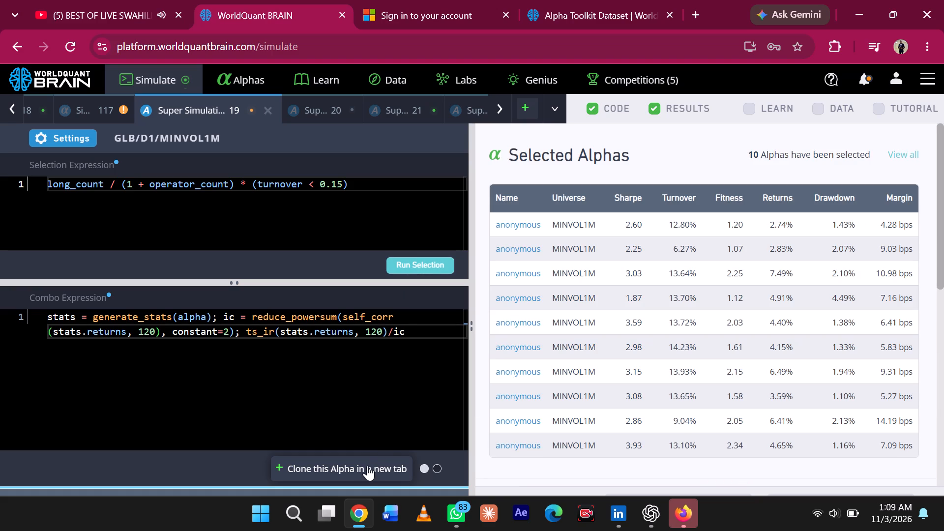
pyautogui.click(267, 510)
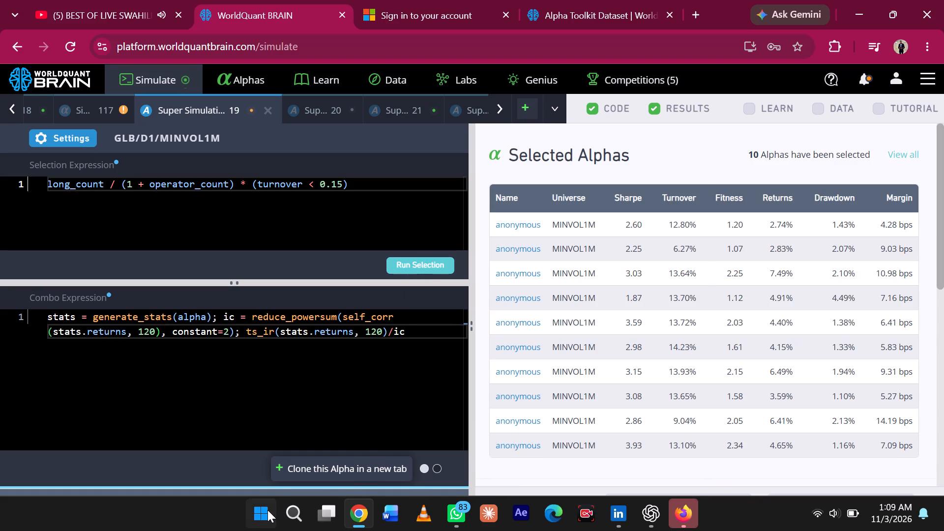
# Run a full simulation of the GLB/D1/MINVOL1M SuperAlpha in Super Simulation 19.
pyautogui.click(267, 510)
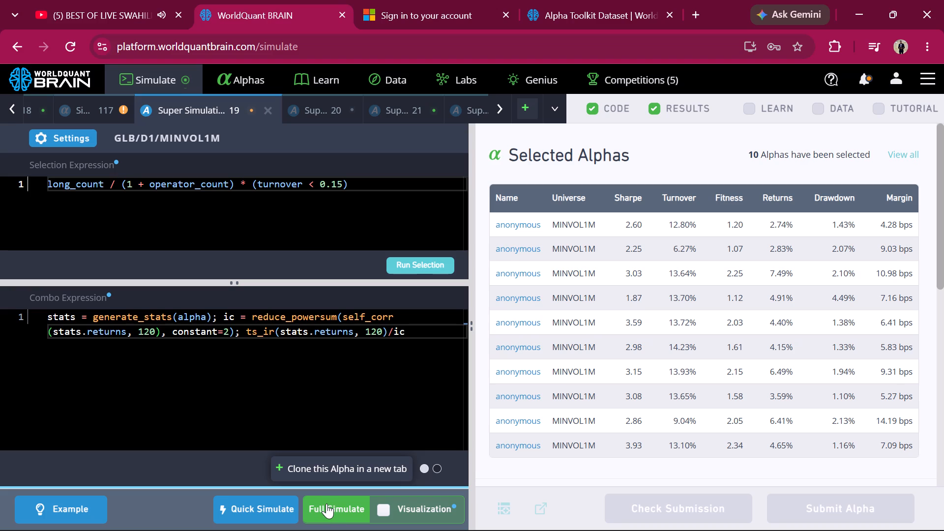
pyautogui.click(326, 503)
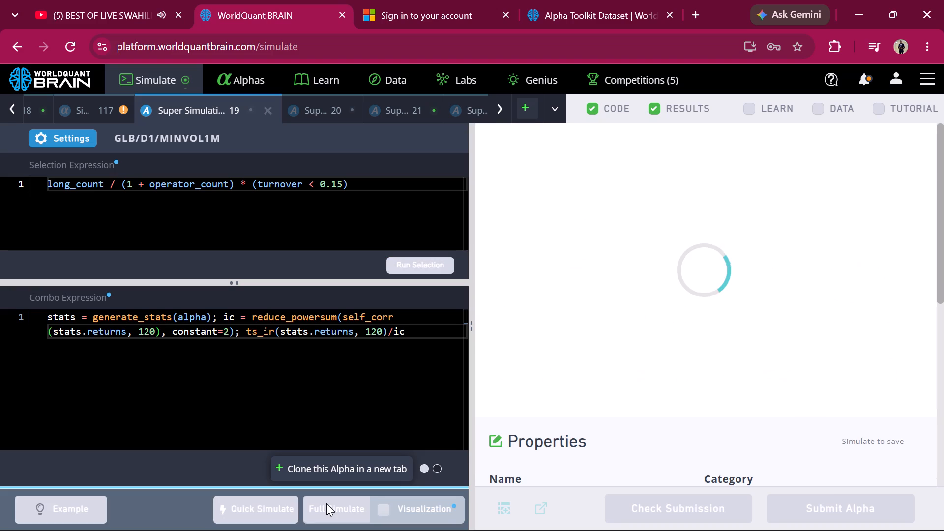
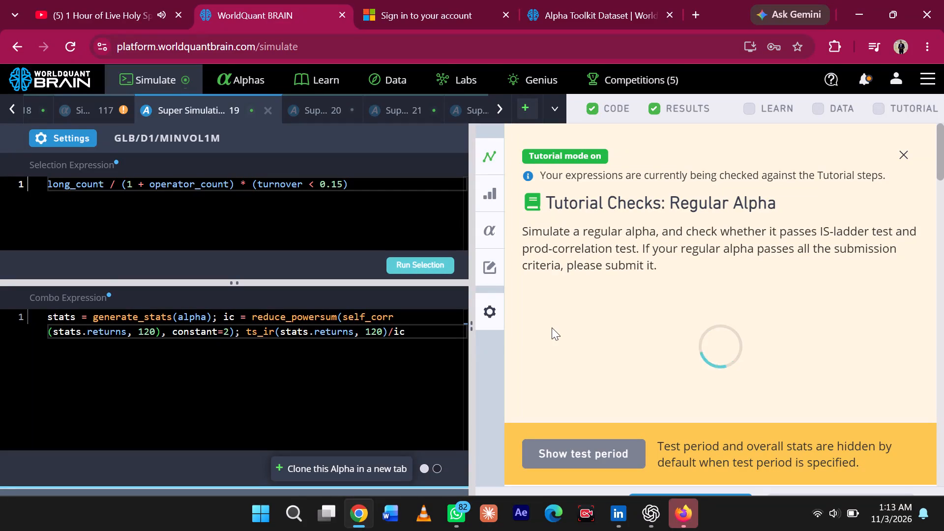
# Reveal the SuperAlpha's test period and review its yearly IS Summary for the full IS period.
pyautogui.scroll(-1, 552, 327)
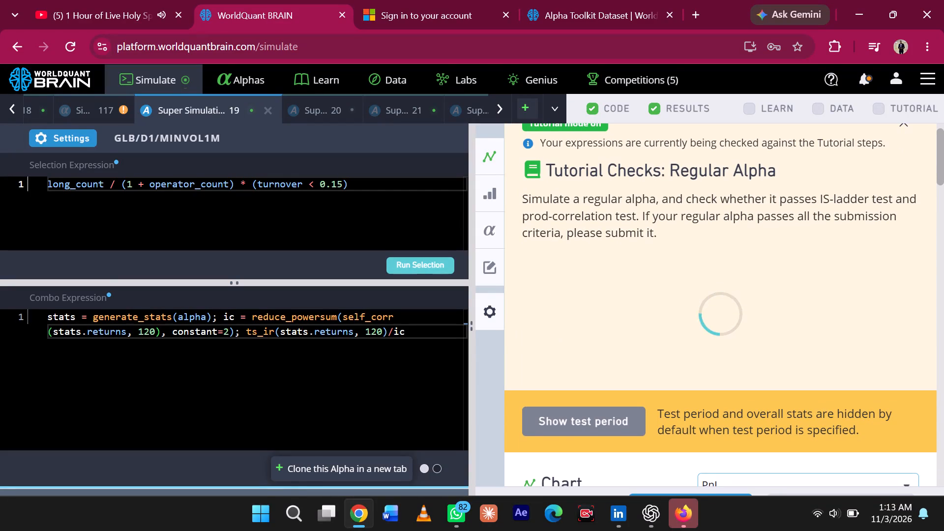
pyautogui.click(263, 501)
pyautogui.click(263, 501)
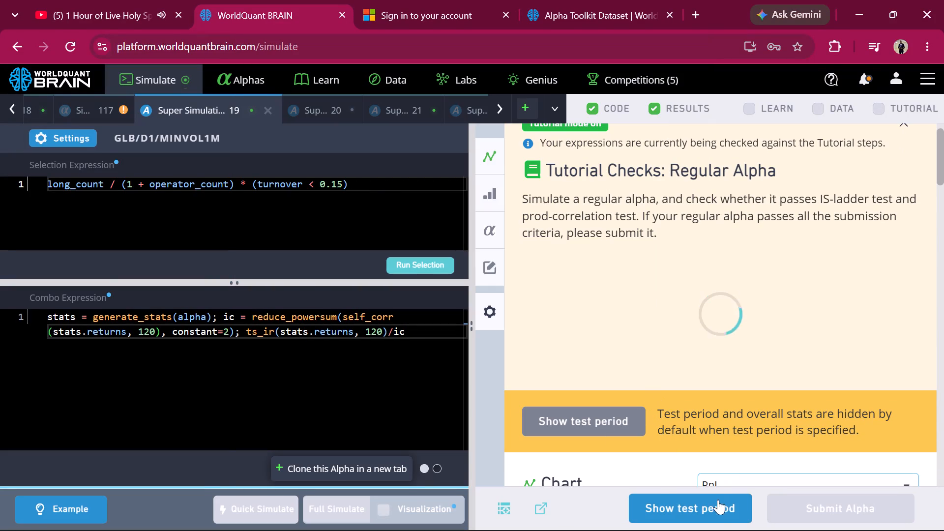
pyautogui.click(719, 510)
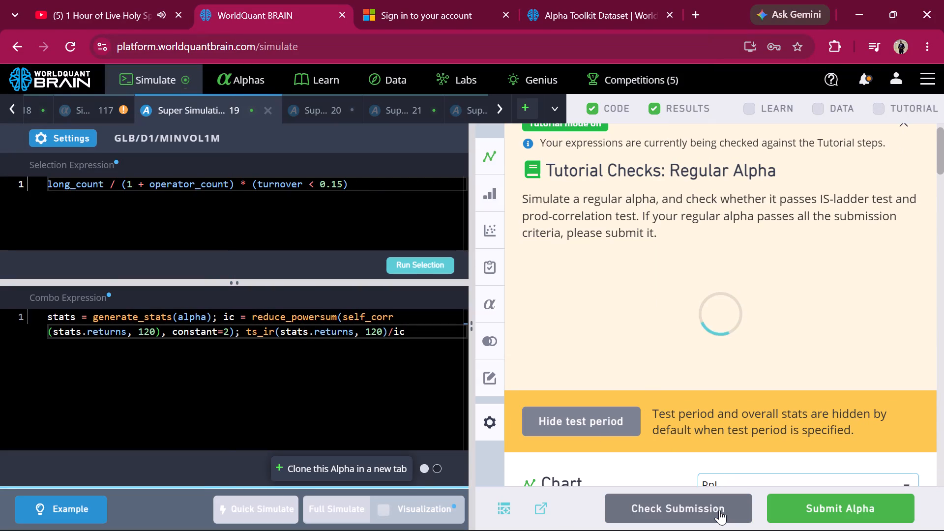
pyautogui.scroll(-8, 706, 384)
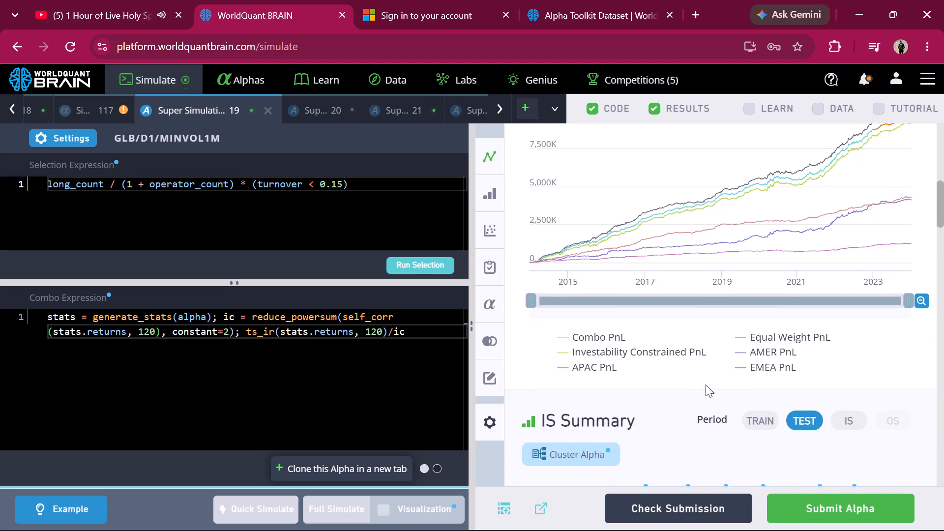
pyautogui.scroll(-1, 706, 384)
pyautogui.click(847, 378)
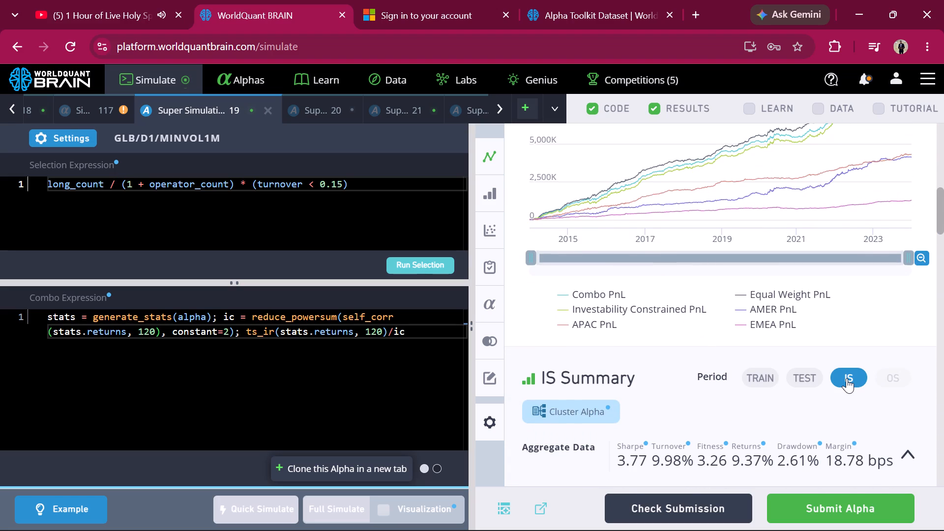
pyautogui.scroll(-1, 847, 378)
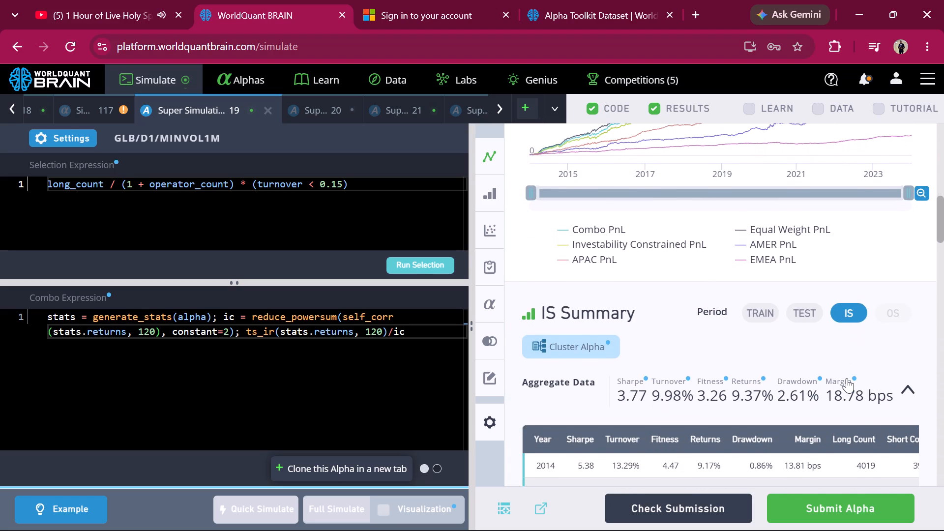
pyautogui.scroll(-6, 847, 378)
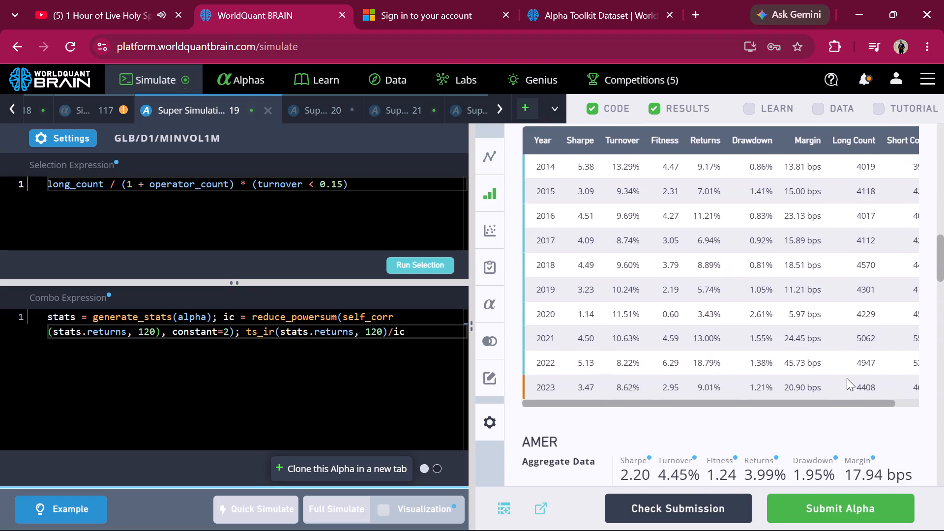
# Run the prod correlation and self correlation checks for the SuperAlpha in Super Simulation 19.
pyautogui.scroll(-9, 847, 378)
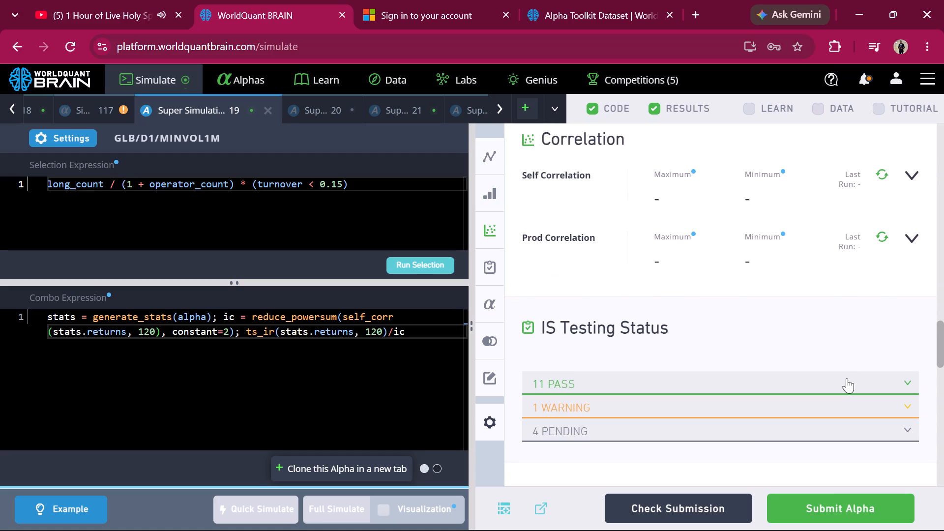
pyautogui.click(885, 236)
pyautogui.click(885, 171)
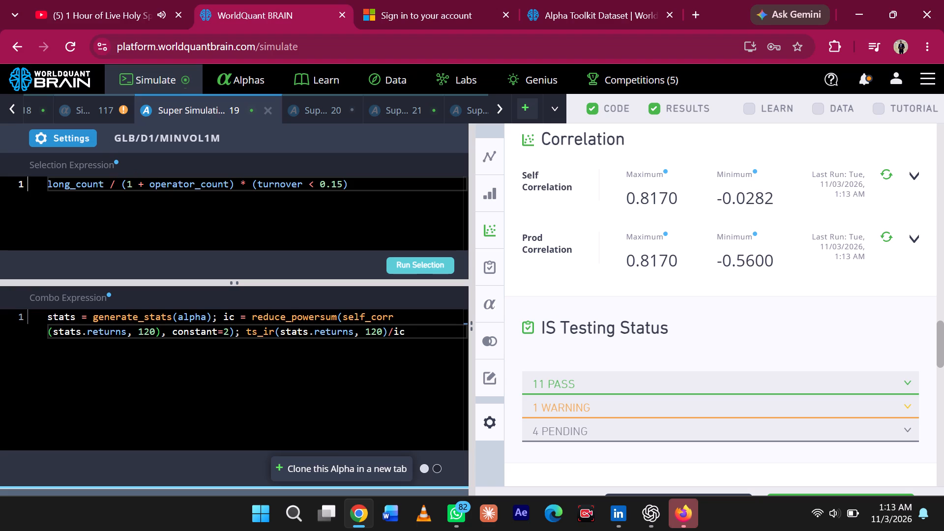
# Clone the SuperAlpha into a new simulation and set the clone's neutralization to RAM.
pyautogui.click(326, 470)
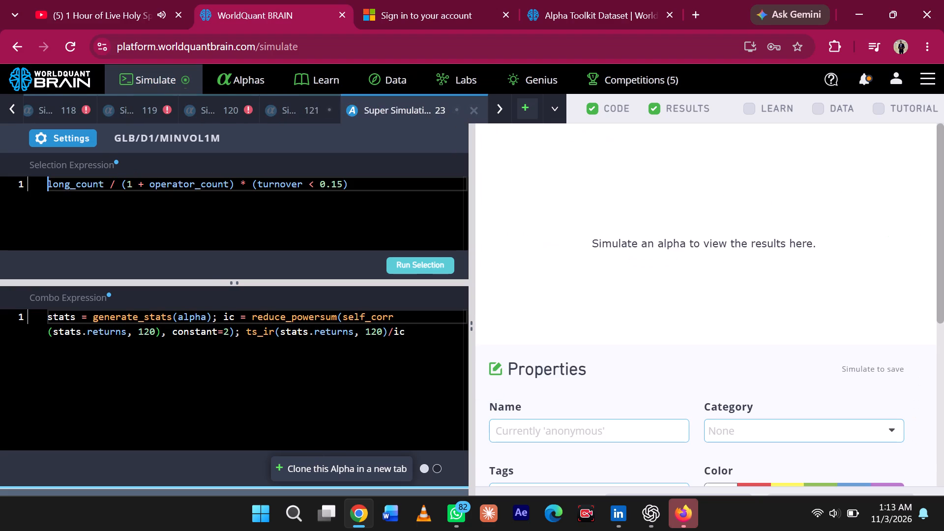
pyautogui.click(80, 146)
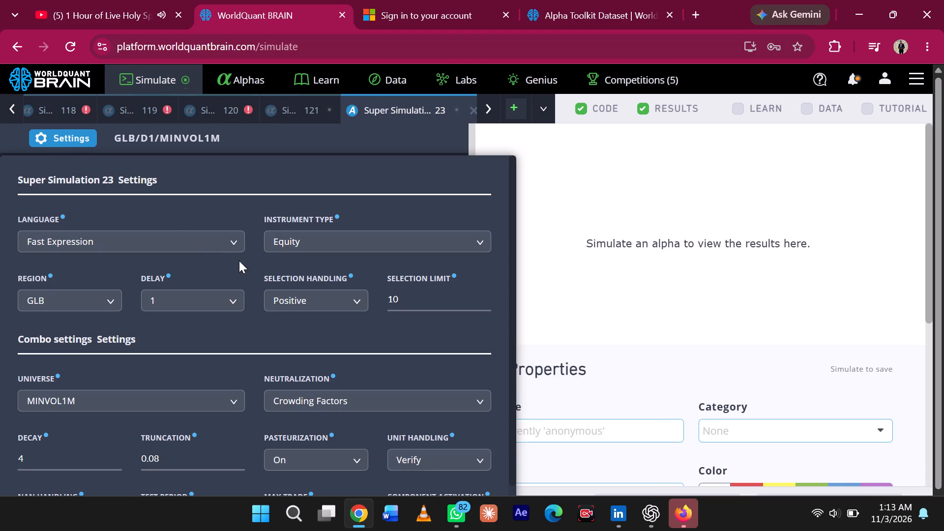
pyautogui.click(302, 406)
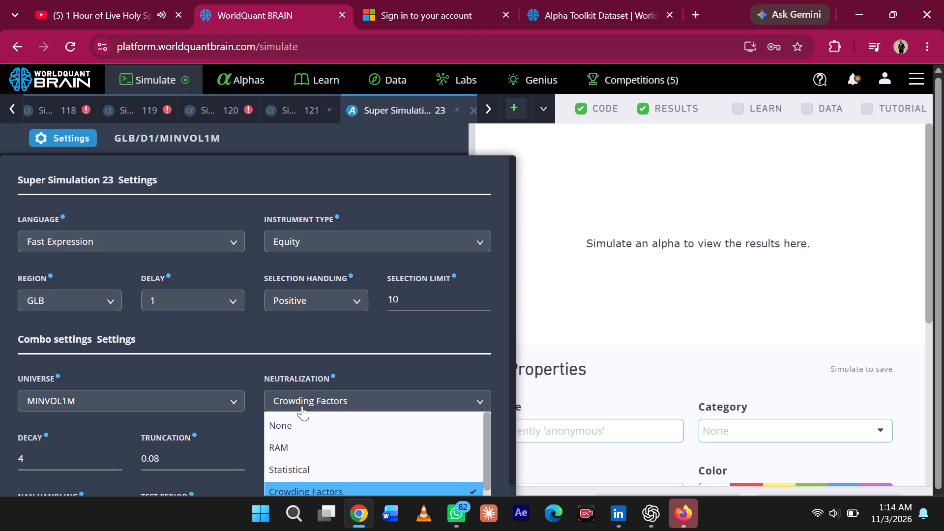
pyautogui.scroll(-1, 308, 456)
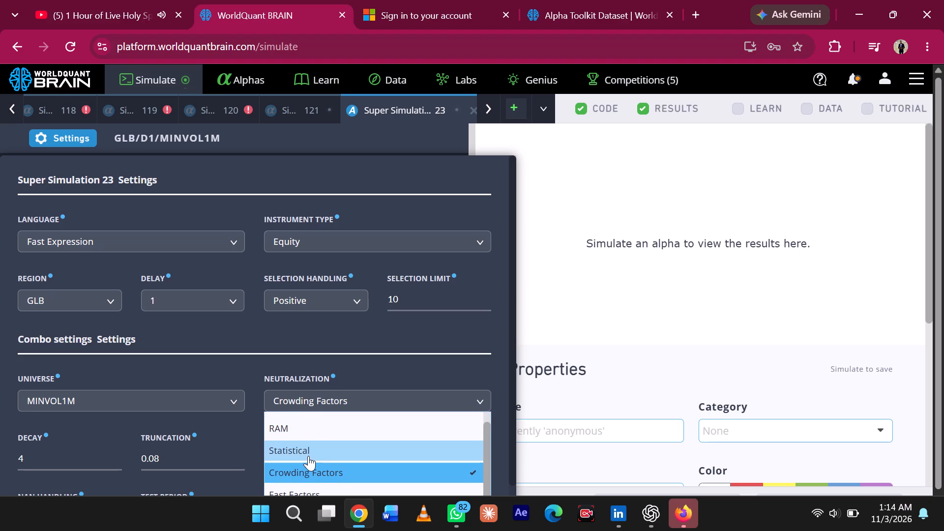
pyautogui.click(311, 434)
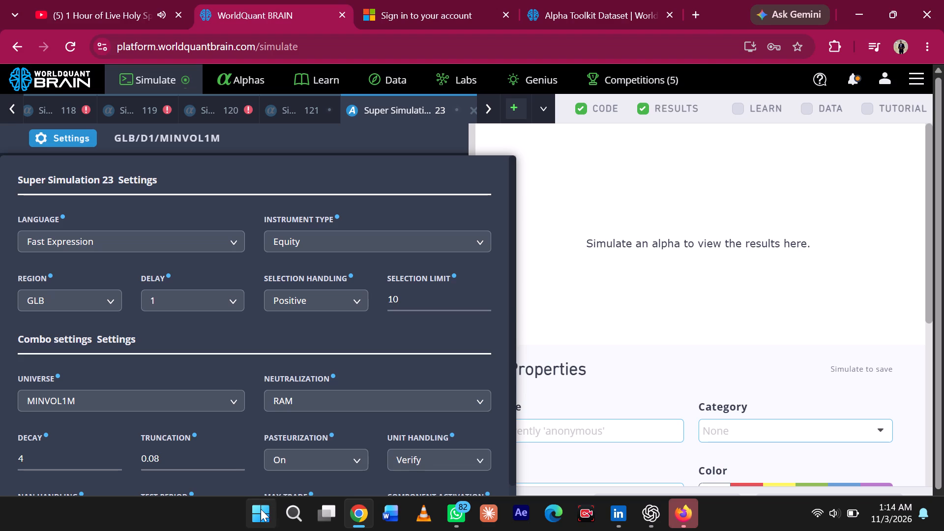
pyautogui.click(261, 509)
pyautogui.click(261, 509)
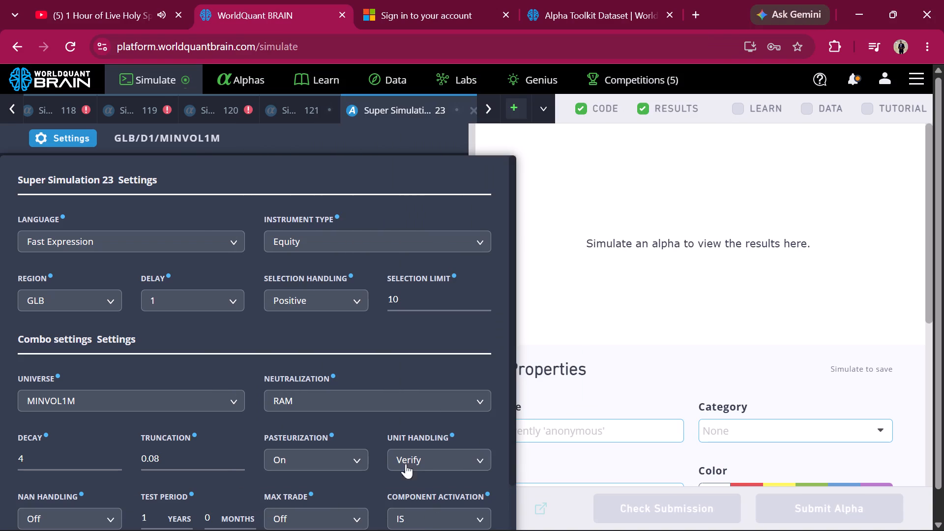
pyautogui.scroll(-3, 355, 395)
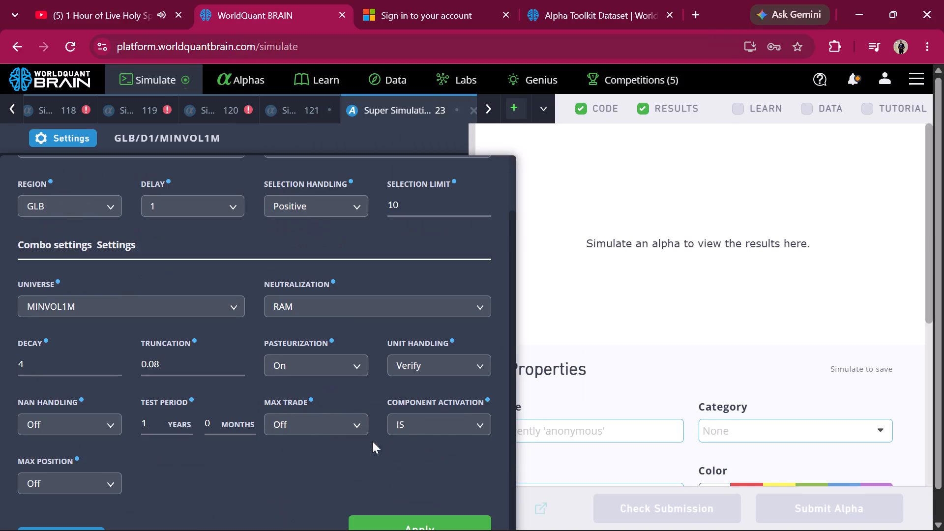
pyautogui.click(372, 519)
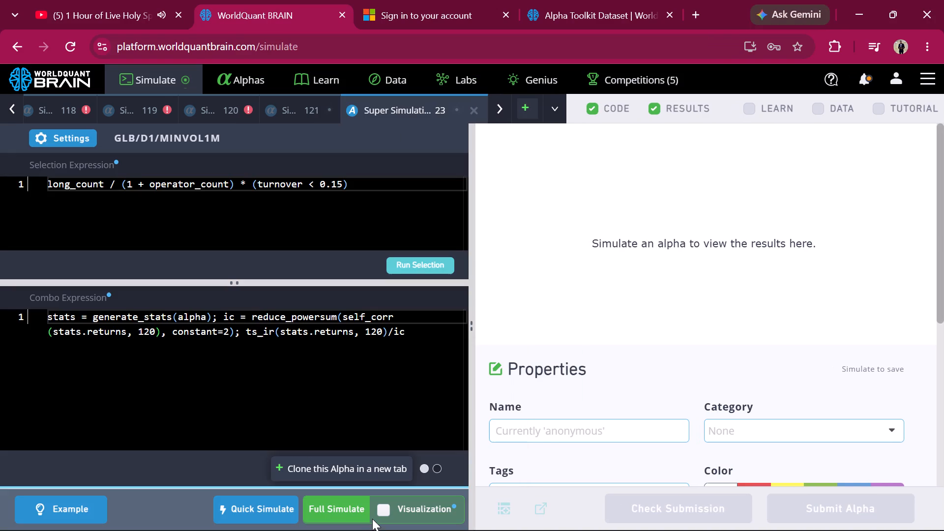
# Run a full simulation of the cloned GLB/D1/MINVOL1M SuperAlpha.
pyautogui.click(352, 501)
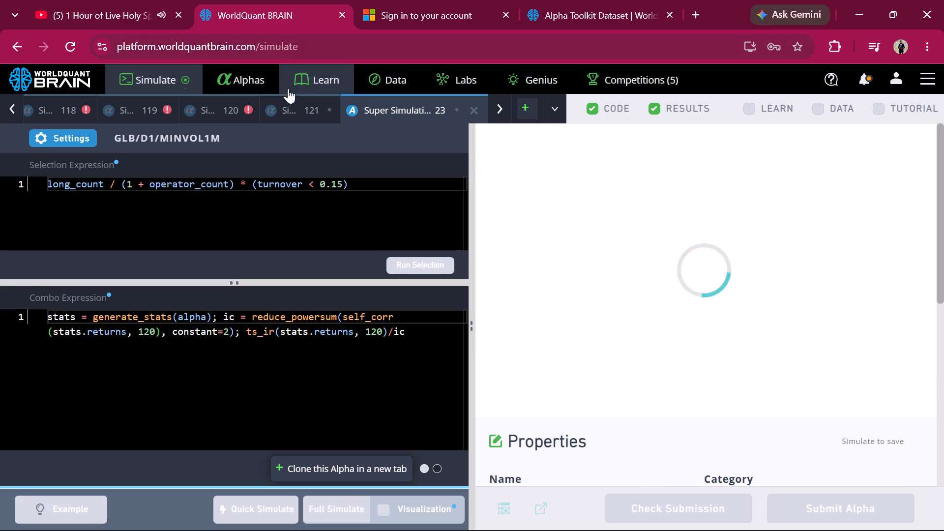
# Run a full simulation of the oth551_resret_vlue alpha in Simulation 121.
pyautogui.click(283, 111)
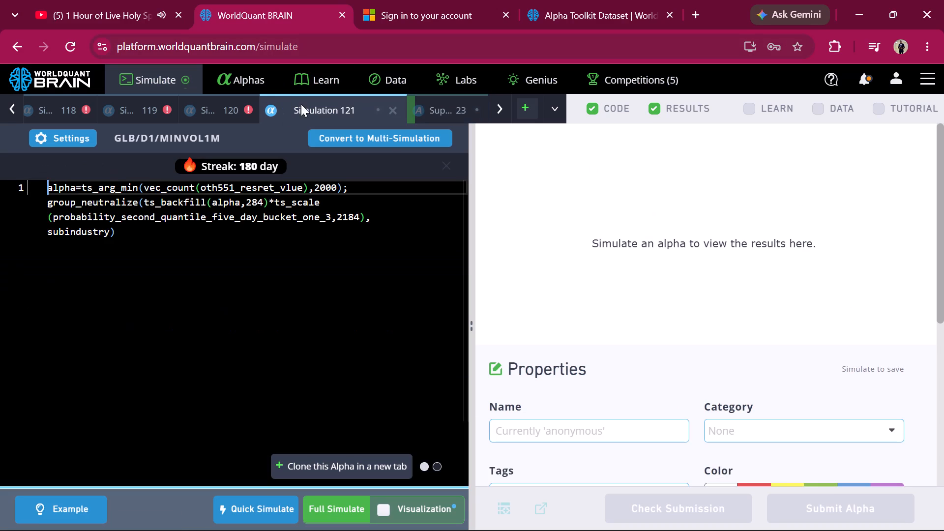
pyautogui.click(323, 507)
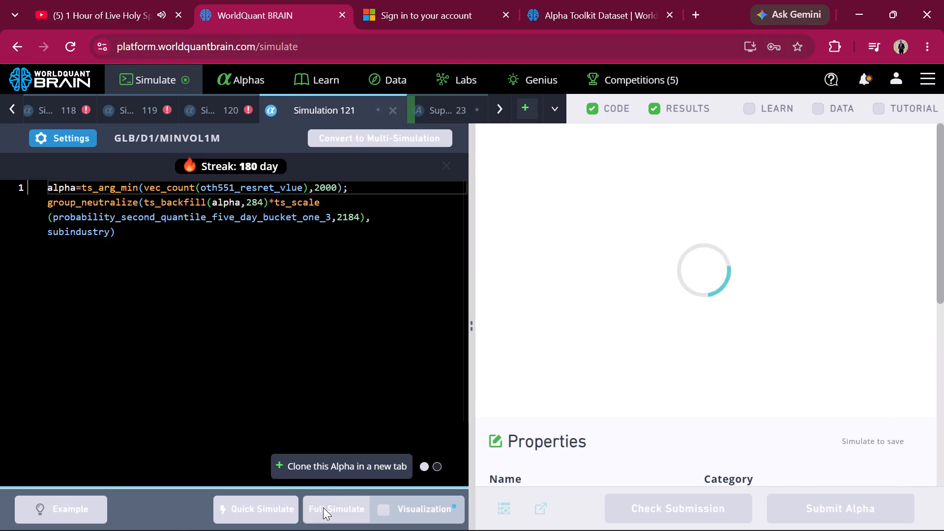
# Check the types of the oth551_resret fields in the Alpha Toolkit Dataset.
pyautogui.click(560, 4)
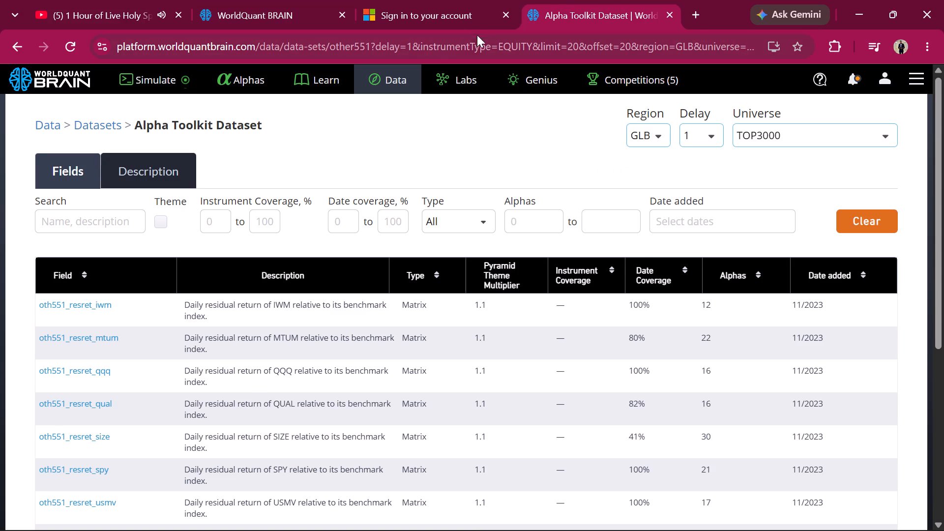
pyautogui.click(218, 2)
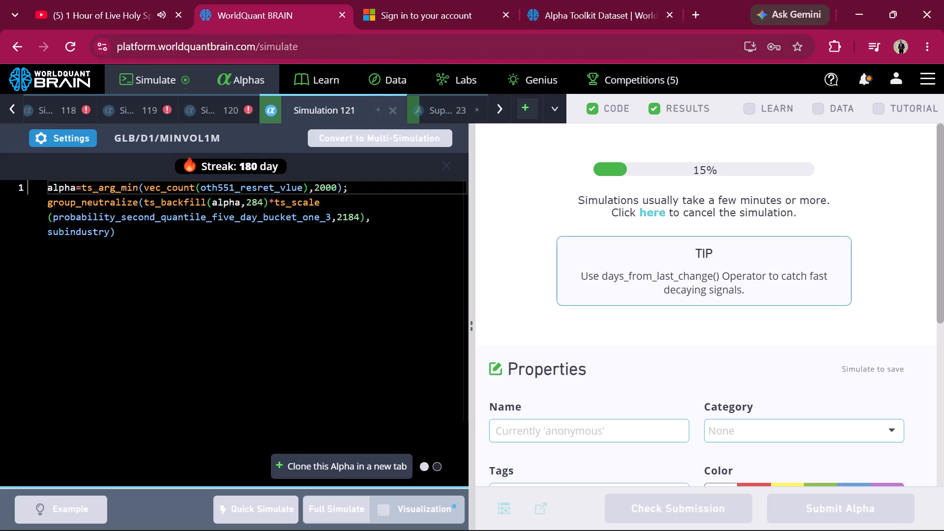
# In Simulation 120, replace vec_count around oth551_resret_size with ts_scale and add a lookback of 688.
pyautogui.click(236, 103)
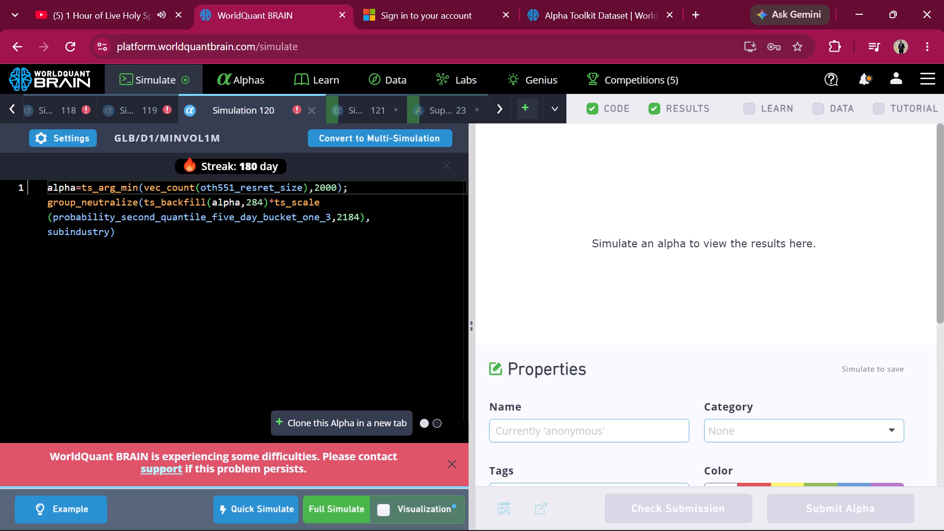
pyautogui.doubleClick(194, 180)
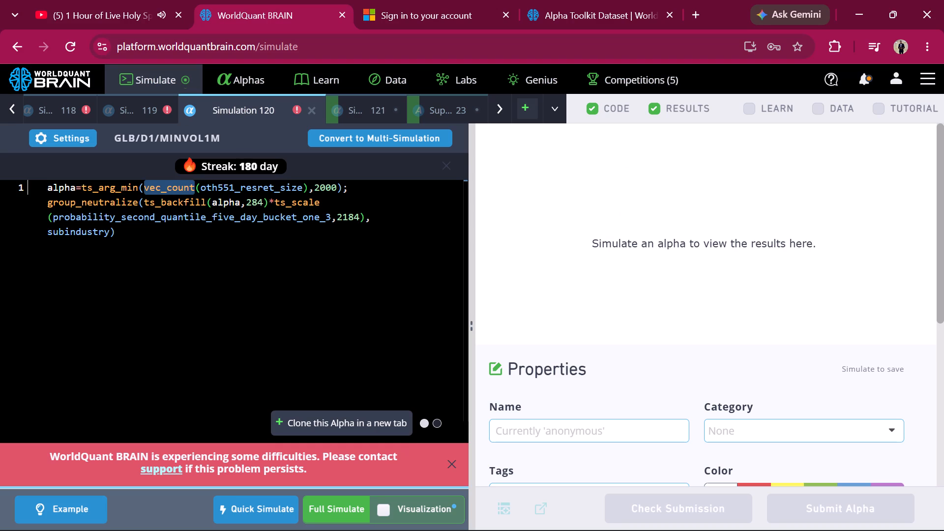
pyautogui.press('BackSpace')
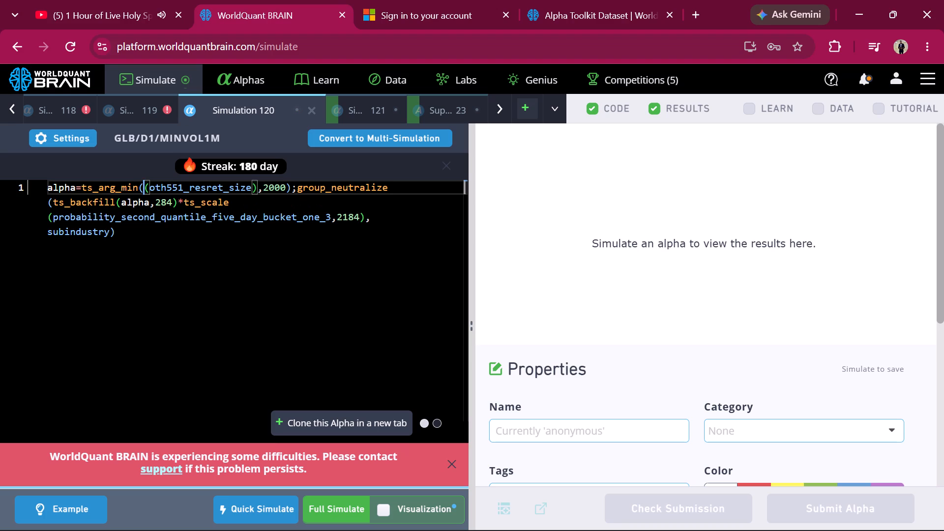
pyautogui.write('ts')
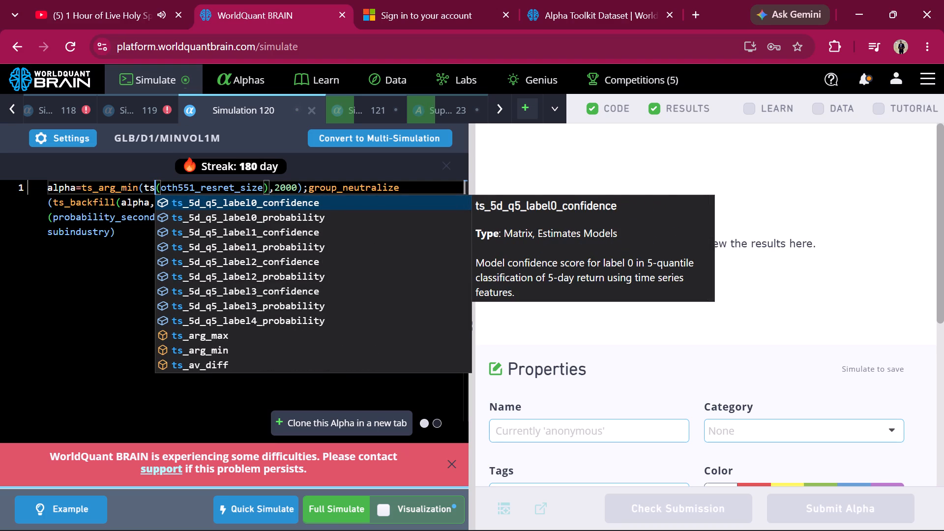
pyautogui.hotkey('shift', '_')
pyautogui.write('scale')
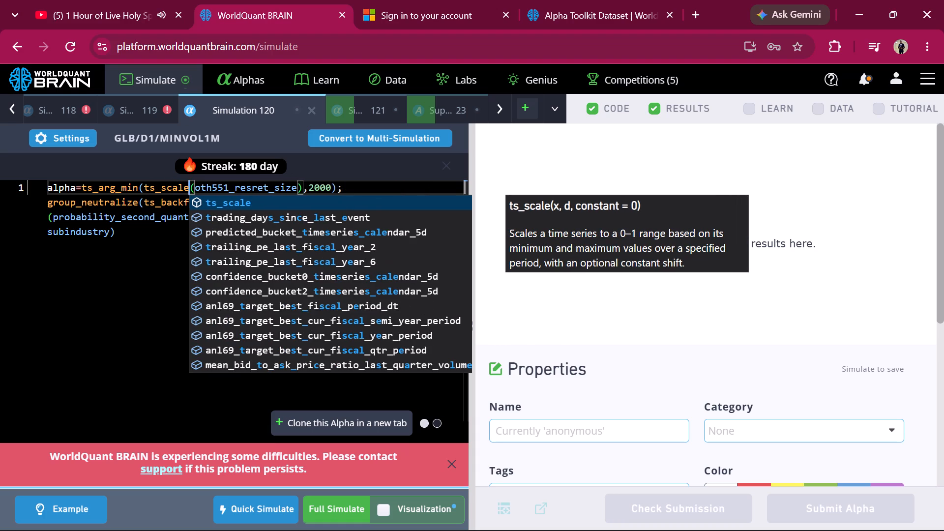
pyautogui.click(233, 208)
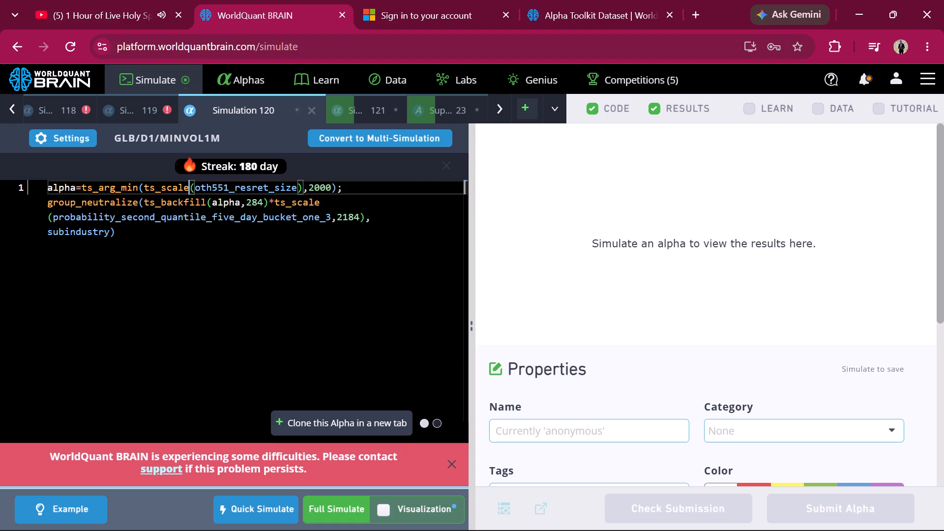
pyautogui.click(296, 184)
pyautogui.press(',')
pyautogui.press('6')
pyautogui.write('88')
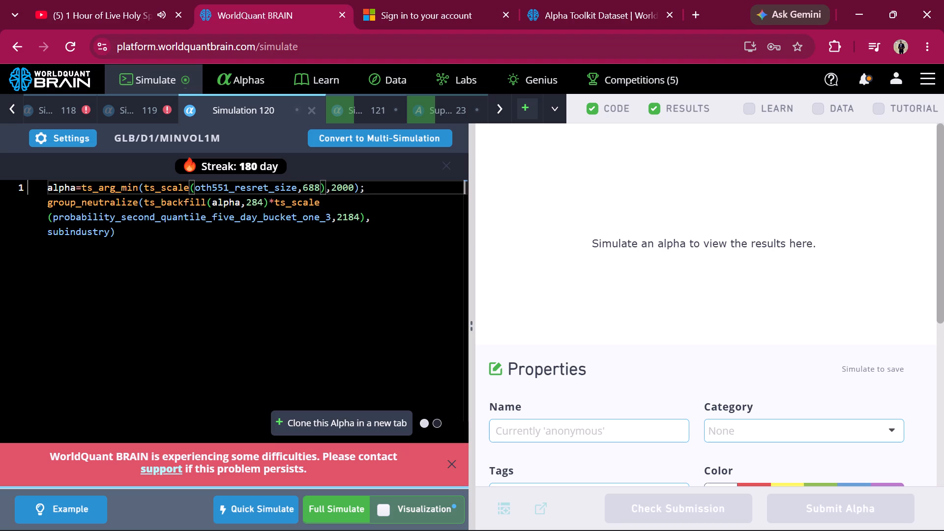
# Run a full simulation of the oth551_resret_size alpha in Simulation 120.
pyautogui.click(337, 510)
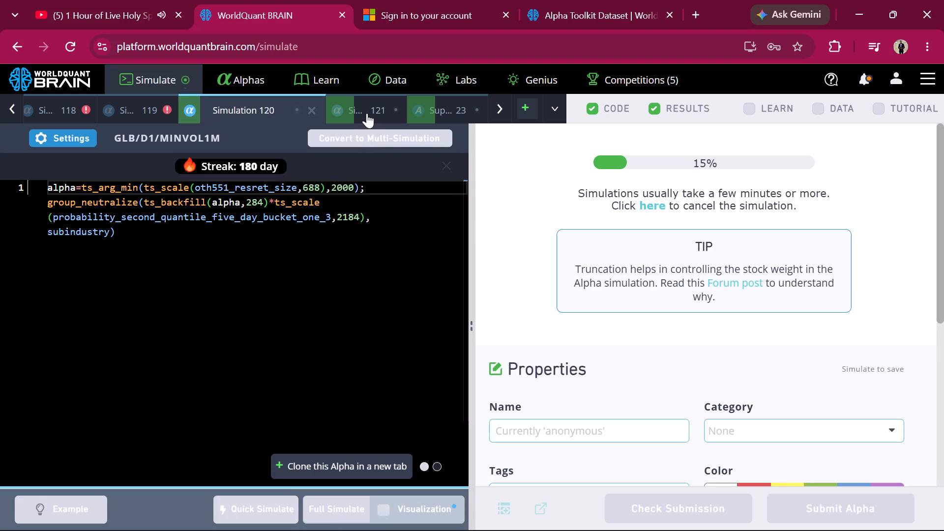
# In Simulation 119, replace vec_count around oth551_resret_mtum with ts_scale and add a lookback of 650.
pyautogui.click(367, 113)
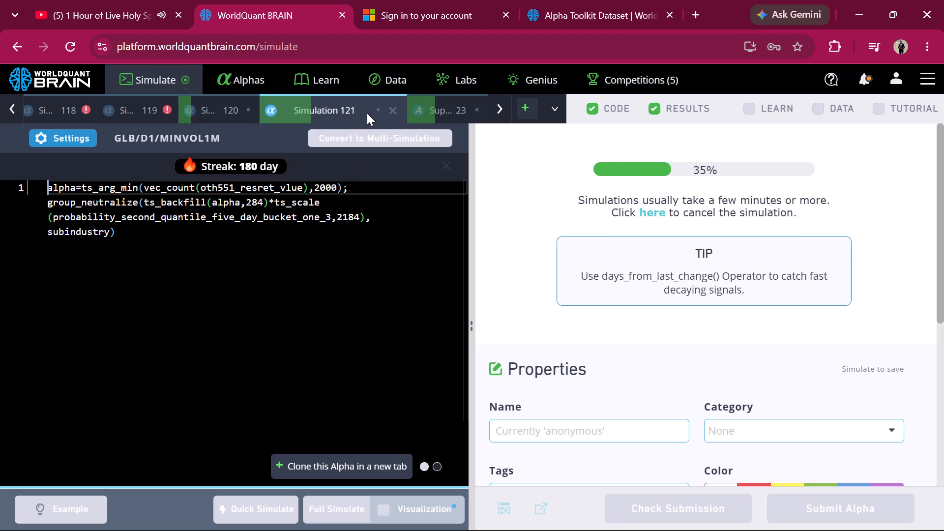
pyautogui.click(161, 116)
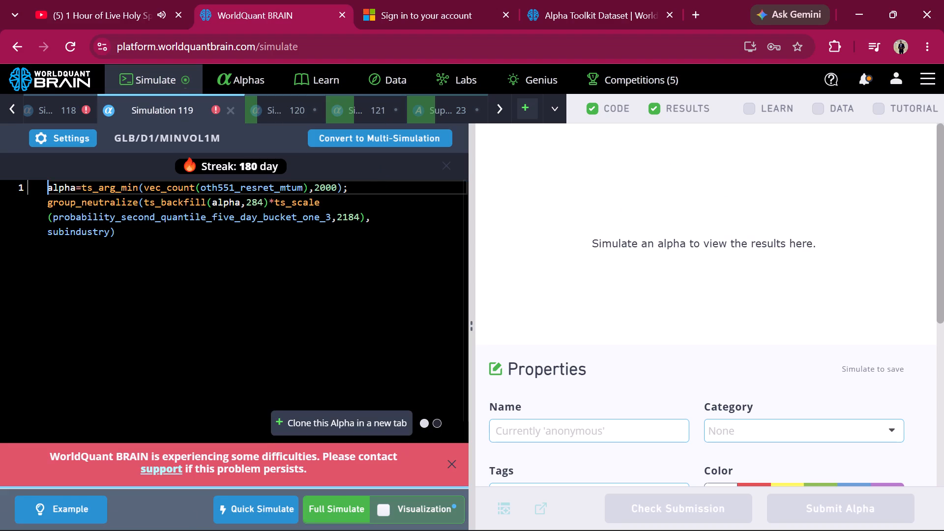
pyautogui.tripleClick(202, 186)
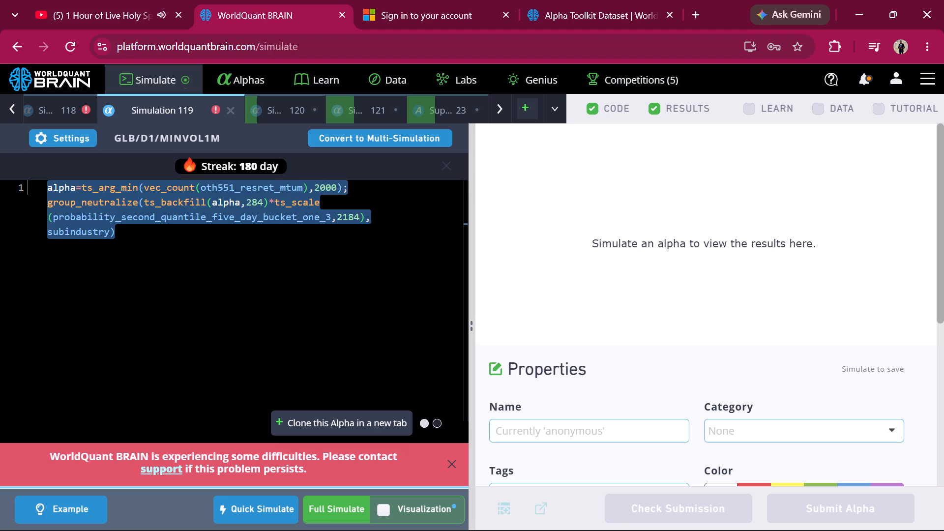
pyautogui.doubleClick(194, 186)
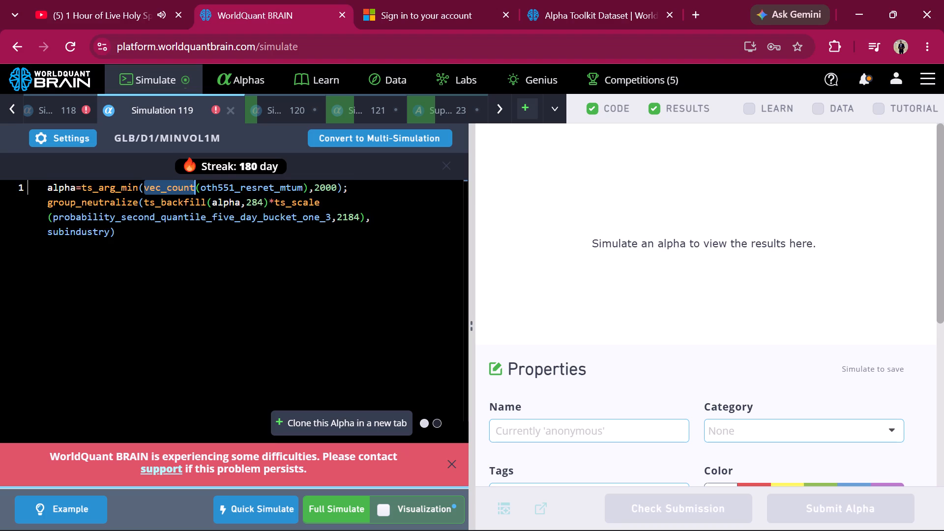
pyautogui.press('BackSpace')
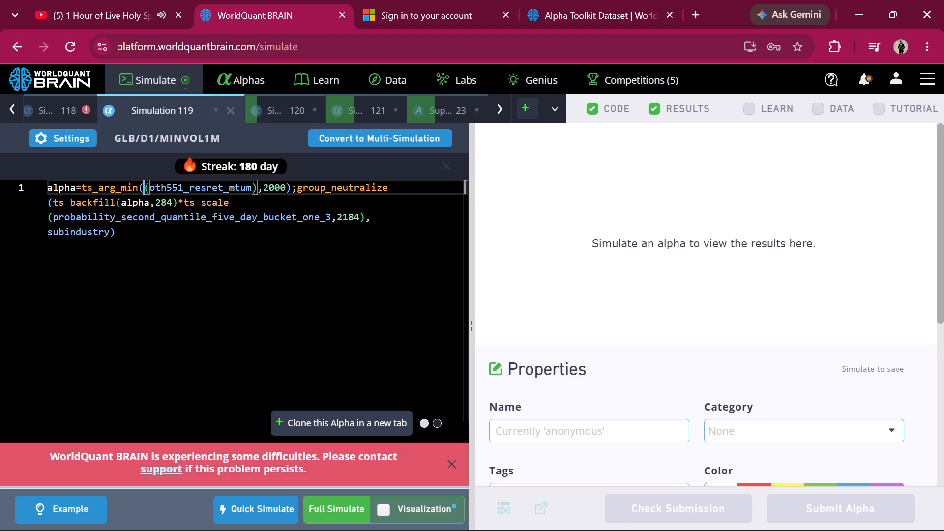
pyautogui.write('ts')
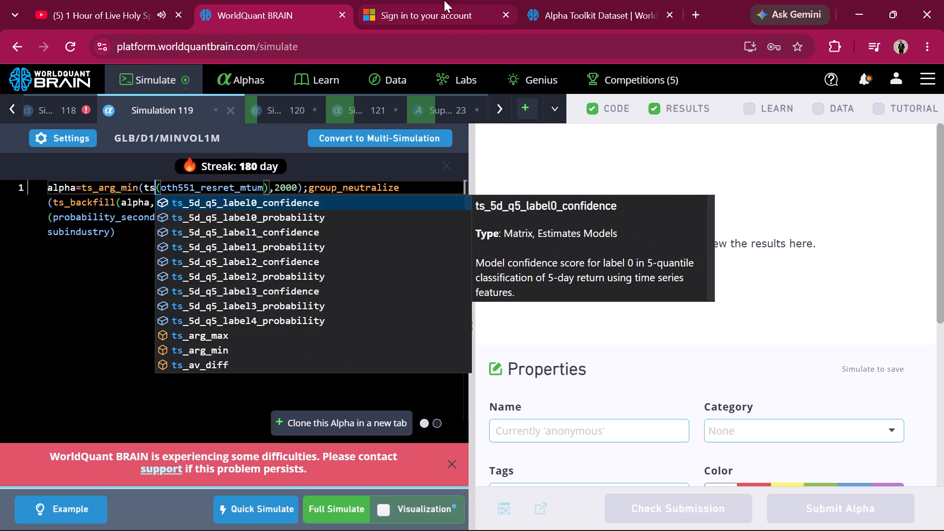
pyautogui.click(562, 8)
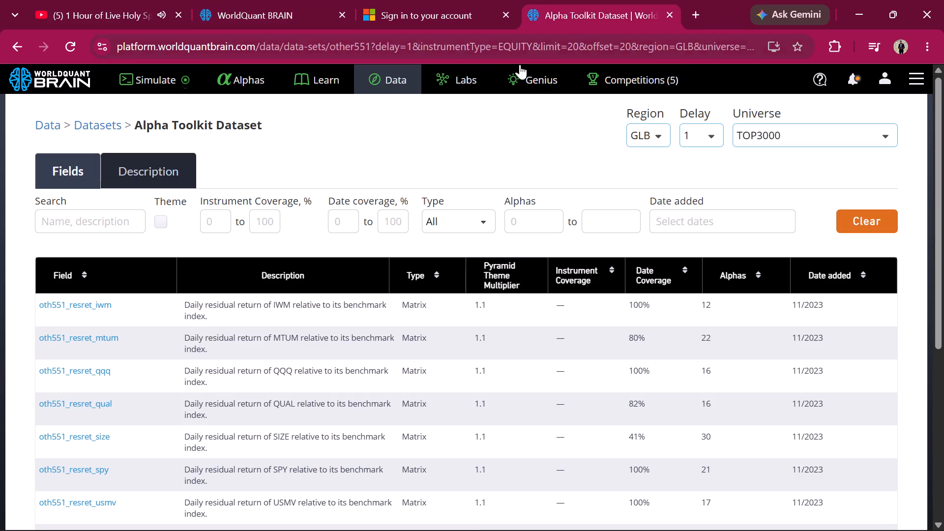
pyautogui.click(273, 2)
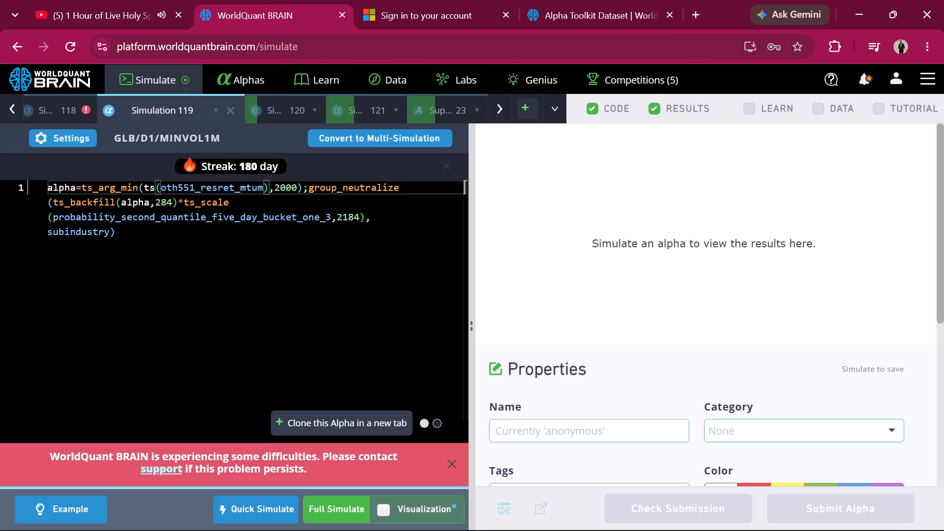
pyautogui.hotkey('shift', '_')
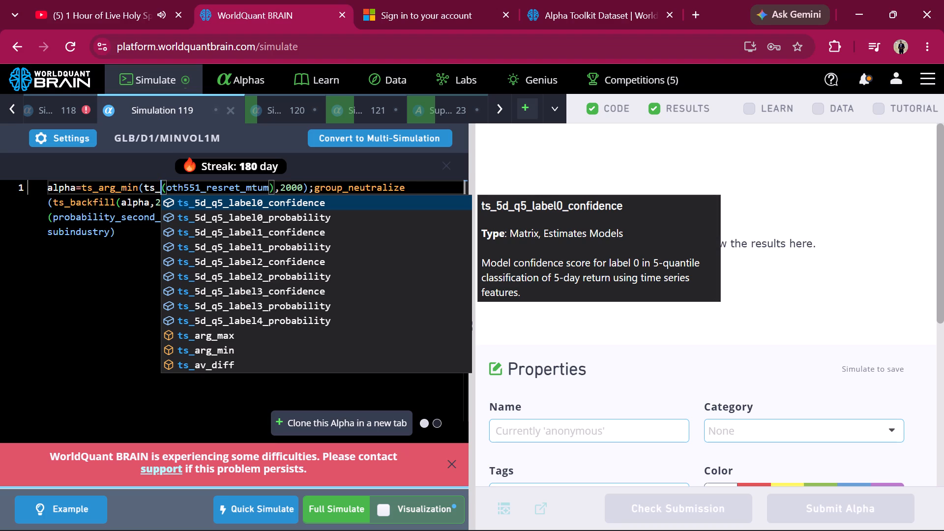
pyautogui.write('sca')
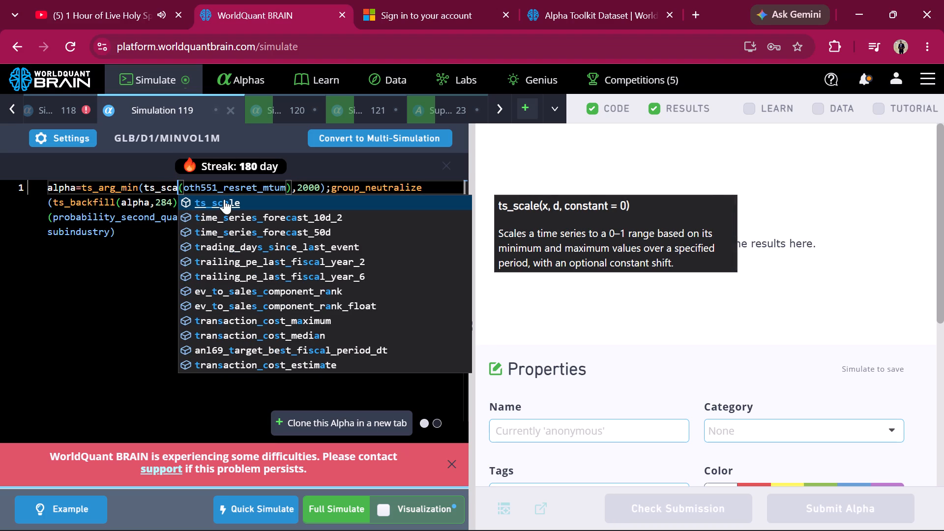
pyautogui.click(224, 199)
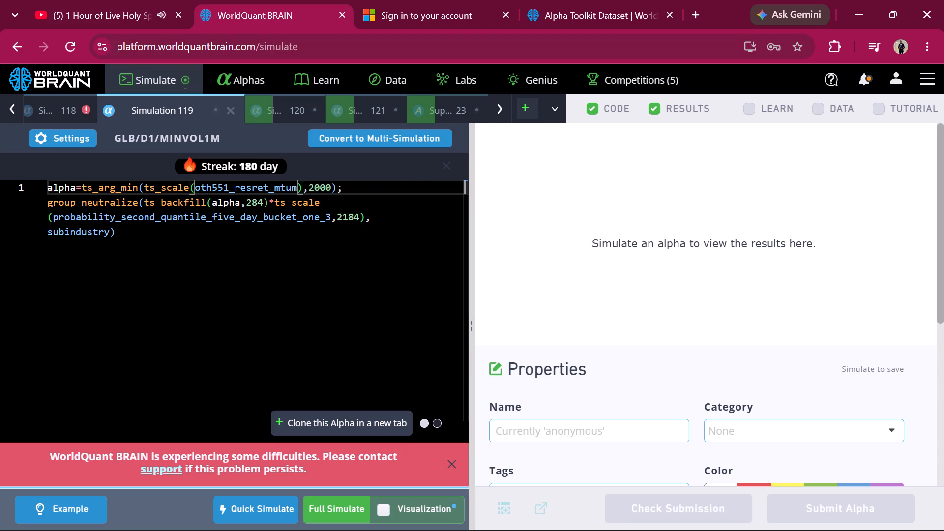
pyautogui.click(305, 187)
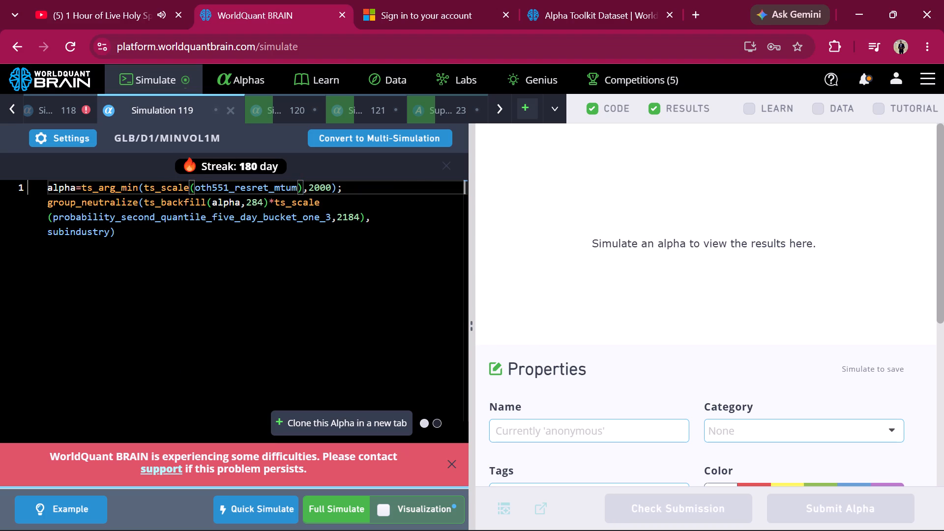
pyautogui.click(298, 187)
pyautogui.press(',')
pyautogui.write('650')
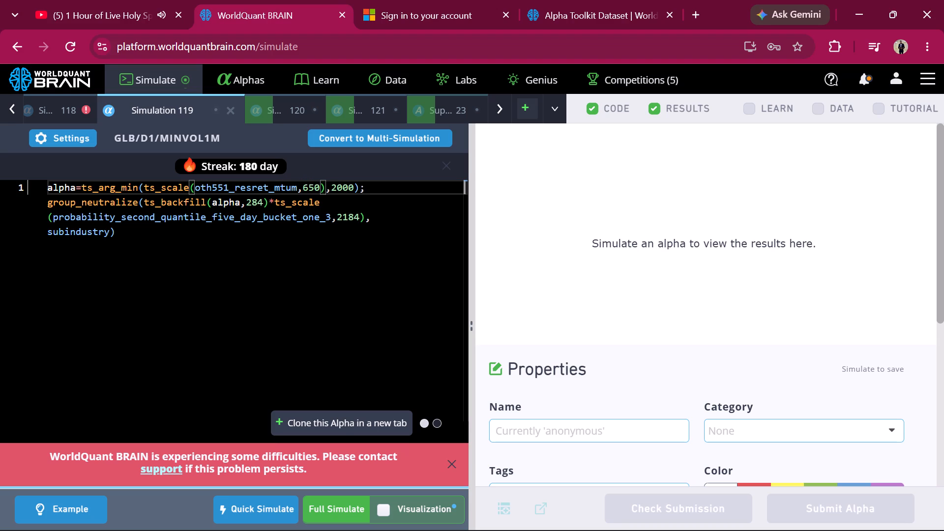
# Run a full simulation of the oth551_resret_mtum alpha in Simulation 119.
pyautogui.click(332, 503)
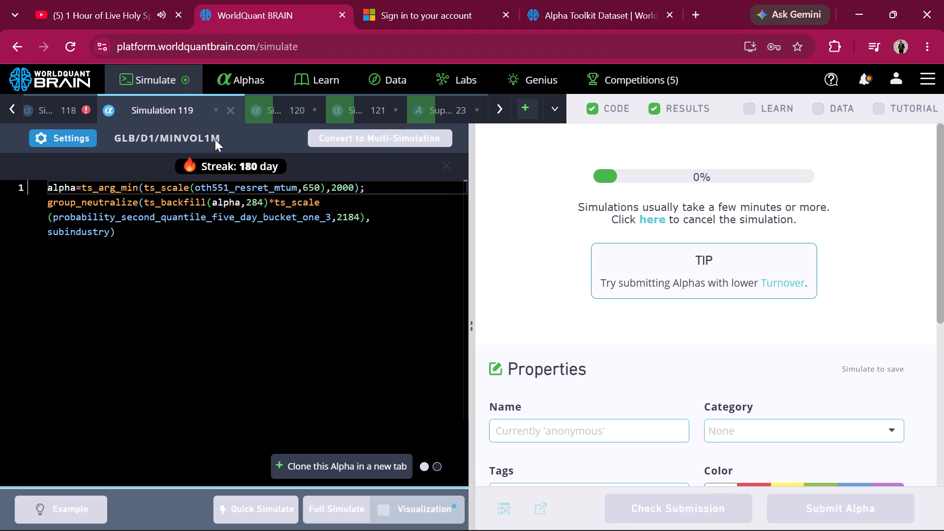
# In Simulation 118, replace vec_count around oth551_resret_mtum with ts_scale and add a lookback of 154.
pyautogui.click(60, 113)
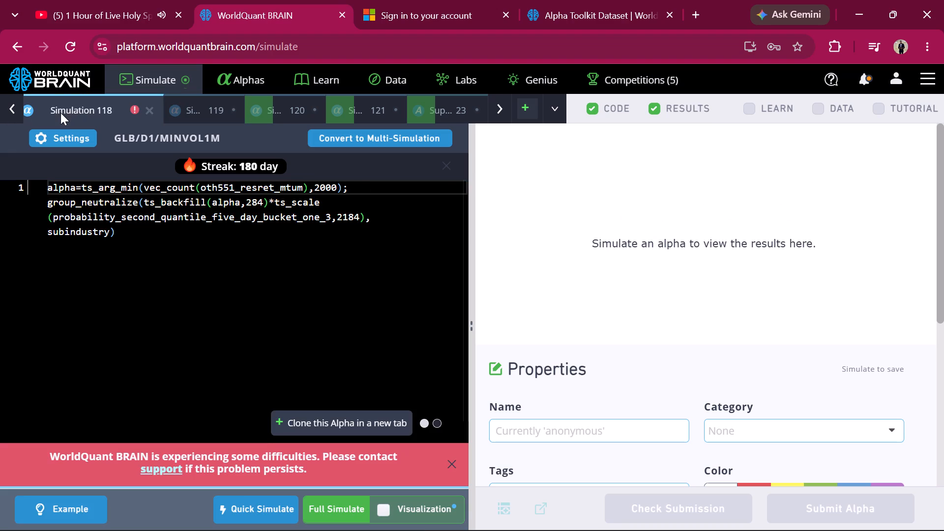
pyautogui.doubleClick(192, 191)
pyautogui.press('BackSpace')
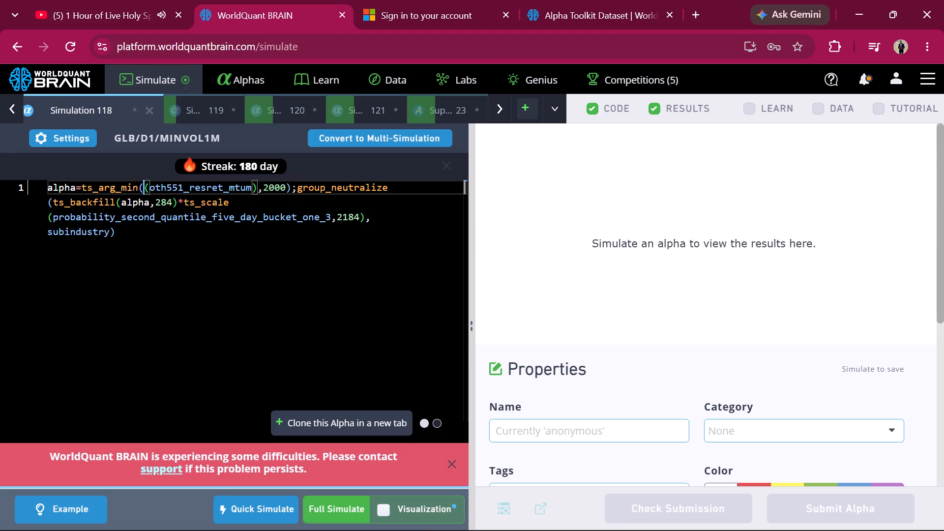
pyautogui.write('ts')
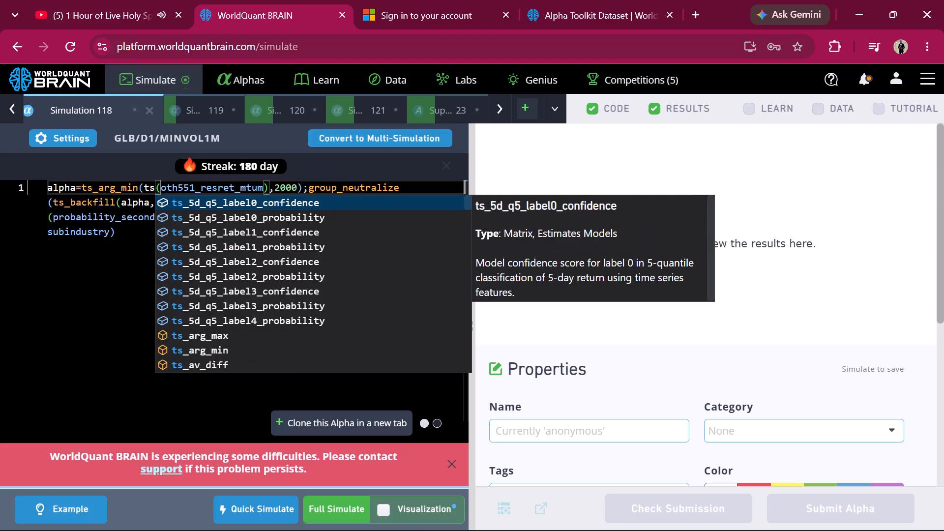
pyautogui.hotkey('shift', '_')
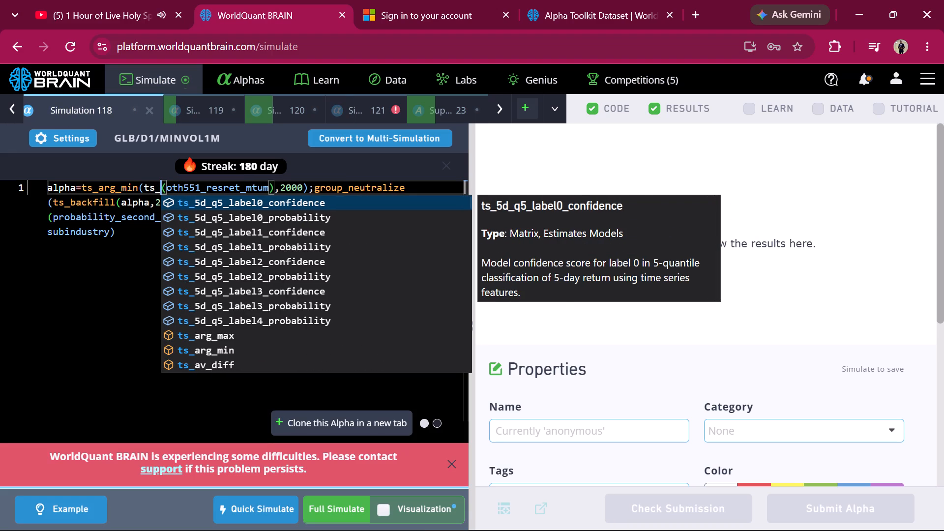
pyautogui.write('scale')
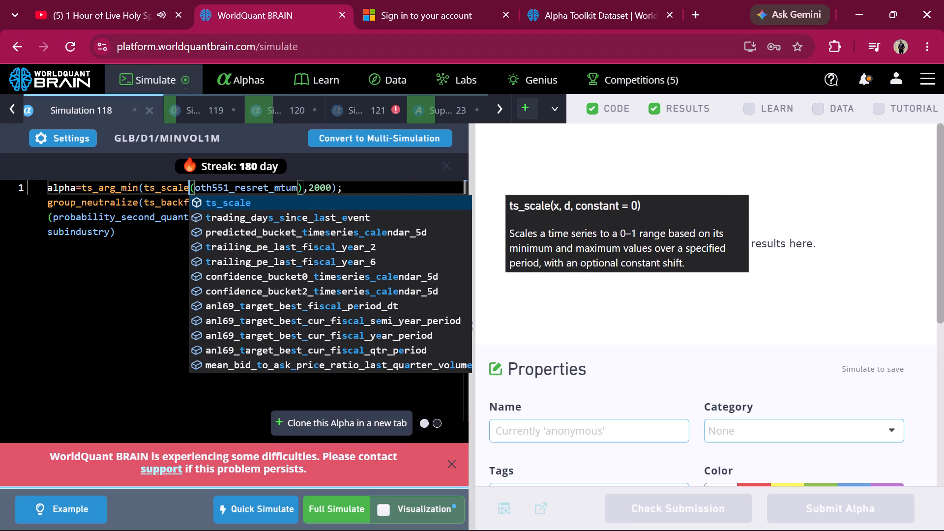
pyautogui.click(258, 203)
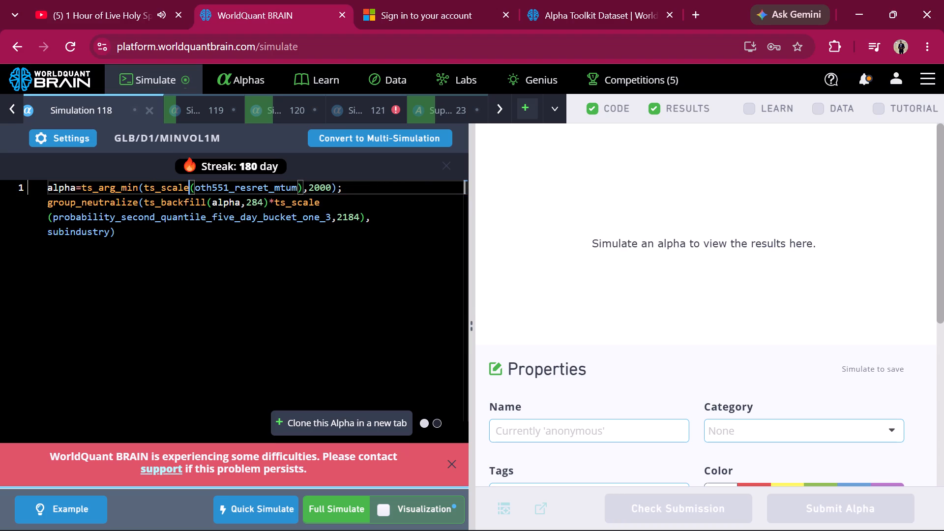
pyautogui.click(298, 186)
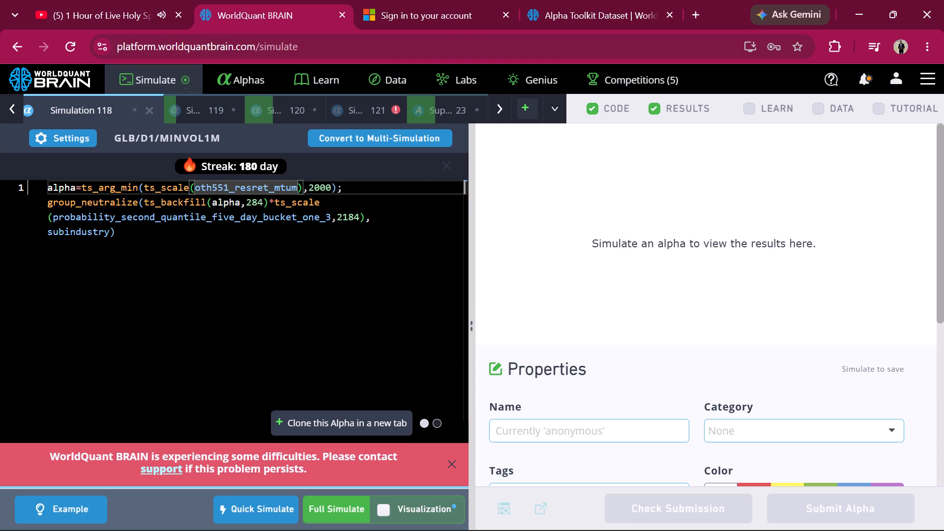
pyautogui.press(',')
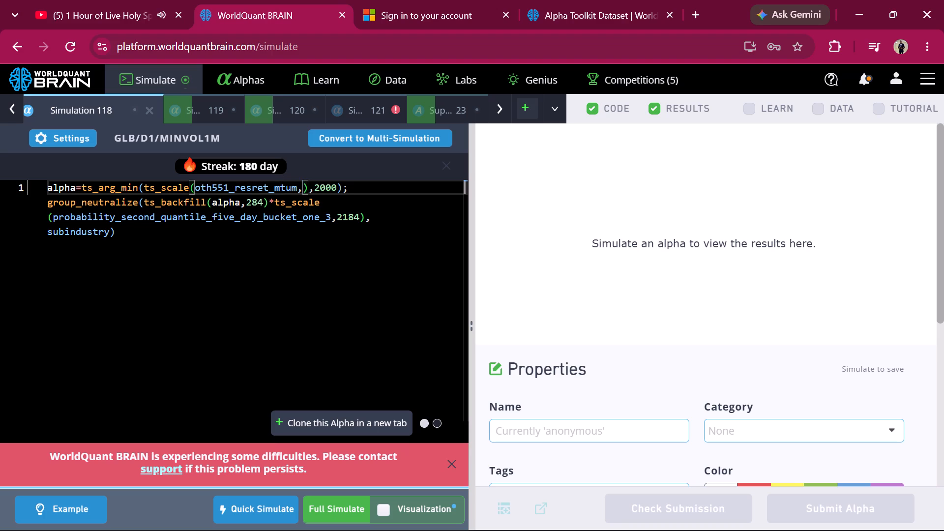
pyautogui.press('1')
pyautogui.write('54')
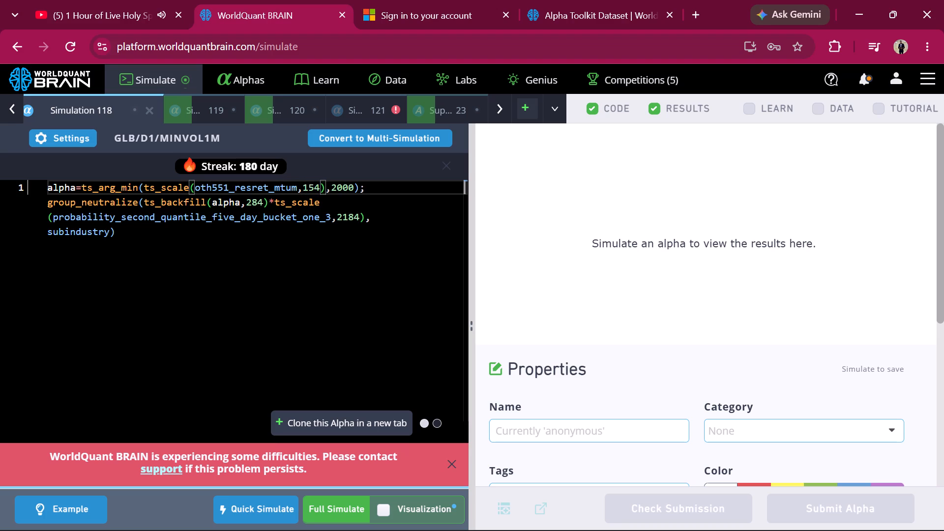
# Run a full simulation of the oth551_resret_mtum alpha in Simulation 118.
pyautogui.click(328, 517)
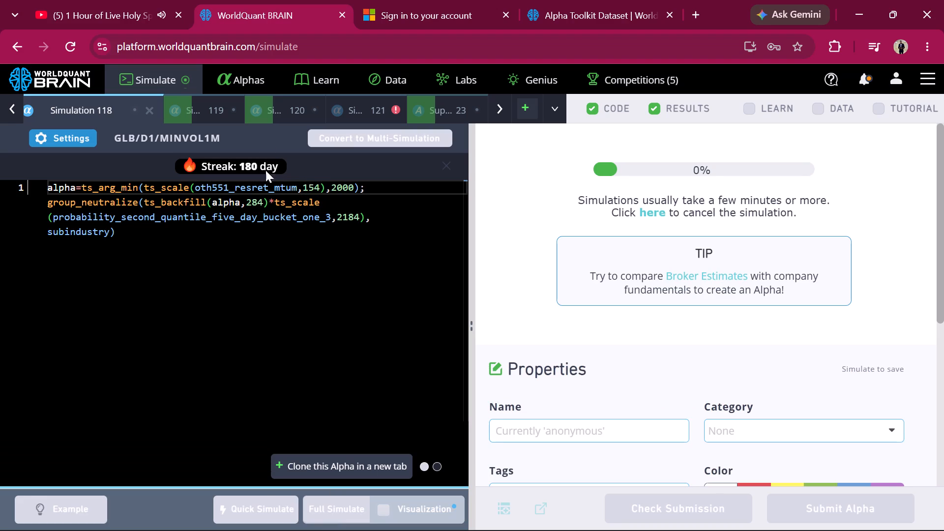
# In Simulation 121, replace vec_count around oth551_resret_vlue with ts_backfill and add a lookback of 145.
pyautogui.hscroll(2, 158, 107)
pyautogui.hscroll(-2, 158, 107)
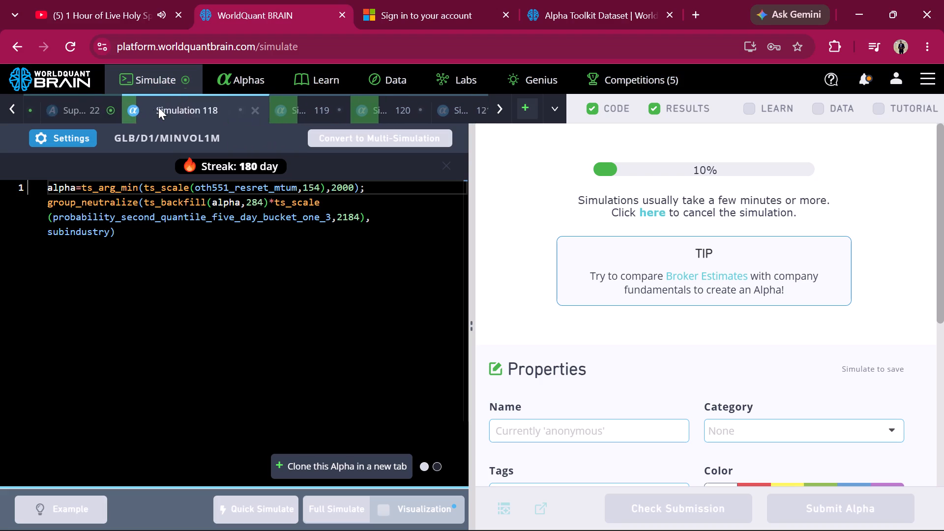
pyautogui.hscroll(-3, 158, 107)
pyautogui.click(385, 110)
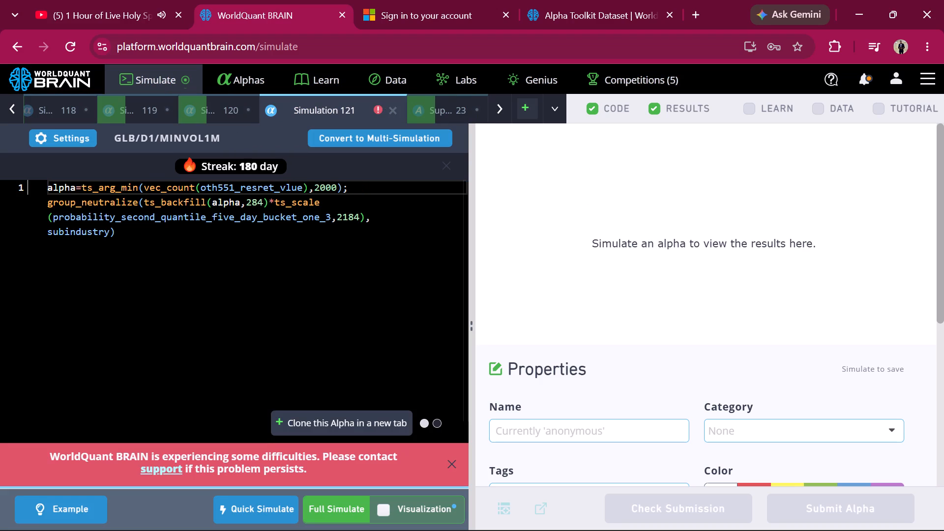
pyautogui.click(193, 186)
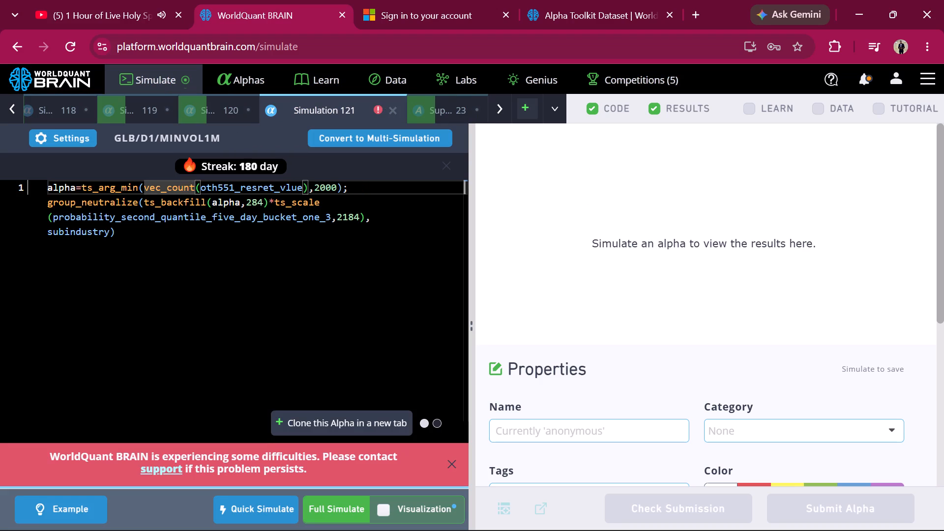
pyautogui.press('BackSpace')
pyautogui.press('BackSpace')
pyautogui.press('BackSpace')
pyautogui.press('BackSpace')
pyautogui.press('BackSpace')
pyautogui.press('BackSpace')
pyautogui.press('BackSpace')
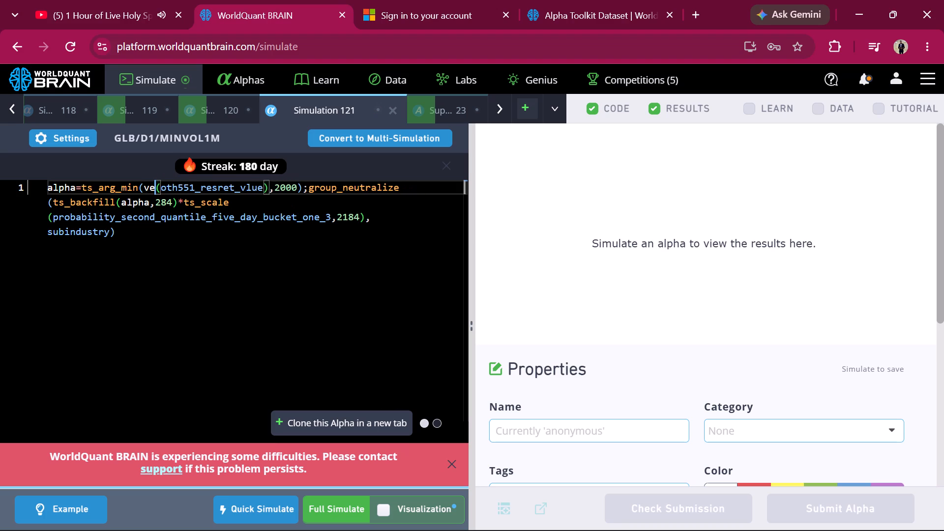
pyautogui.press('BackSpace')
pyautogui.press('BackSpace')
pyautogui.write('ts')
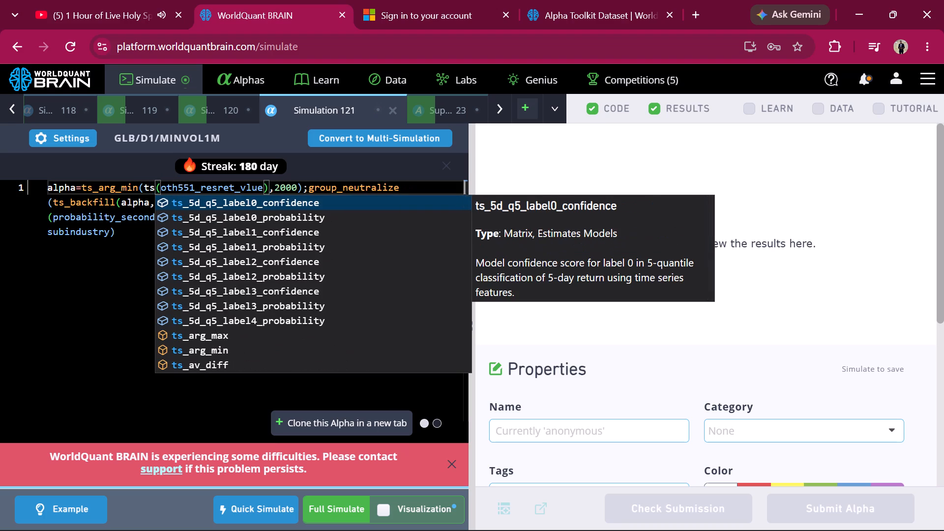
pyautogui.hotkey('shift', '_')
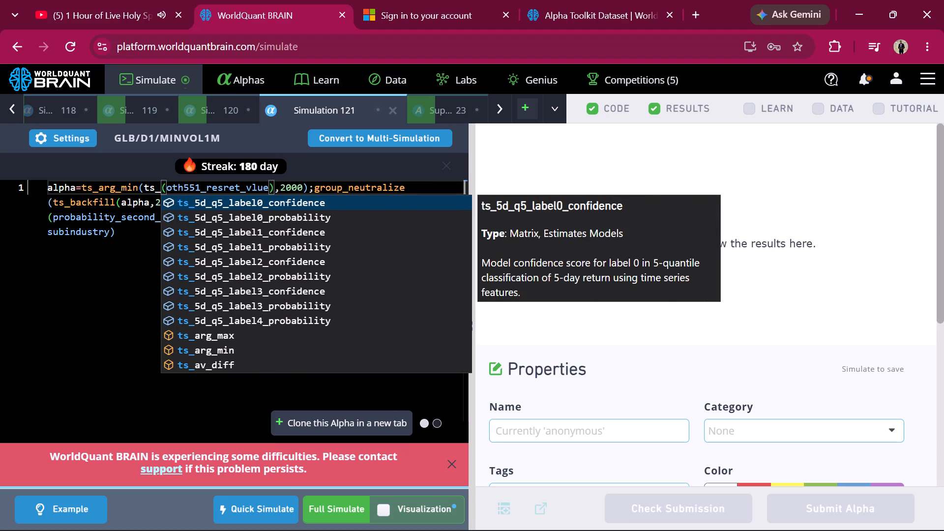
pyautogui.write('ba')
pyautogui.click(222, 205)
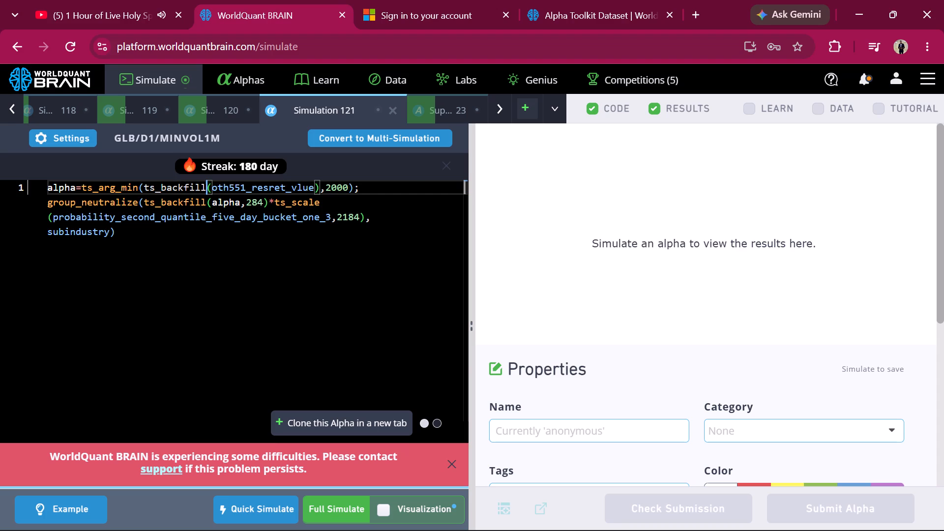
pyautogui.click(313, 191)
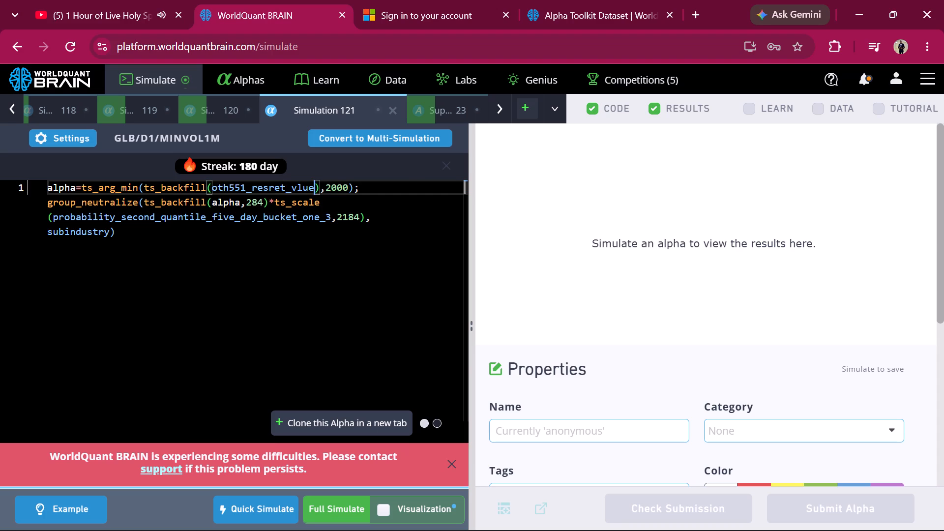
pyautogui.press(',')
pyautogui.write('145')
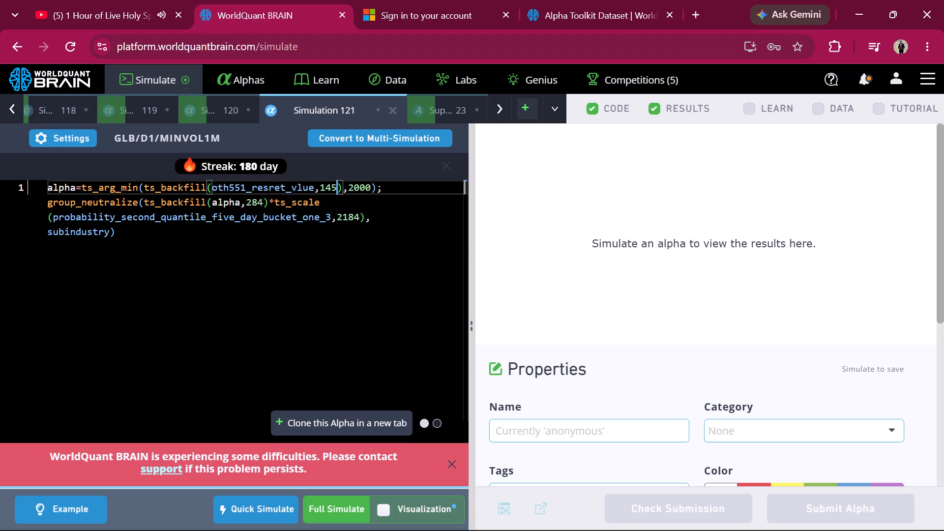
# Run a full simulation of the oth551_resret_vlue alpha in Simulation 121.
pyautogui.click(320, 505)
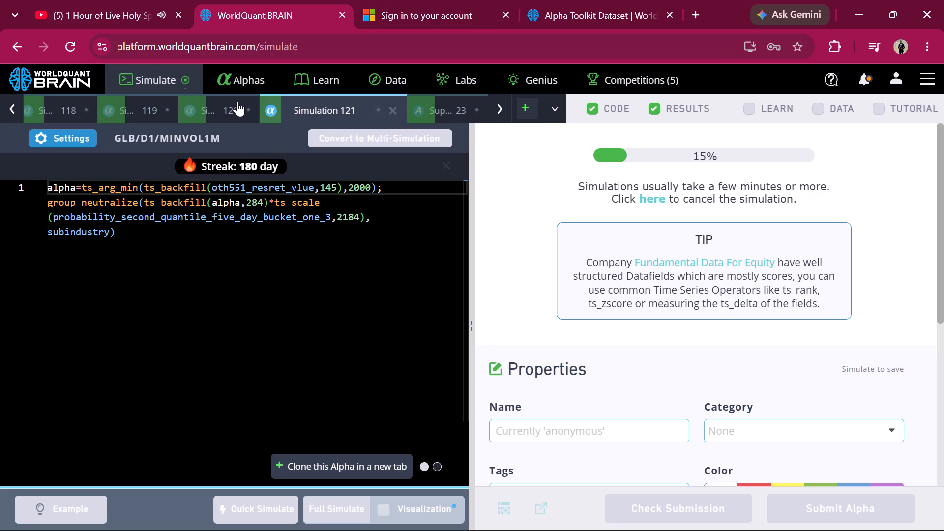
# Reveal the test period results of Super Simulation 22 and view its summary for the IS period.
pyautogui.hscroll(3, 237, 101)
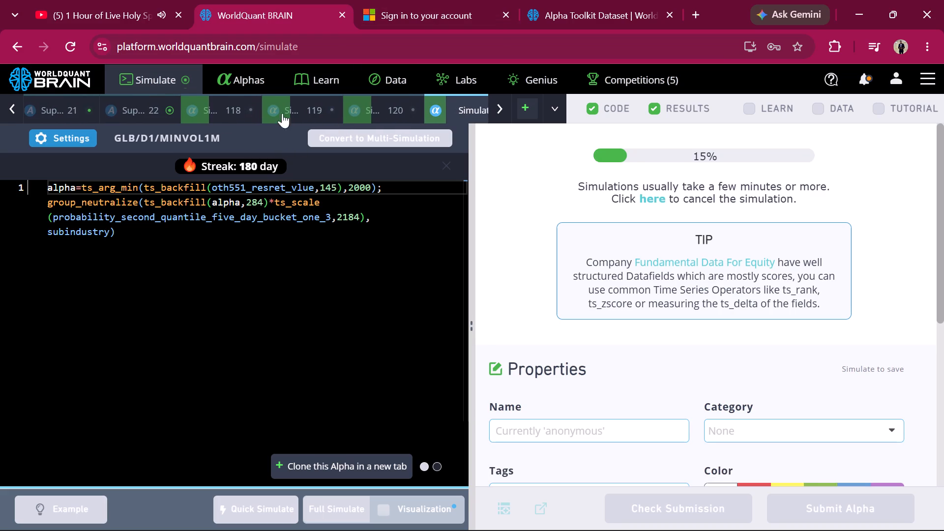
pyautogui.click(164, 100)
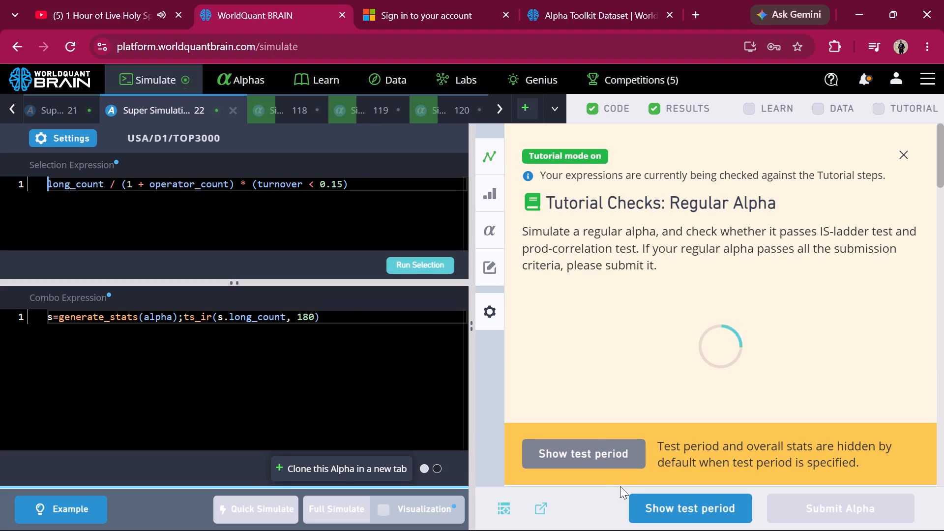
pyautogui.click(650, 502)
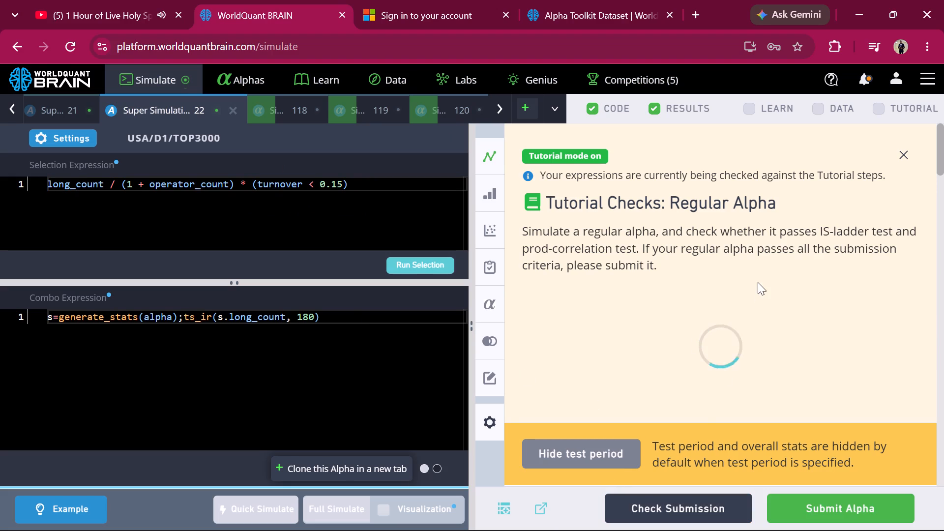
pyautogui.scroll(-8, 758, 282)
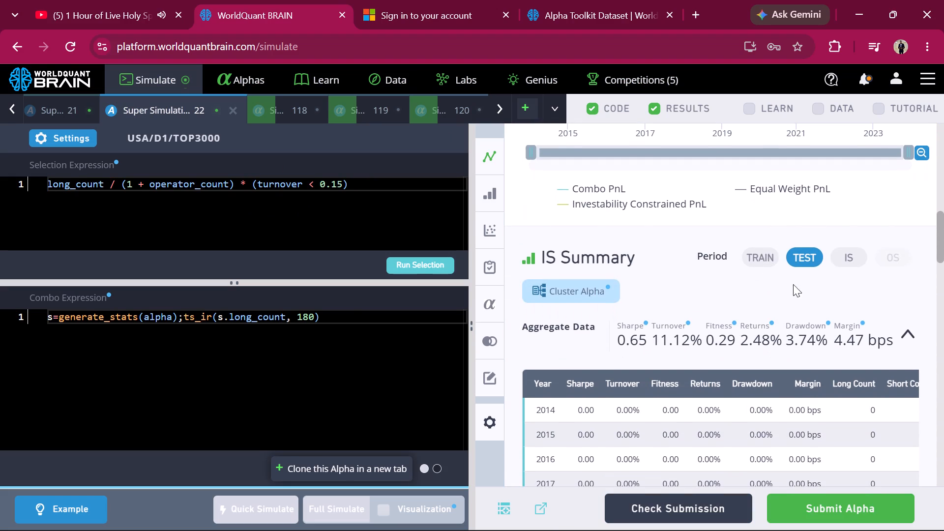
pyautogui.click(846, 257)
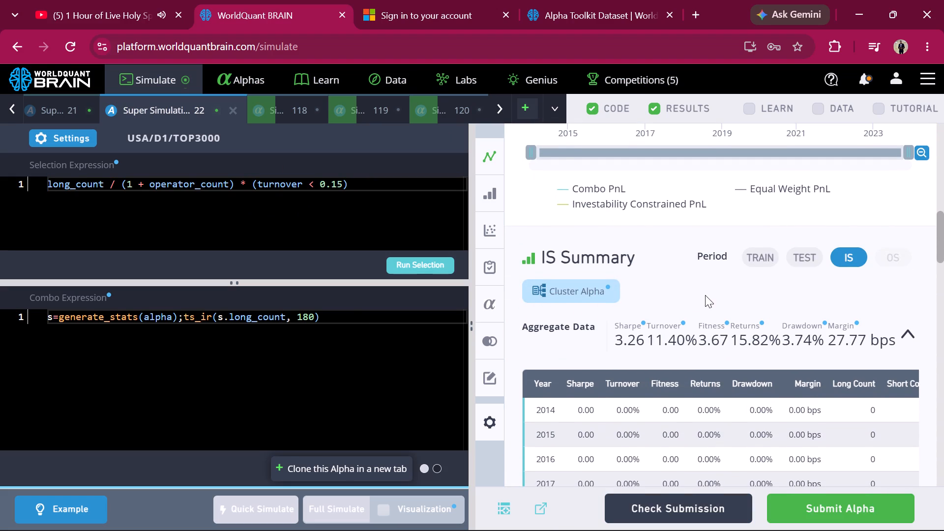
# Run the prod correlation and self correlation checks for the SuperAlpha in Super Simulation 22.
pyautogui.scroll(-7, 705, 295)
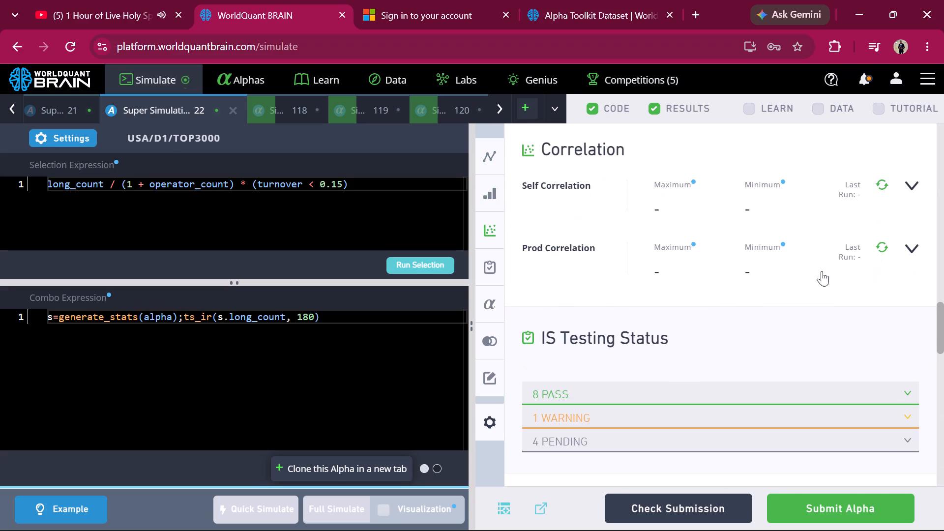
pyautogui.click(882, 249)
pyautogui.click(884, 180)
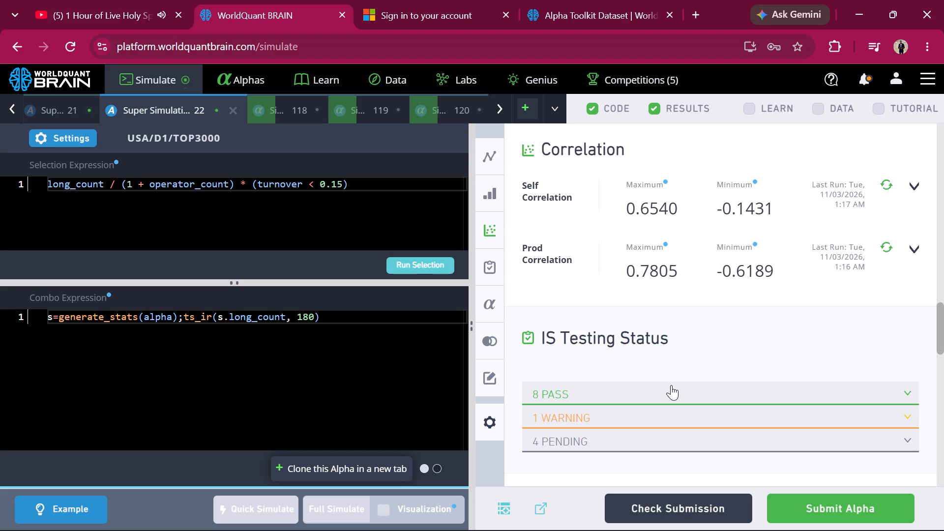
# Review the simulation settings of Super Simulation 22.
pyautogui.click(66, 135)
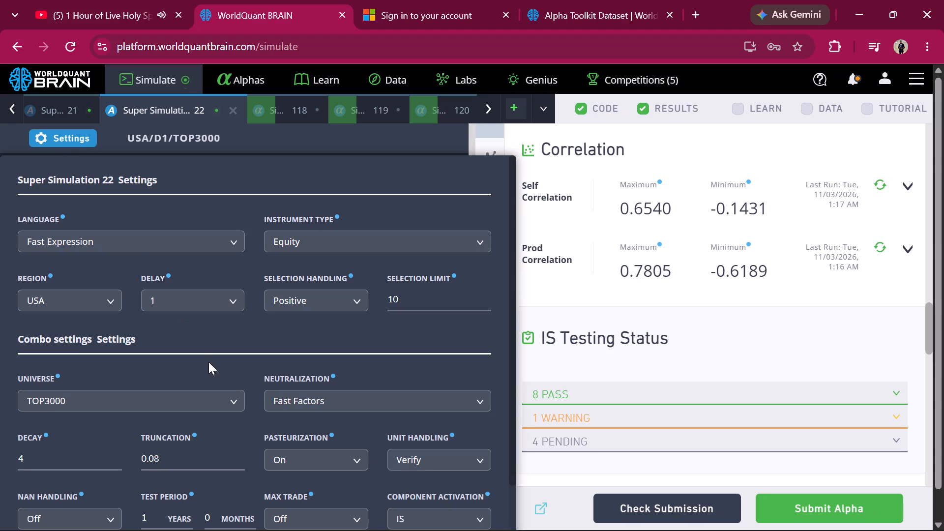
pyautogui.click(558, 295)
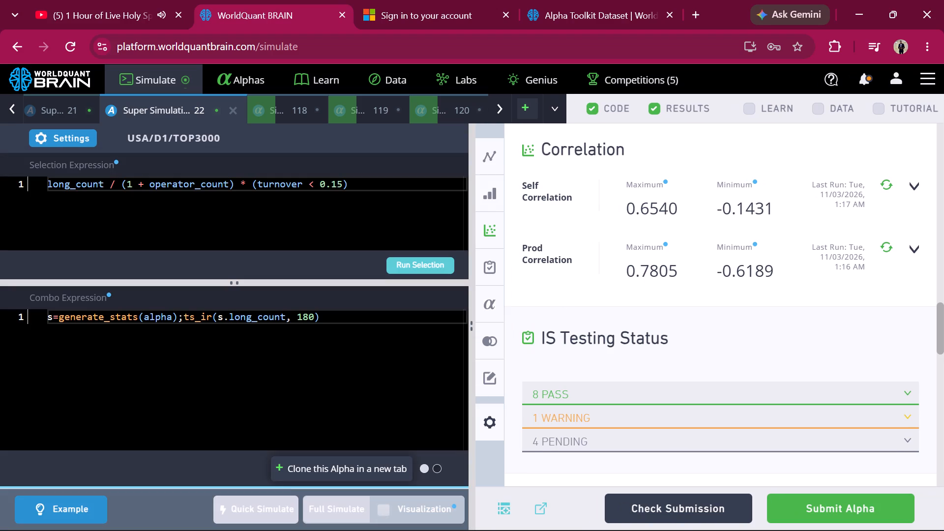
# Clone the Super Simulation 22 SuperAlpha and set the copy's neutralization to Slow Factors.
pyautogui.click(337, 468)
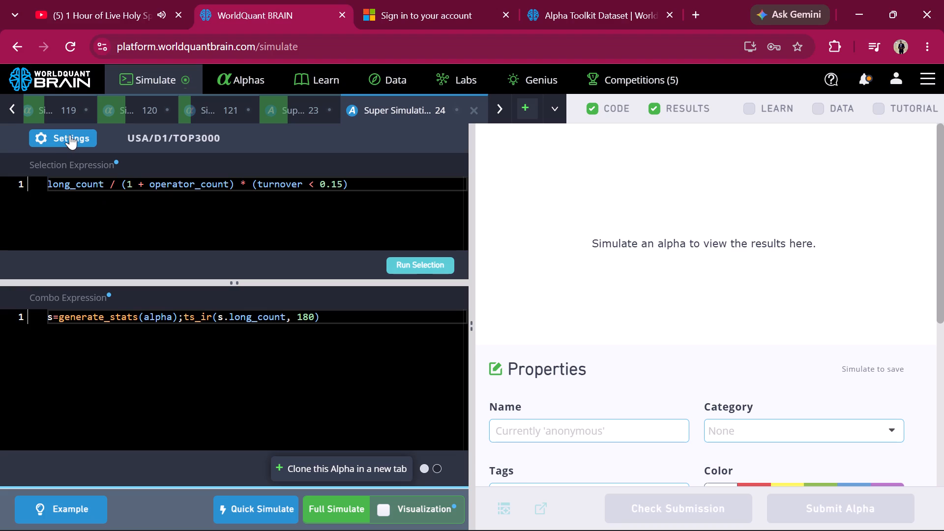
pyautogui.click(70, 135)
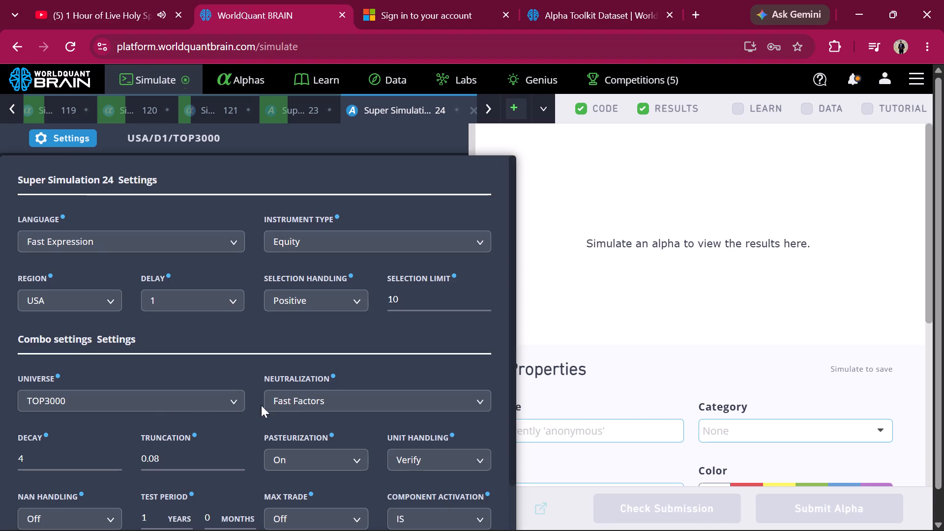
pyautogui.click(283, 401)
pyautogui.scroll(-2, 283, 401)
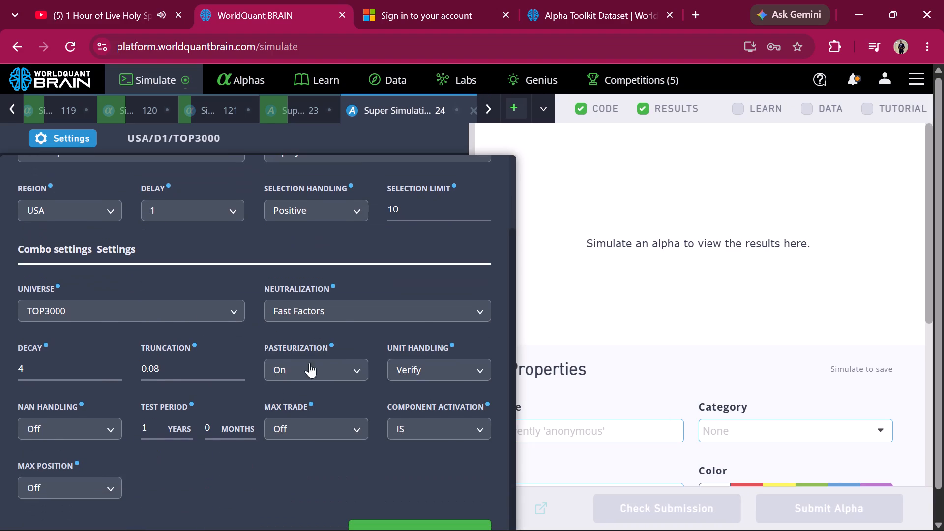
pyautogui.click(339, 308)
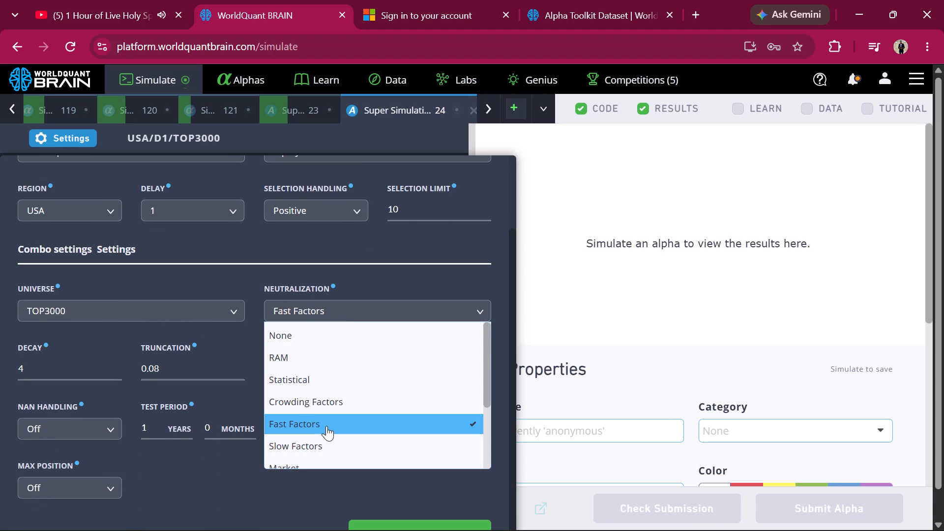
pyautogui.scroll(-3, 326, 426)
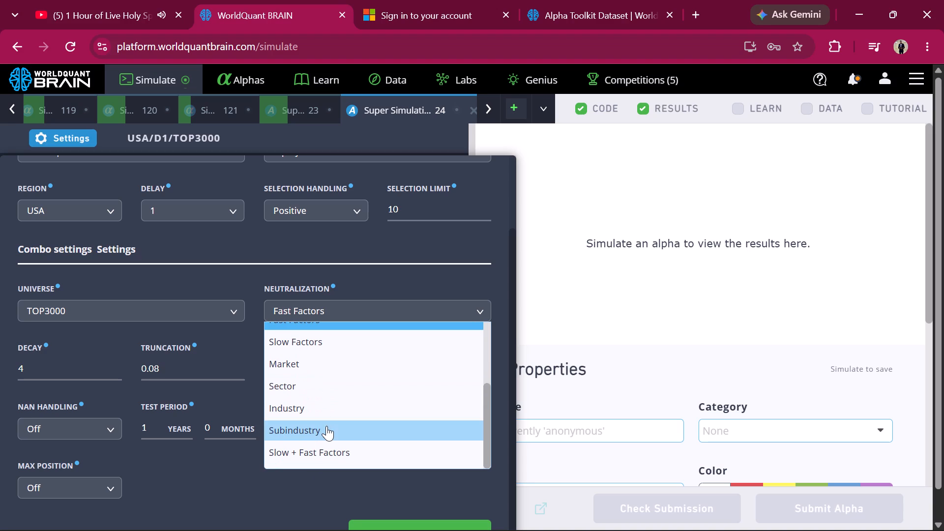
pyautogui.scroll(1, 326, 426)
pyautogui.click(326, 381)
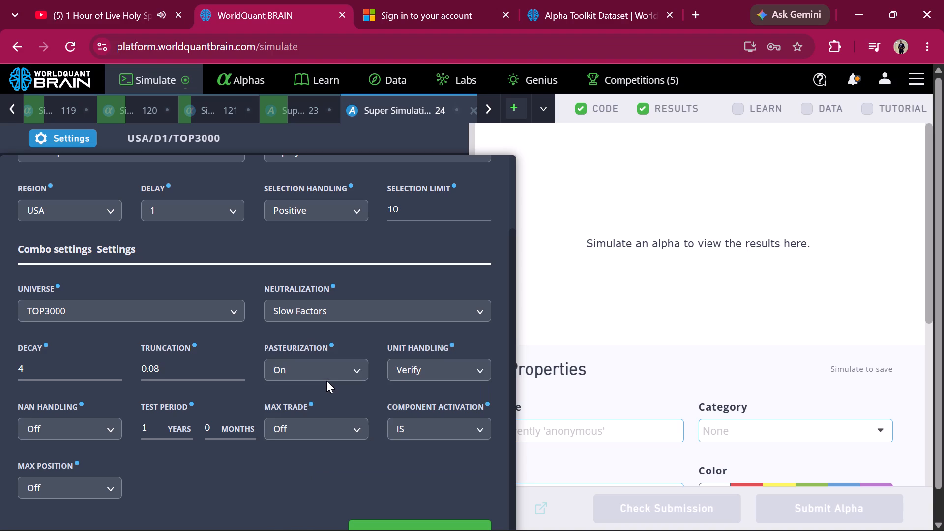
pyautogui.click(386, 523)
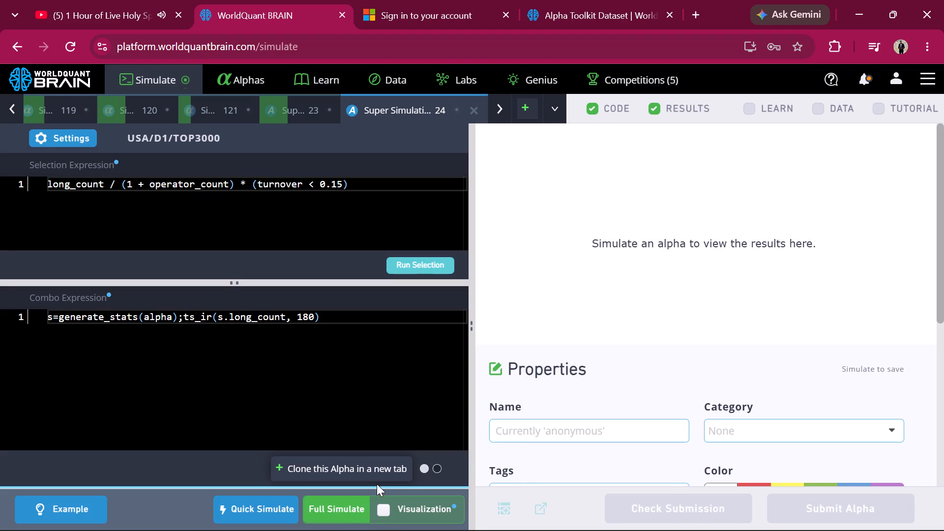
# Run a full simulation of the cloned USA SuperAlpha with Slow Factors neutralization.
pyautogui.click(342, 509)
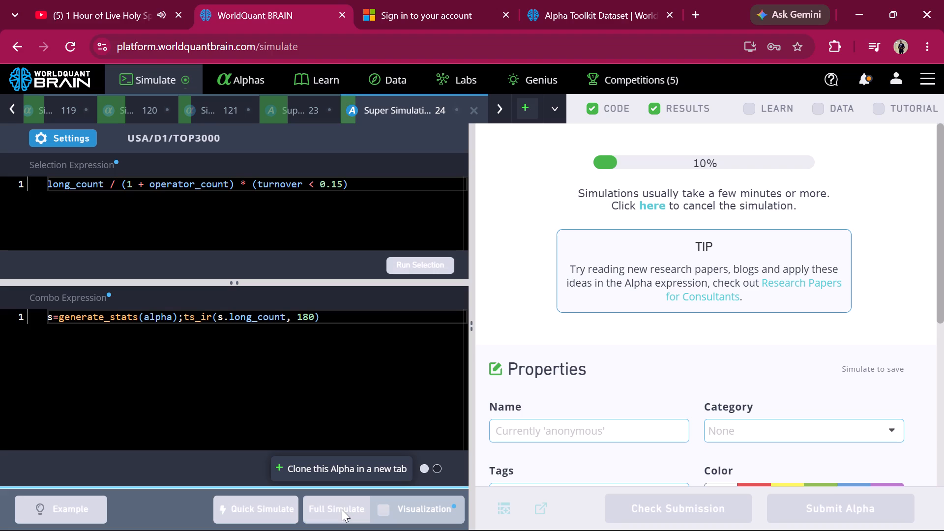
pyautogui.click(299, 104)
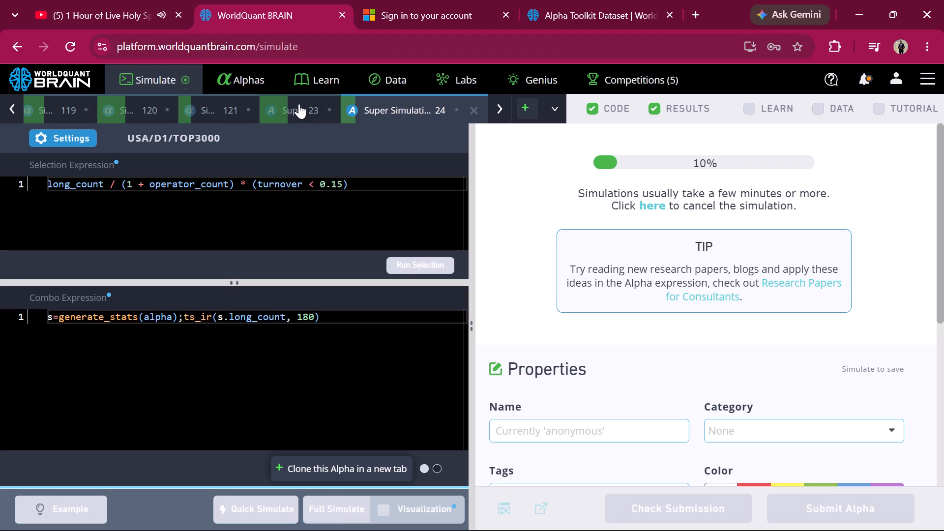
pyautogui.click(441, 119)
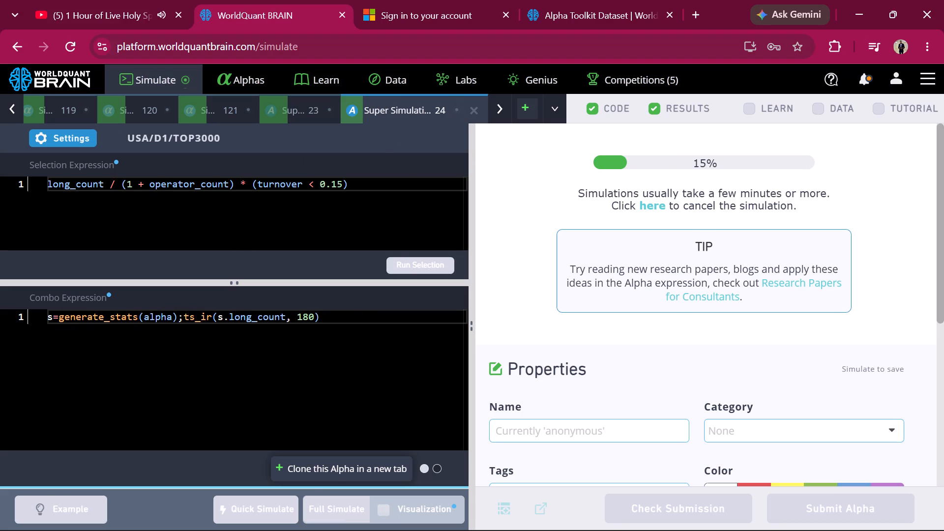
# Clone the Super Simulation 24 SuperAlpha and set the copy's neutralization to Slow + Fast Factors.
pyautogui.click(312, 474)
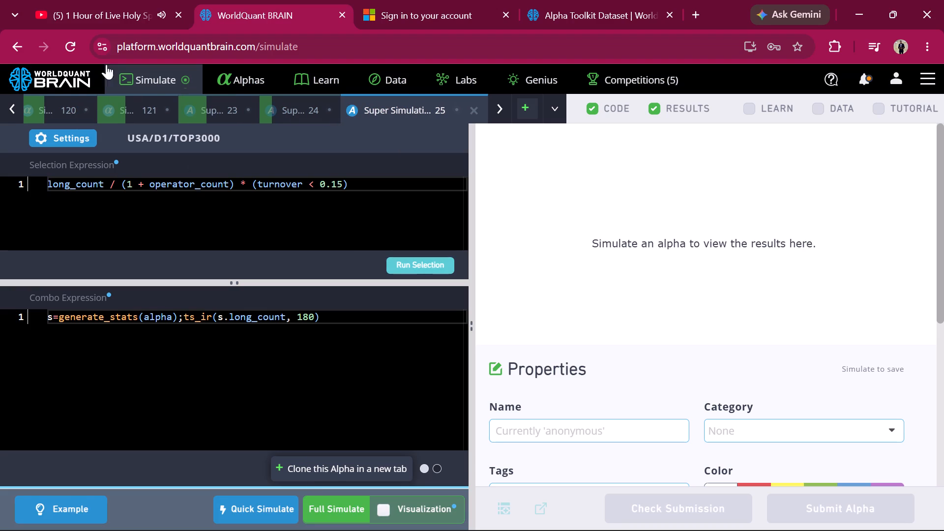
pyautogui.click(60, 142)
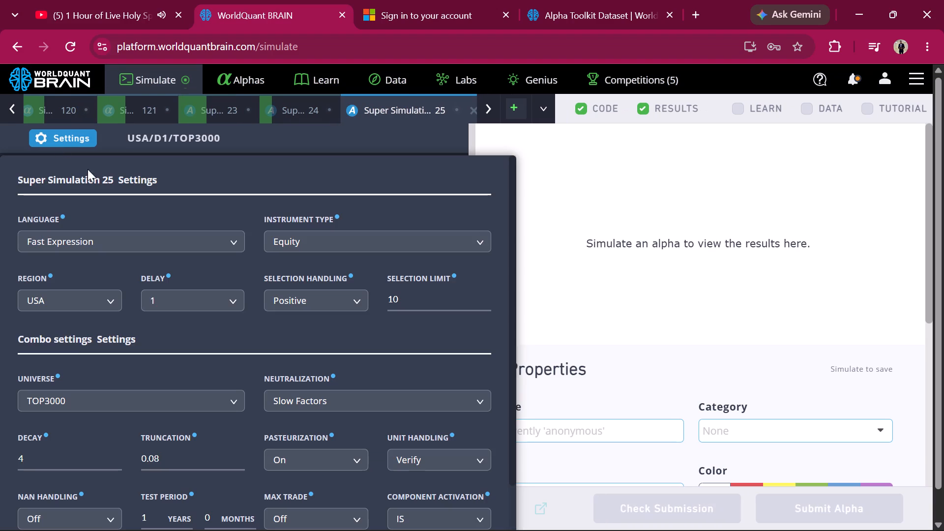
pyautogui.click(333, 399)
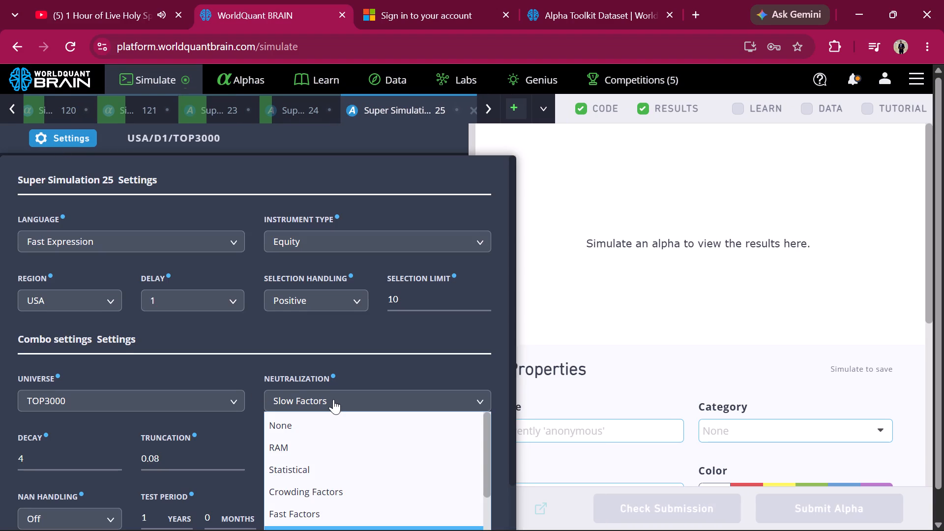
pyautogui.scroll(-2, 333, 399)
pyautogui.click(331, 307)
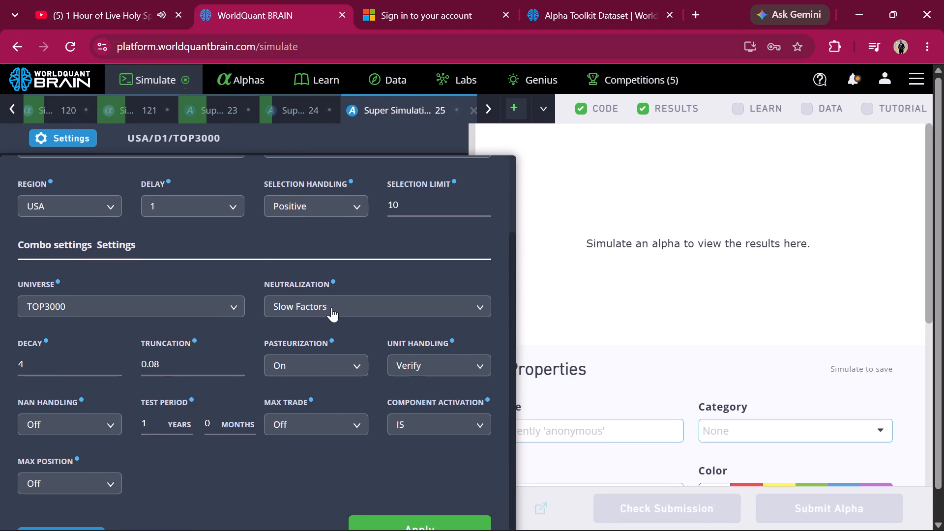
pyautogui.scroll(-3, 342, 434)
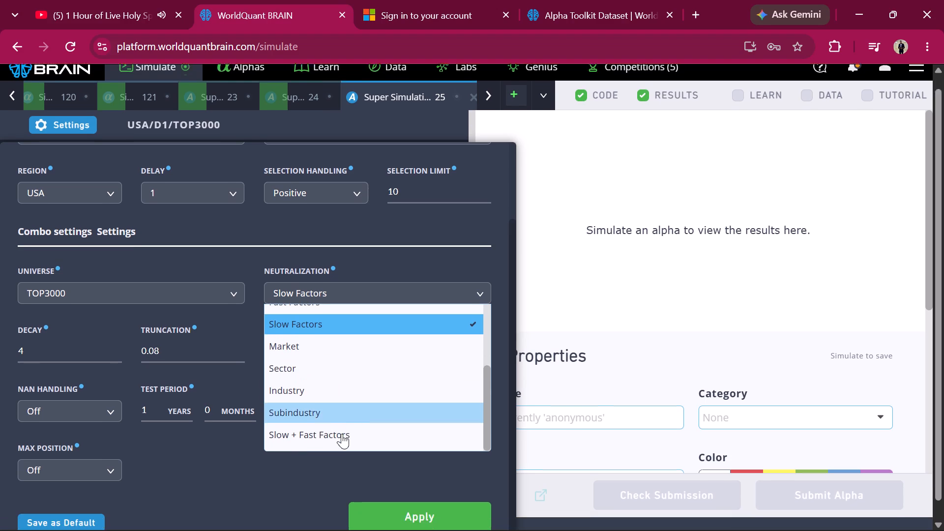
pyautogui.scroll(-1, 342, 434)
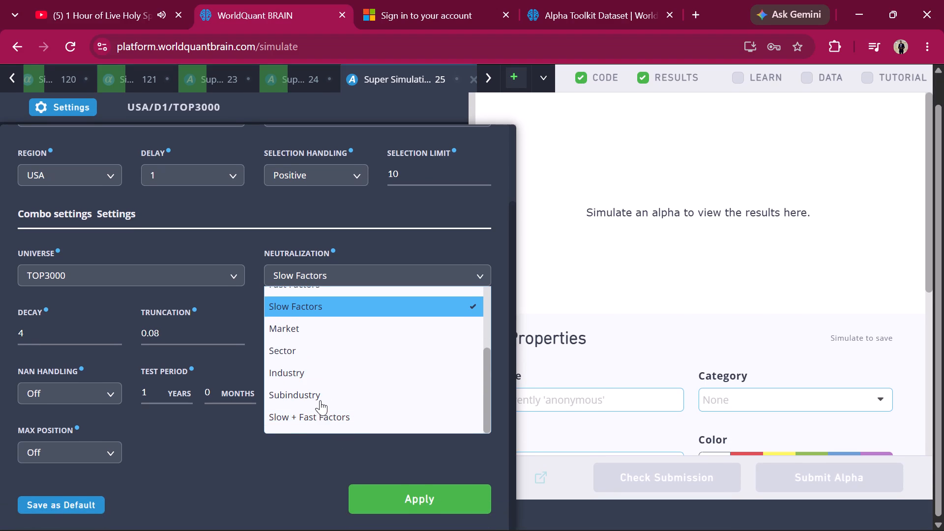
pyautogui.doubleClick(314, 409)
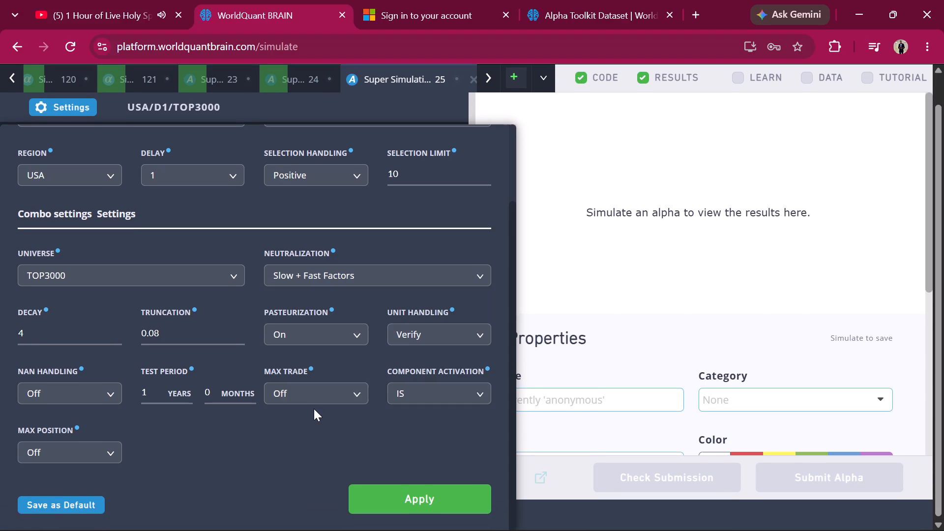
pyautogui.click(404, 495)
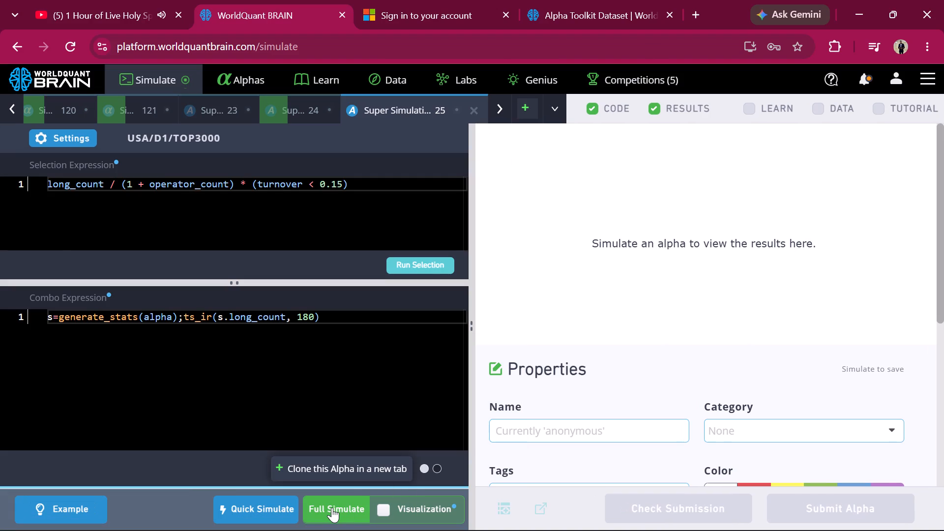
# Run a full simulation of the cloned USA SuperAlpha with Slow + Fast Factors neutralization.
pyautogui.click(332, 507)
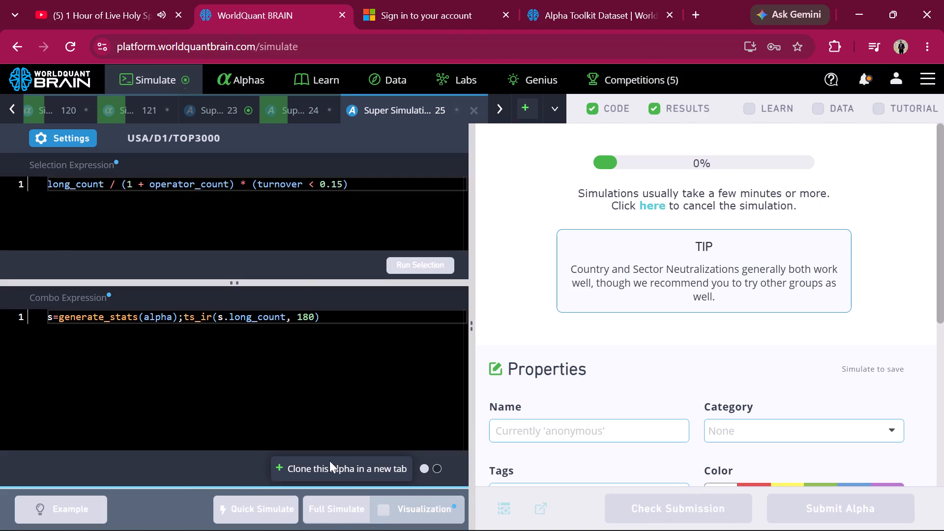
# Reveal the test period of the GLB SuperAlpha in Super Simulation 23 and examine its IS-period summary by year.
pyautogui.click(233, 113)
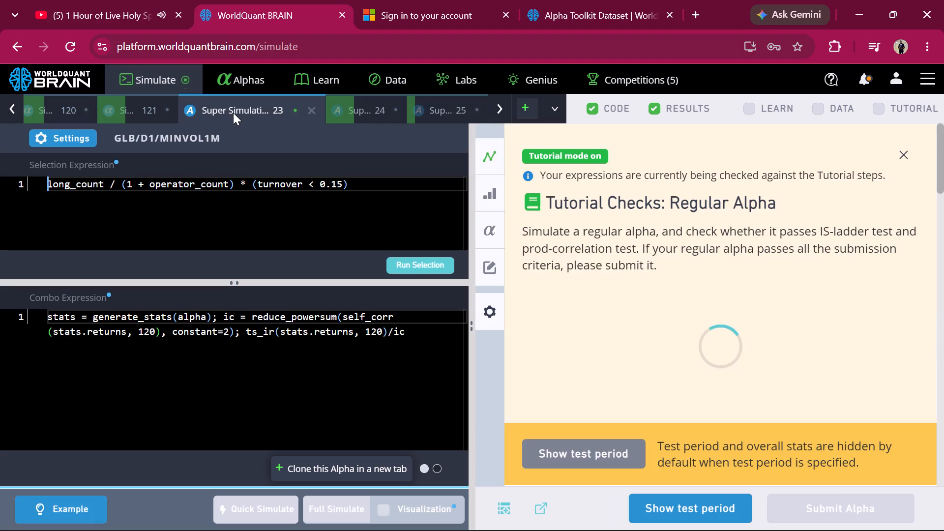
pyautogui.click(709, 516)
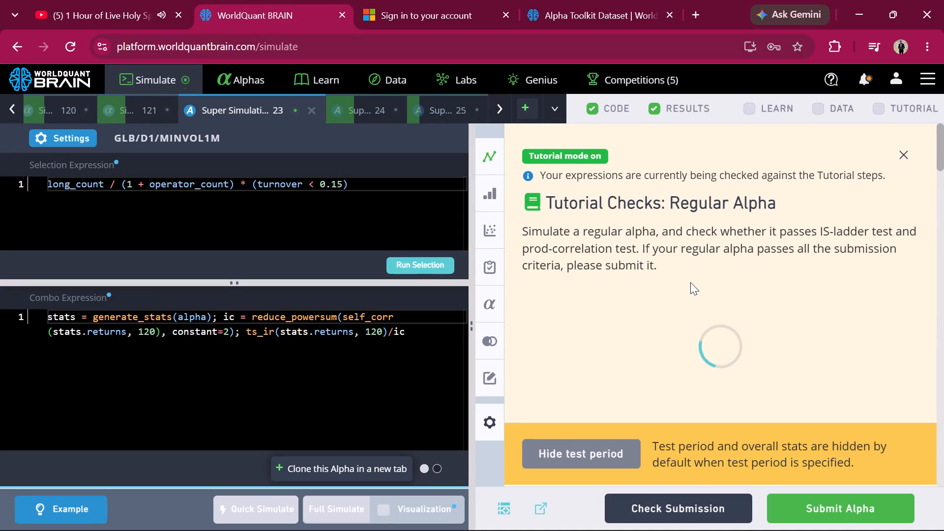
pyautogui.scroll(-7, 690, 282)
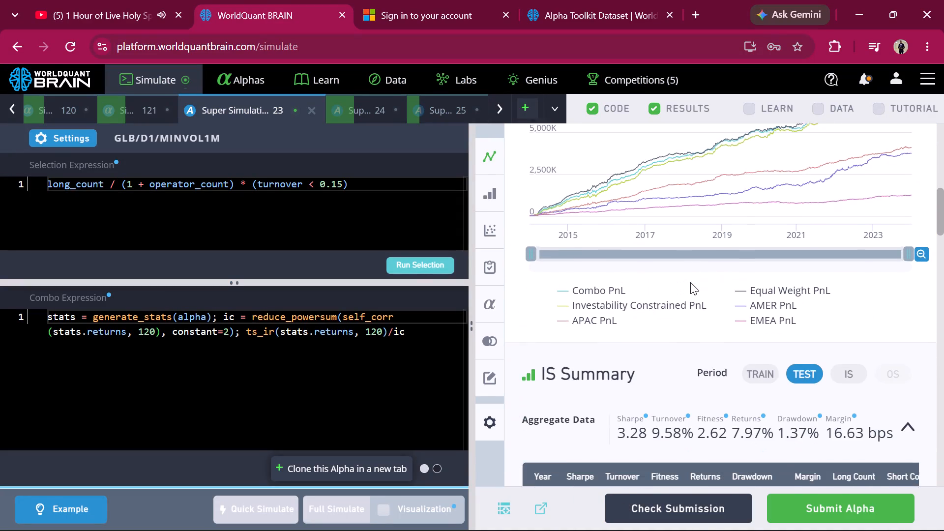
pyautogui.scroll(-1, 690, 282)
pyautogui.click(853, 300)
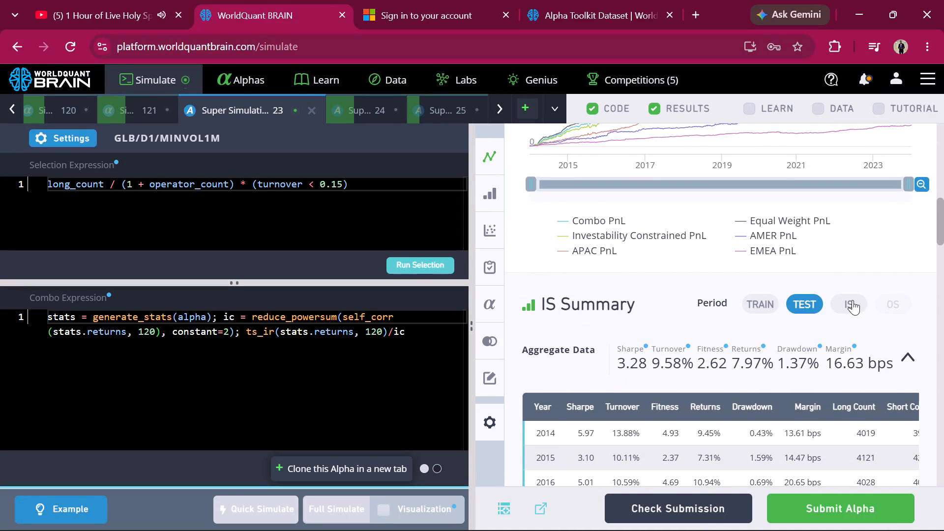
pyautogui.scroll(-6, 853, 300)
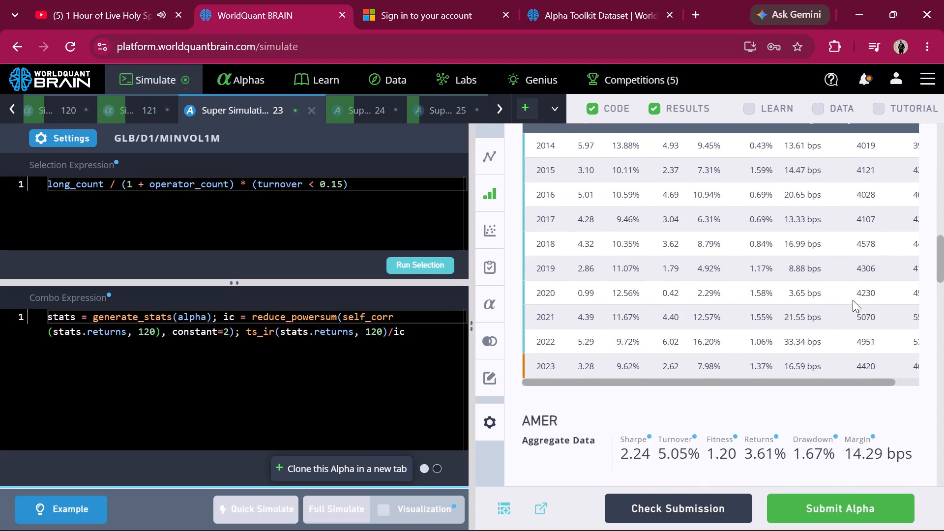
# Run the prod correlation and self correlation checks for the SuperAlpha in Super Simulation 23.
pyautogui.scroll(-9, 853, 300)
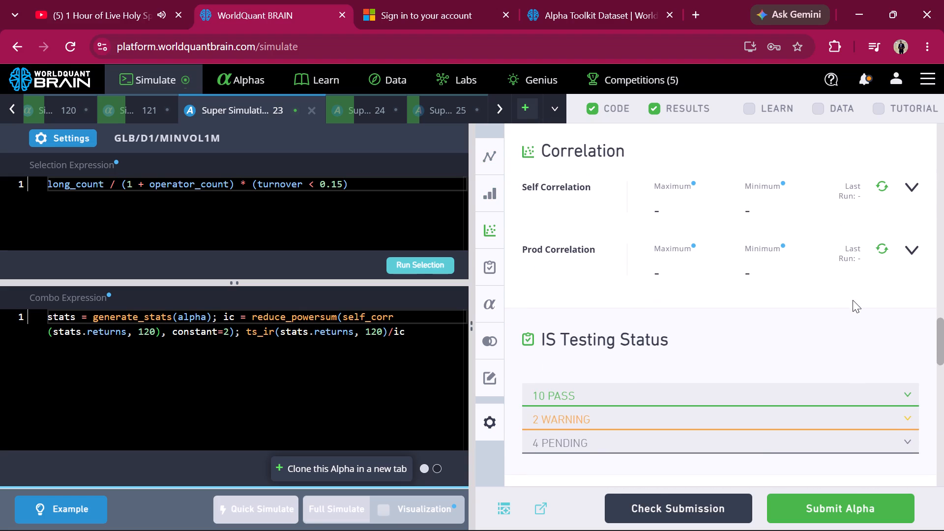
pyautogui.click(885, 253)
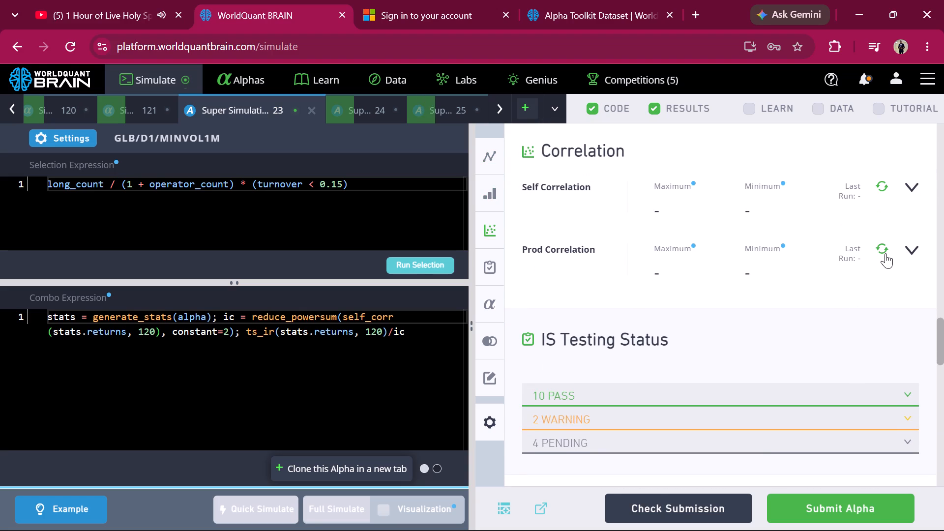
pyautogui.click(882, 186)
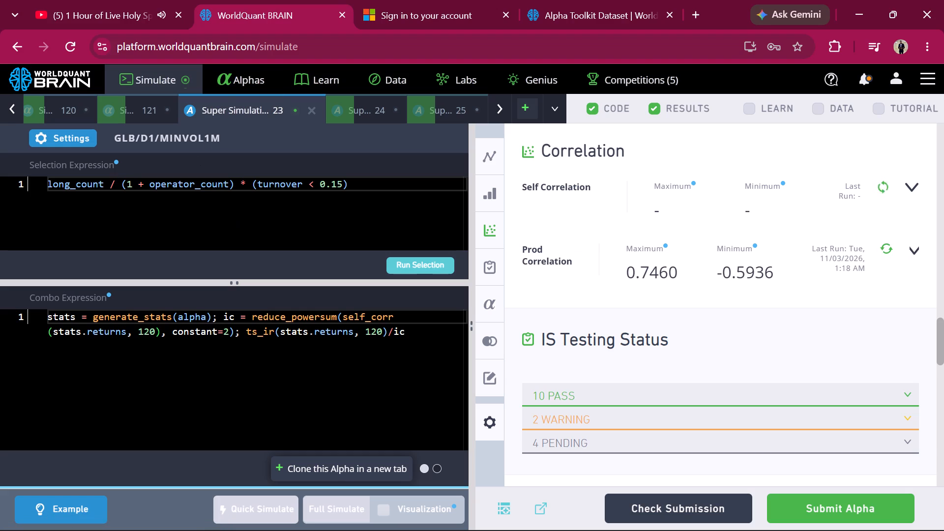
# Clone the Super Simulation 23 GLB SuperAlpha and set the copy's neutralization to Sector.
pyautogui.click(341, 465)
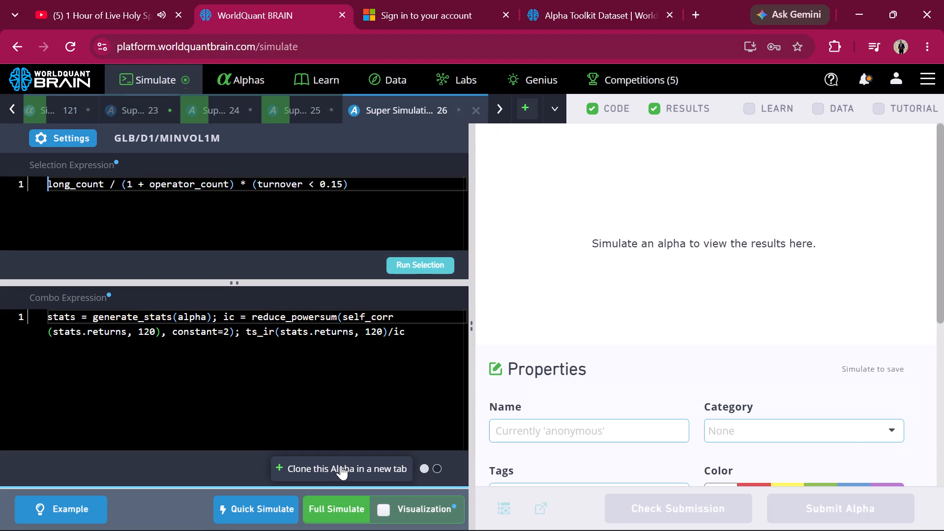
pyautogui.click(53, 136)
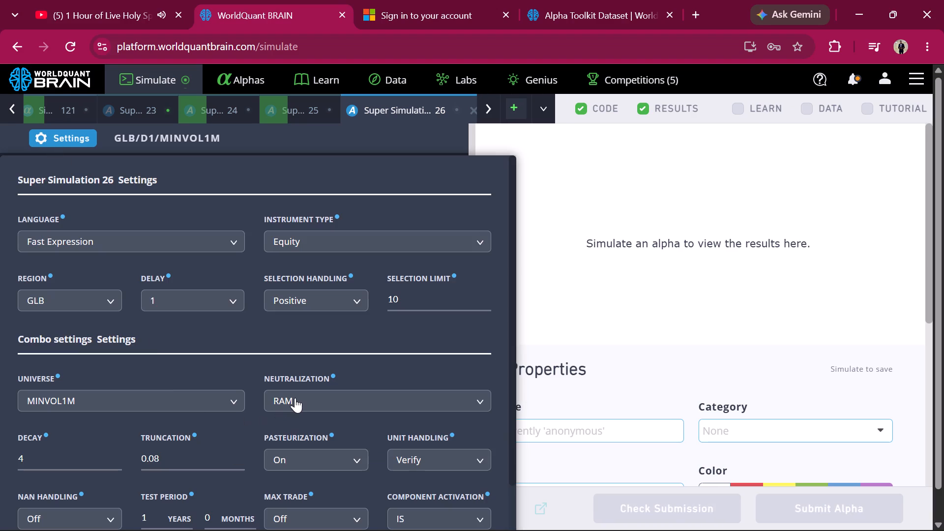
pyautogui.click(295, 398)
pyautogui.scroll(-1, 327, 467)
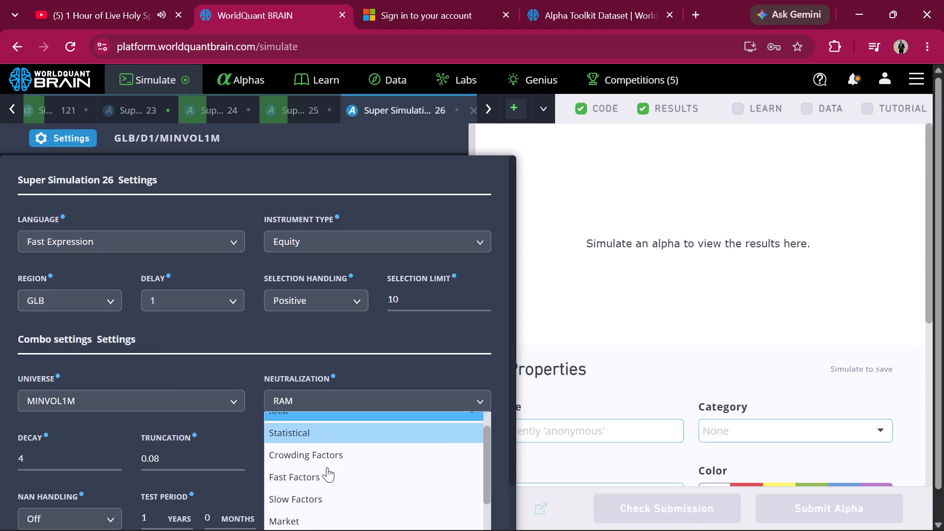
pyautogui.scroll(-2, 327, 467)
pyautogui.scroll(1, 327, 467)
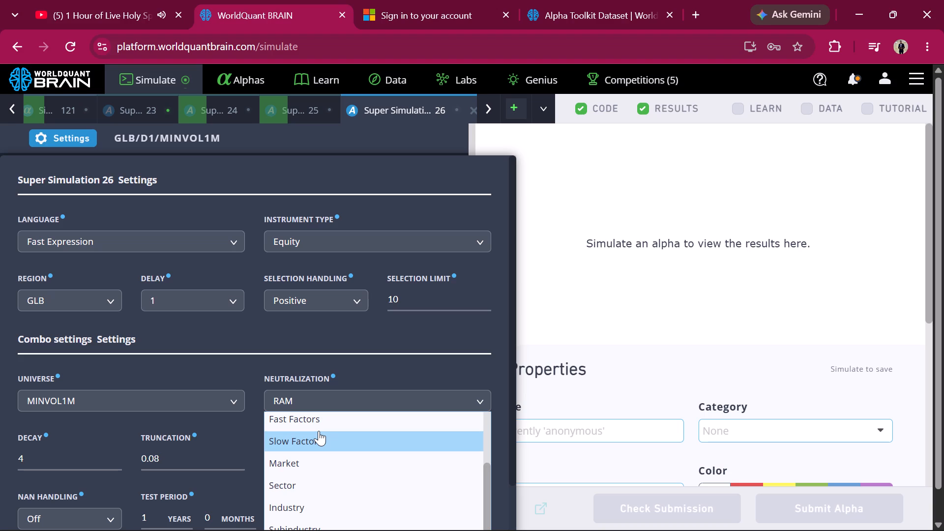
pyautogui.scroll(-2, 319, 431)
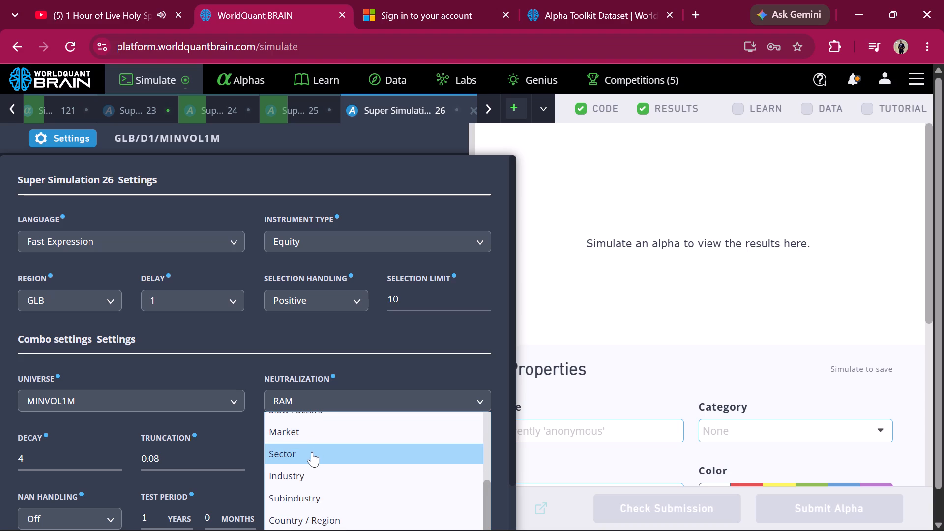
pyautogui.click(312, 452)
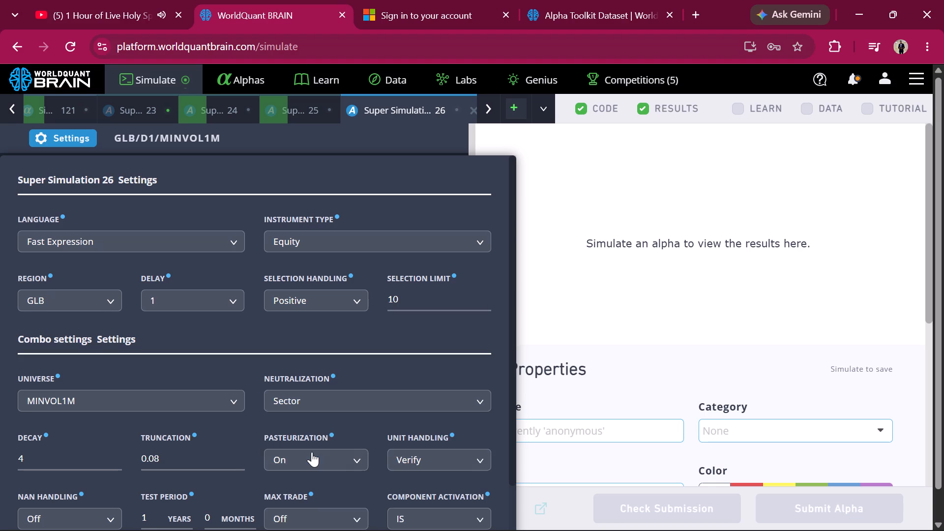
pyautogui.scroll(-2, 312, 452)
pyautogui.click(367, 522)
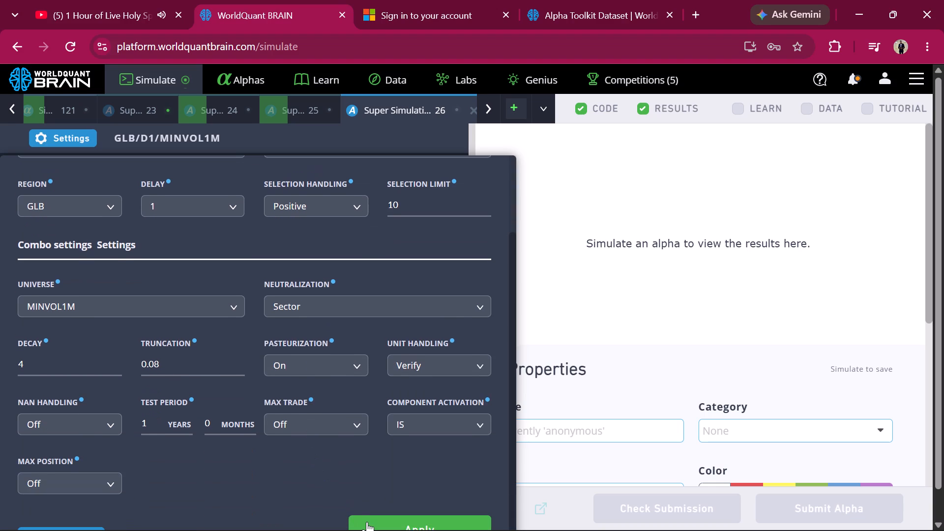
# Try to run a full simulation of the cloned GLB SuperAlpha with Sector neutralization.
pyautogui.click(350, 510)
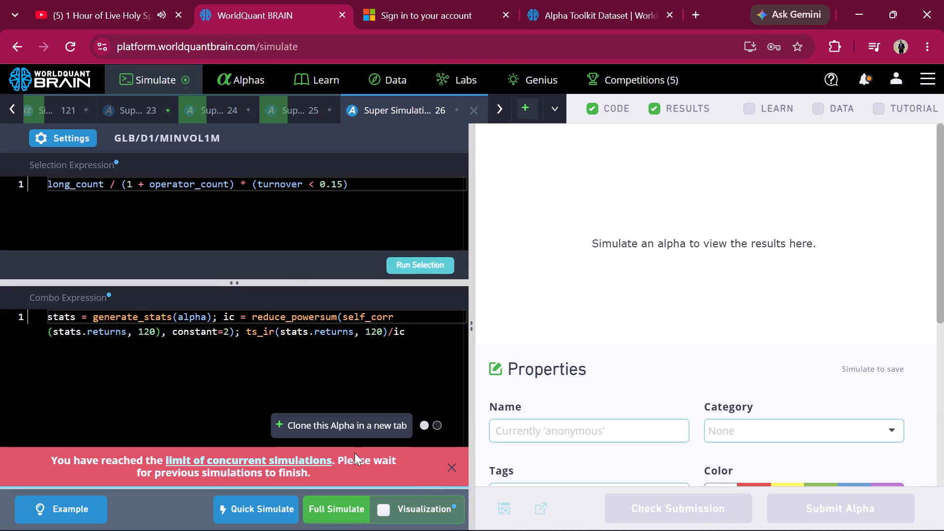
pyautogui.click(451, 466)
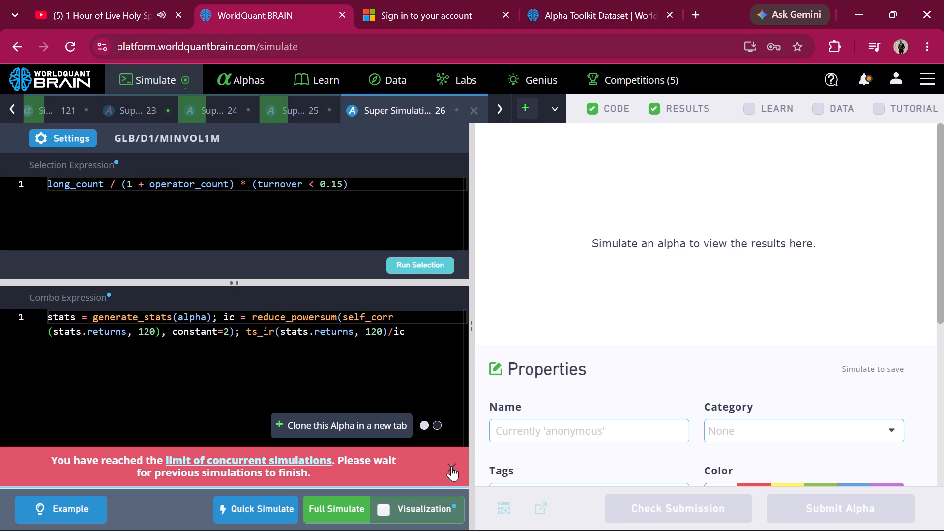
# Reveal the test period of the GLB alpha in Simulation 120 and examine its IS-period summary and regional aggregates.
pyautogui.hscroll(1, 214, 117)
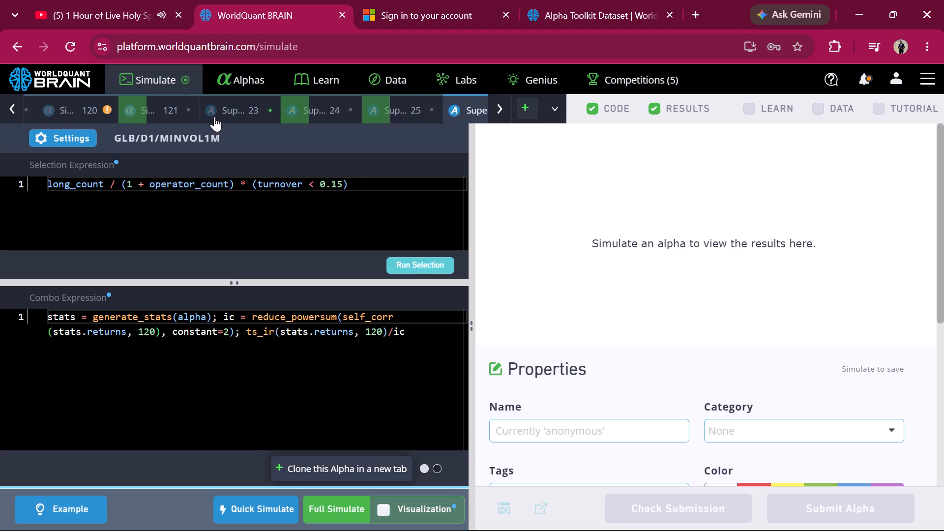
pyautogui.hscroll(3, 214, 117)
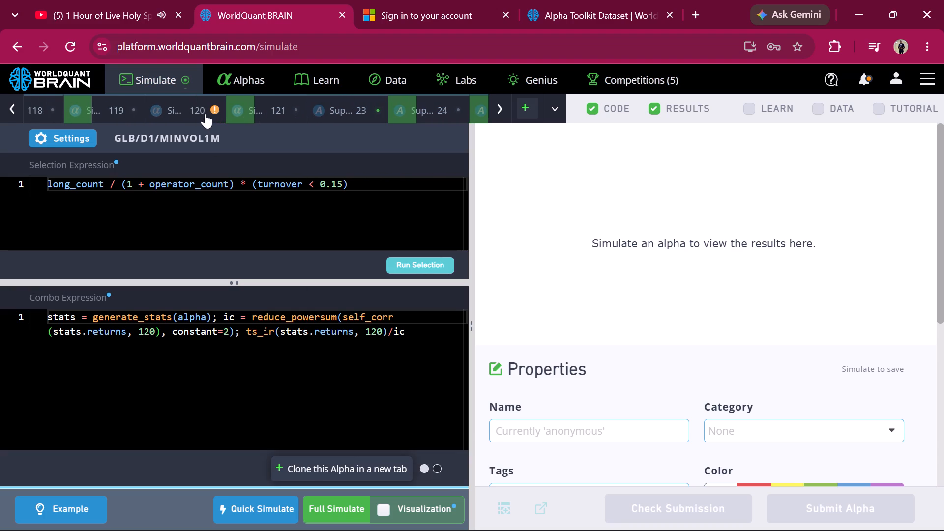
pyautogui.click(205, 114)
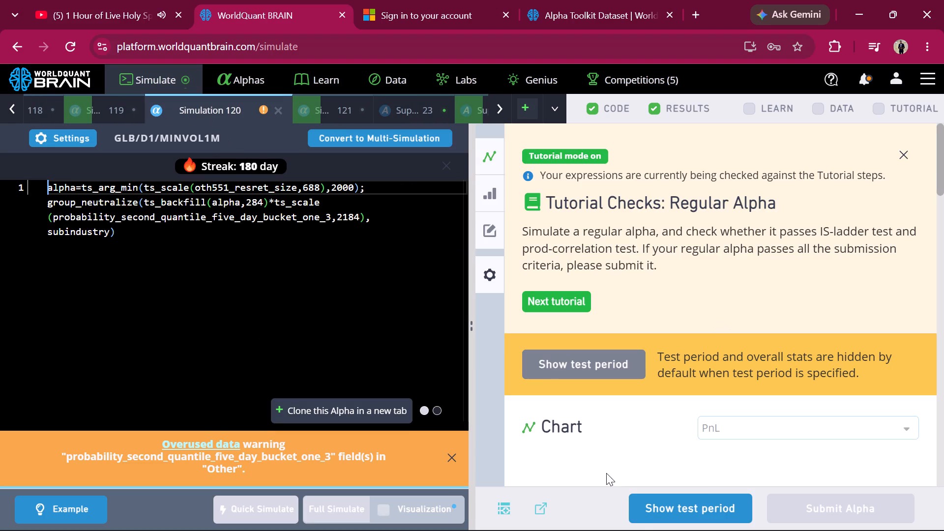
pyautogui.click(638, 515)
pyautogui.scroll(-6, 695, 339)
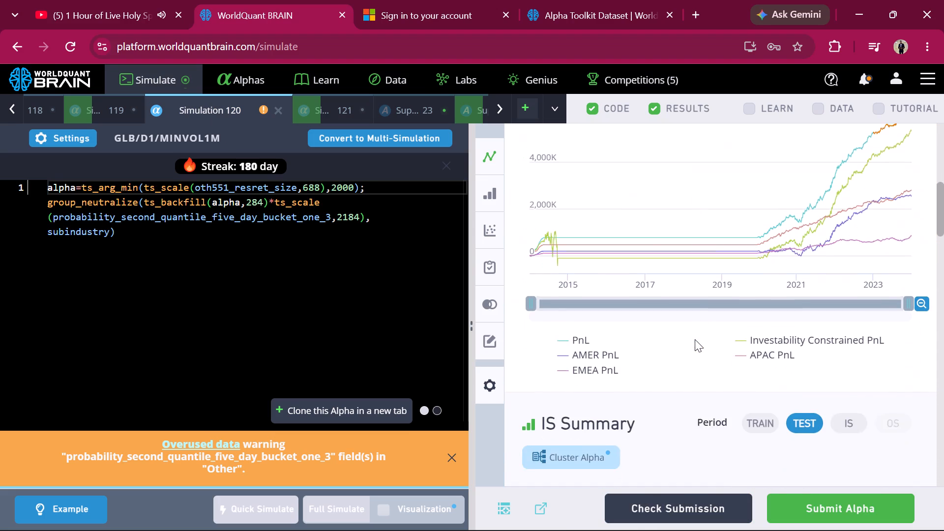
pyautogui.scroll(-1, 695, 339)
pyautogui.click(845, 379)
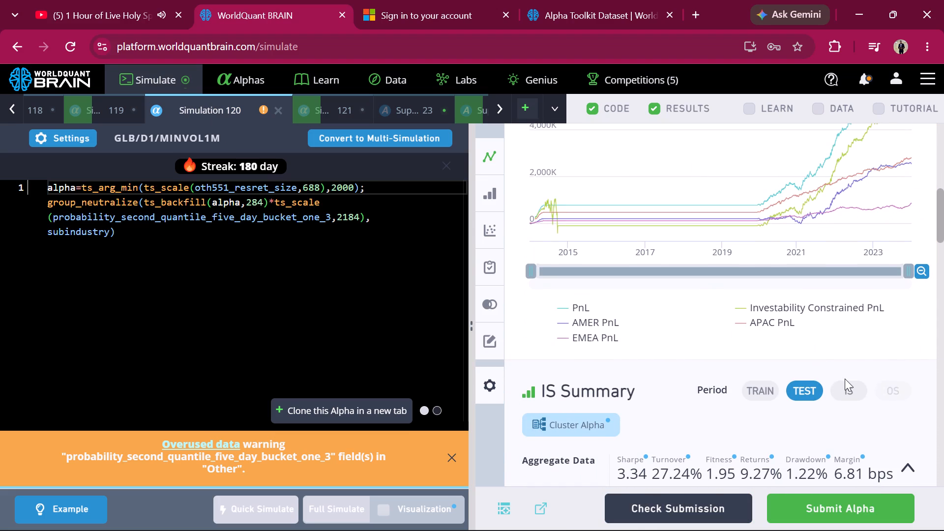
pyautogui.click(852, 397)
pyautogui.scroll(-3, 852, 397)
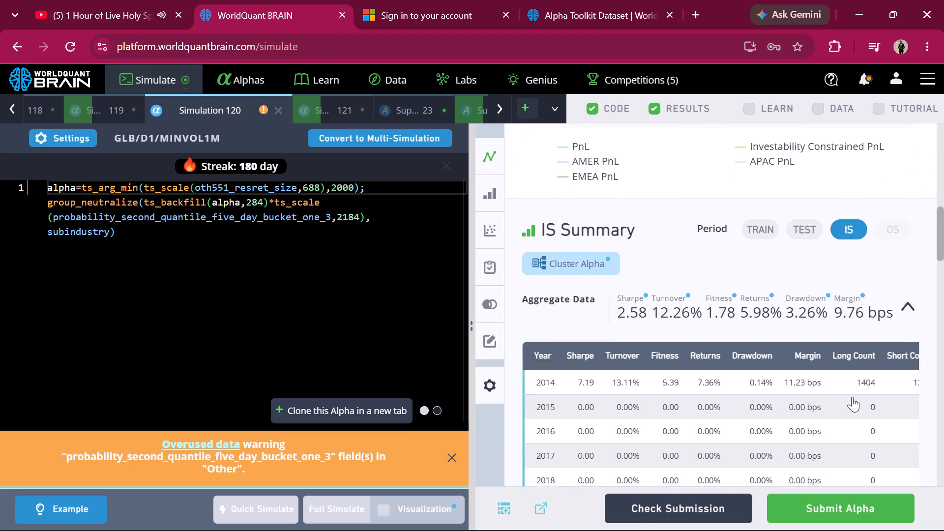
pyautogui.scroll(-8, 852, 397)
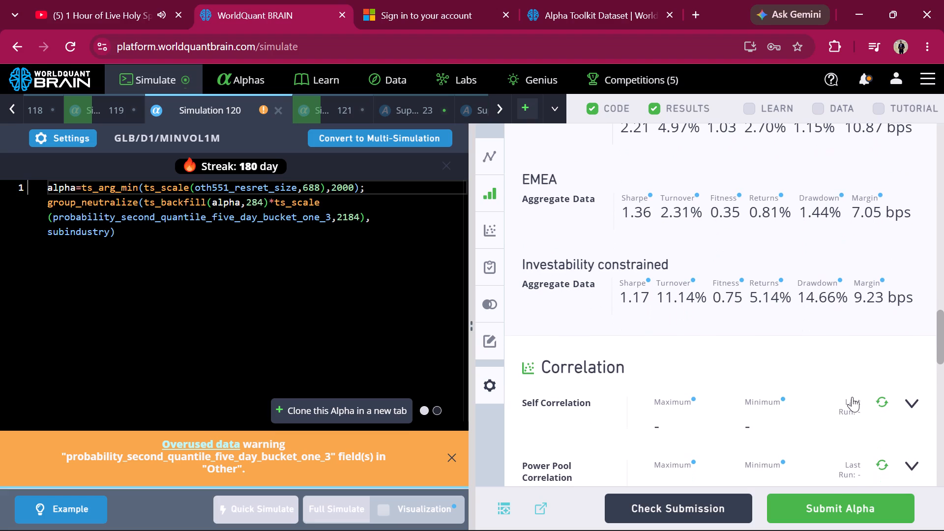
# Run the prod, power pool and self correlation checks for the alpha in Simulation 120.
pyautogui.scroll(-4, 852, 397)
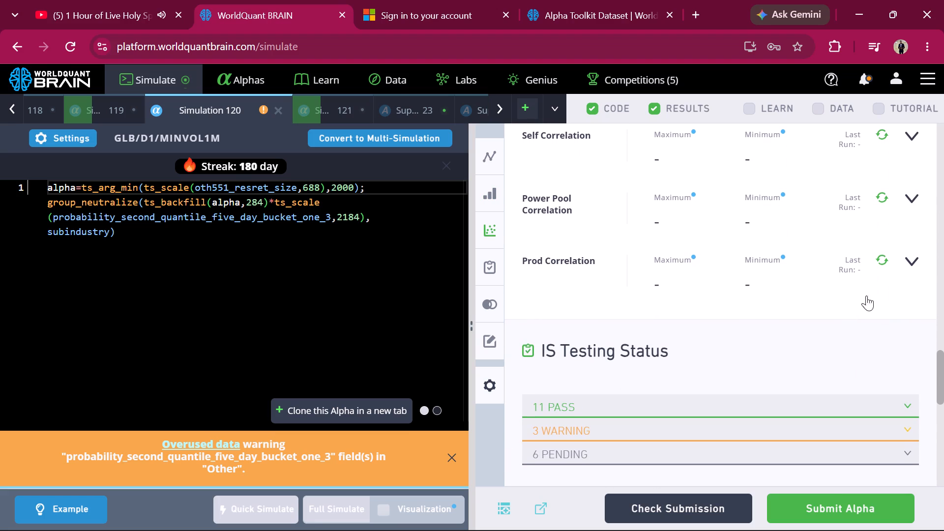
pyautogui.click(877, 262)
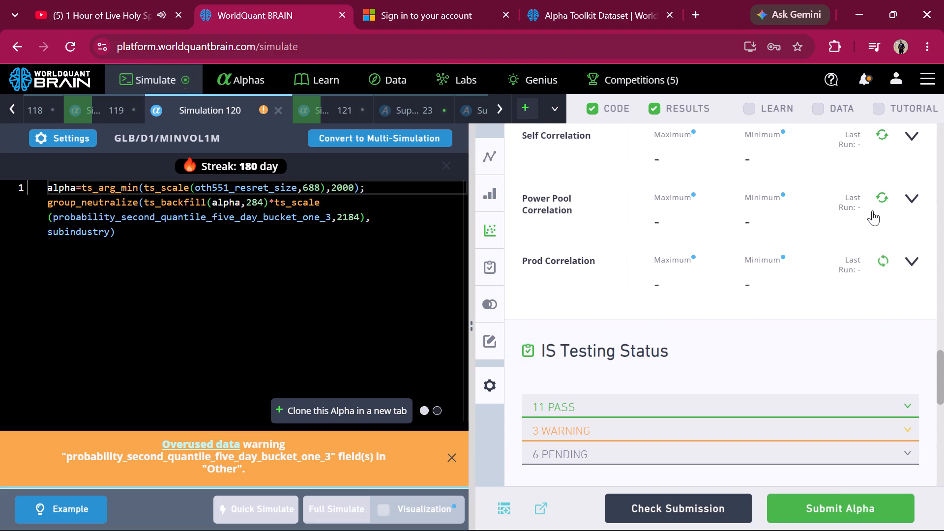
pyautogui.click(881, 198)
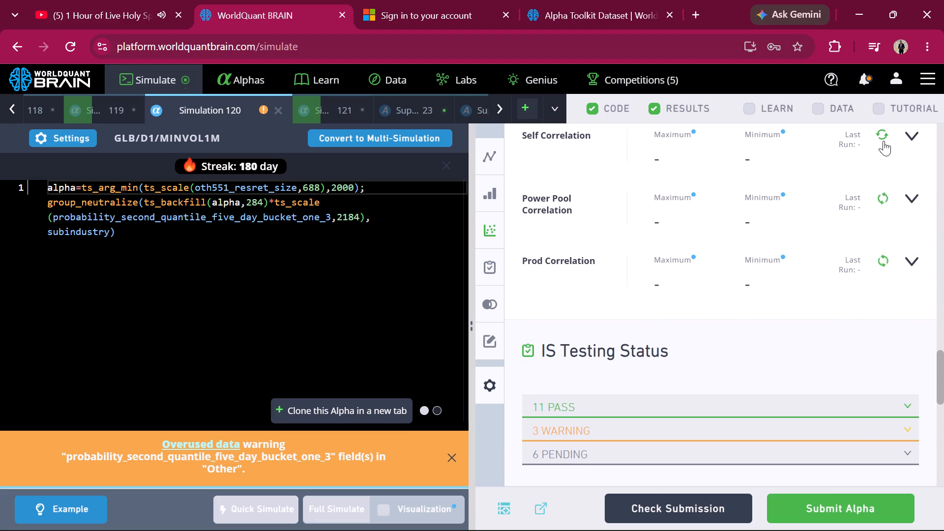
pyautogui.click(884, 141)
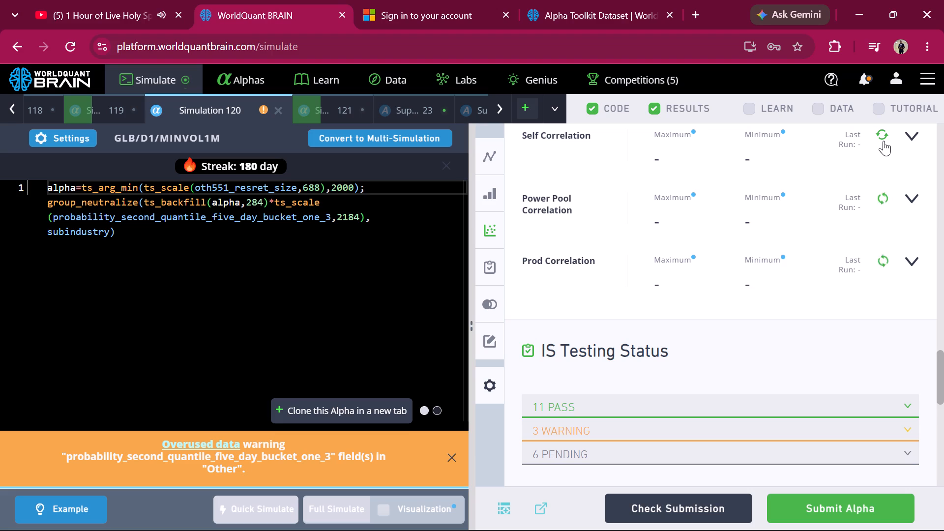
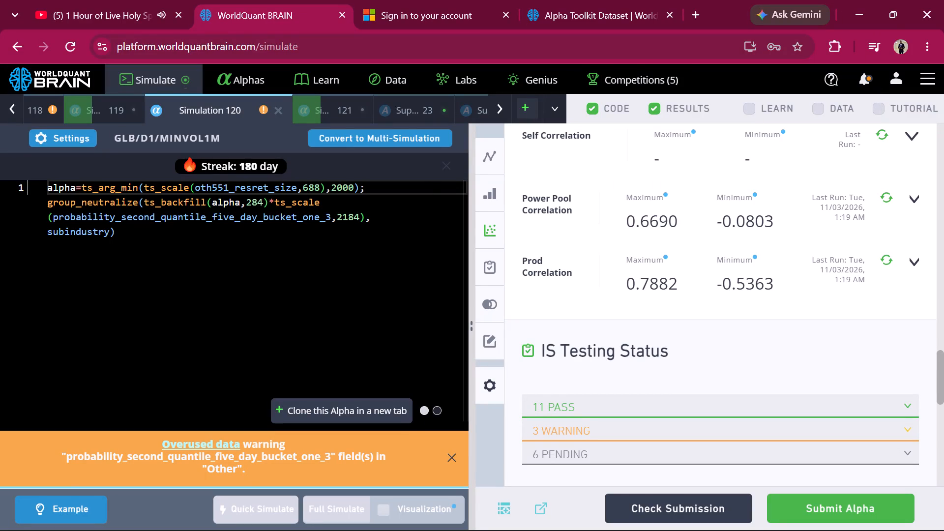
# Search the GLB data for the field probability_second_quantile_five_day_bucket_one_3 from Simulation 120 and list all matching fields.
pyautogui.doubleClick(329, 216)
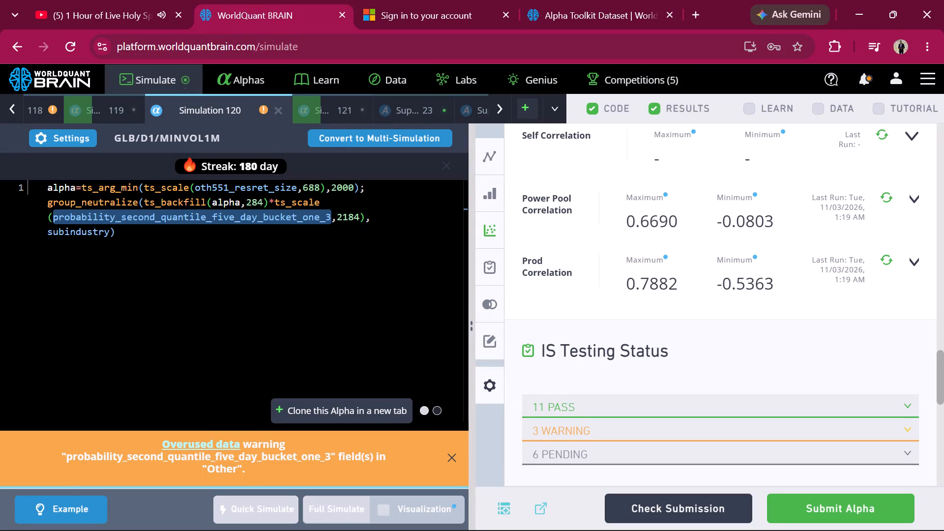
pyautogui.hotkey('ctrl', 'c')
pyautogui.click(381, 84)
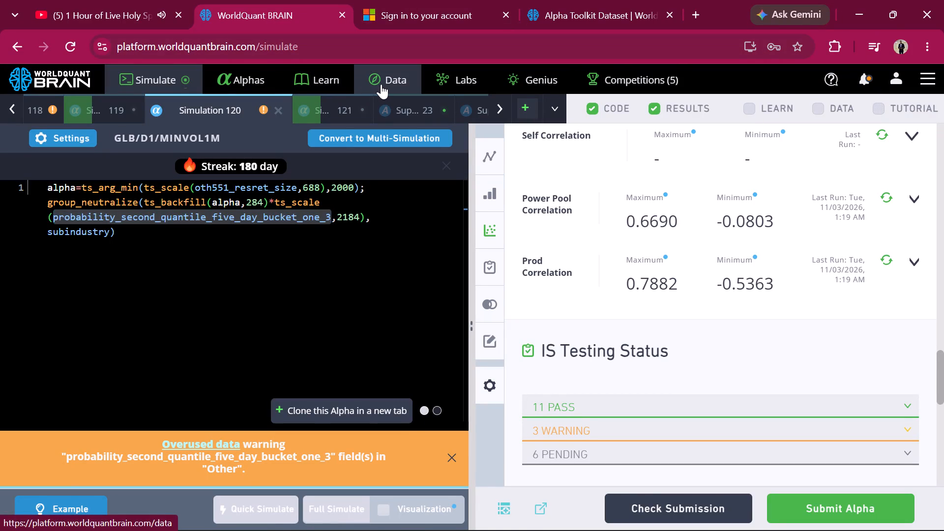
pyautogui.click(326, 288)
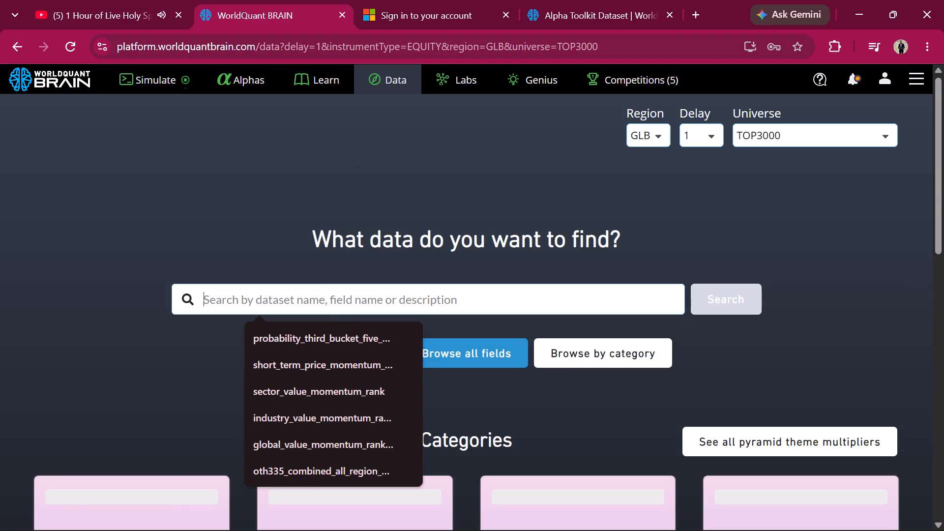
pyautogui.hotkey('ctrl', 'v')
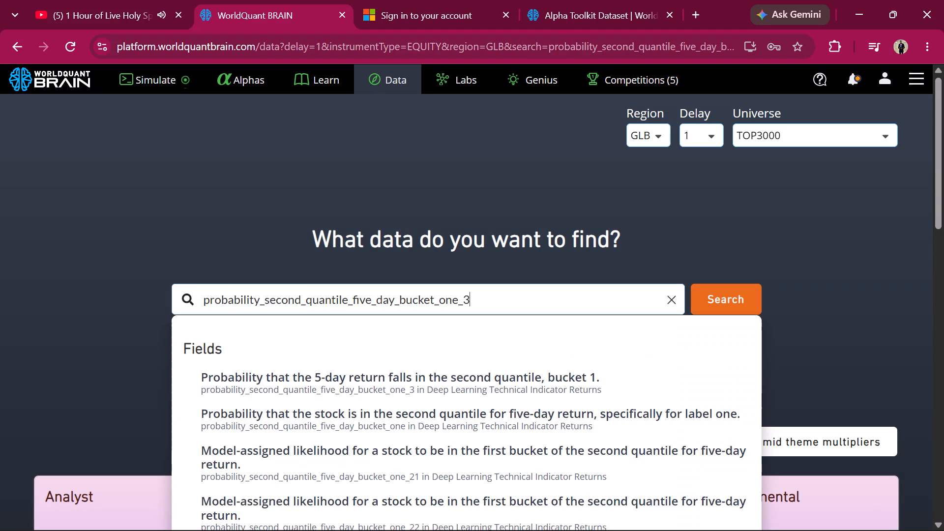
pyautogui.scroll(-1, 361, 447)
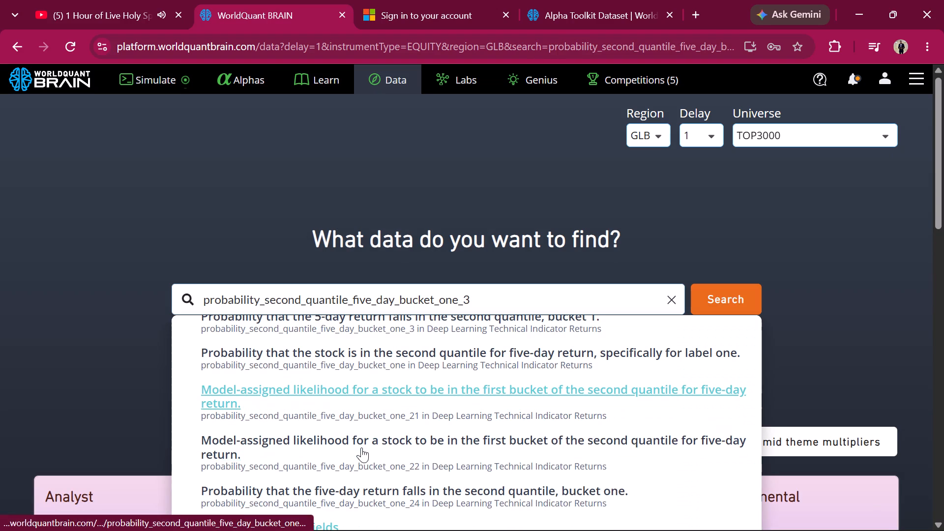
pyautogui.scroll(-6, 361, 447)
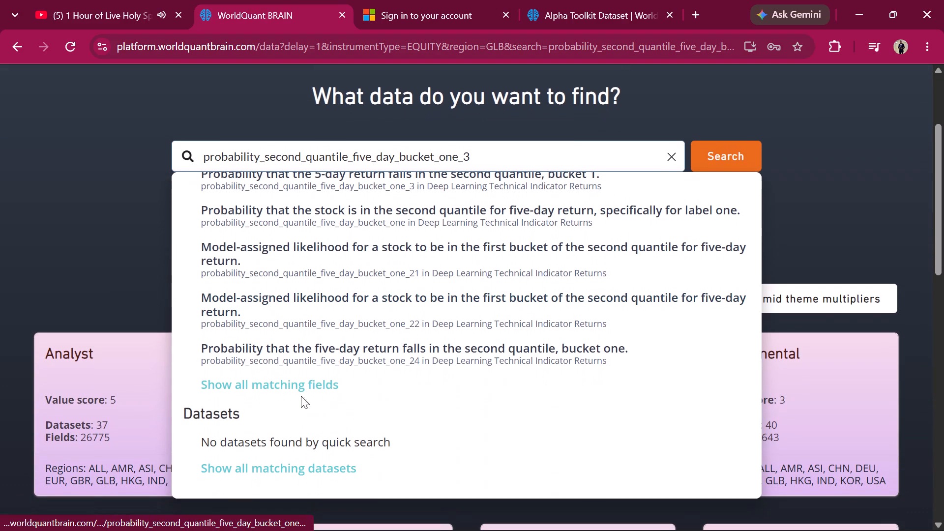
pyautogui.click(289, 383)
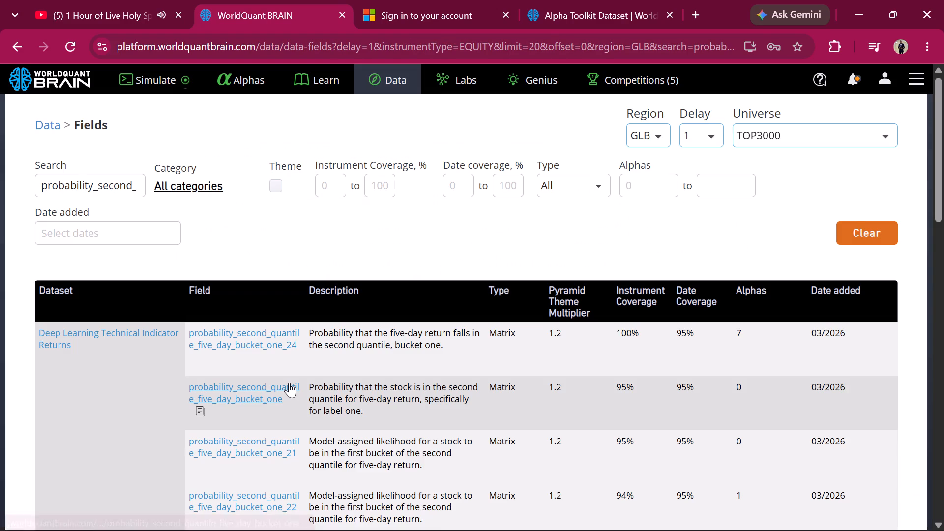
# Replace the probability_second_quantile_five_day_bucket_one_3 field in Simulation 120's expression with probability_third_bucket_five_day_label_two_techindi19_1 from the matching fields.
pyautogui.scroll(-5, 289, 383)
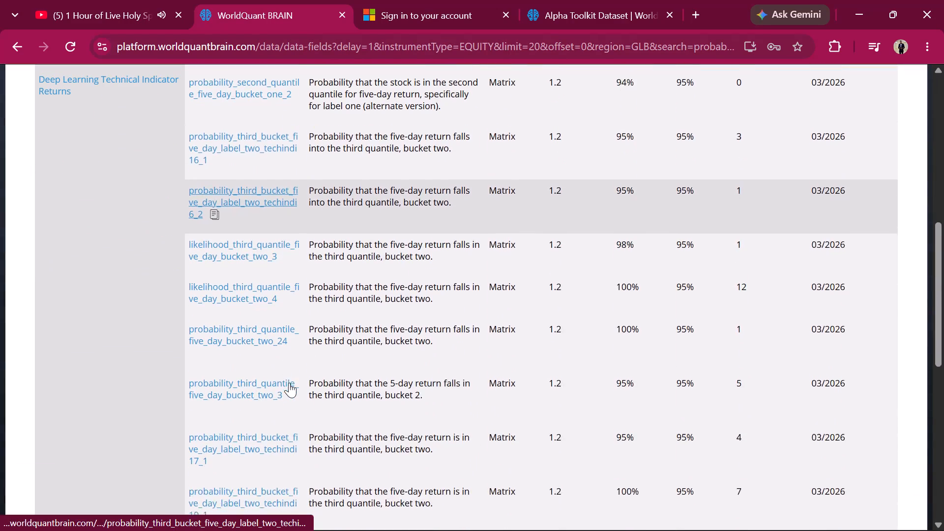
pyautogui.scroll(-3, 289, 383)
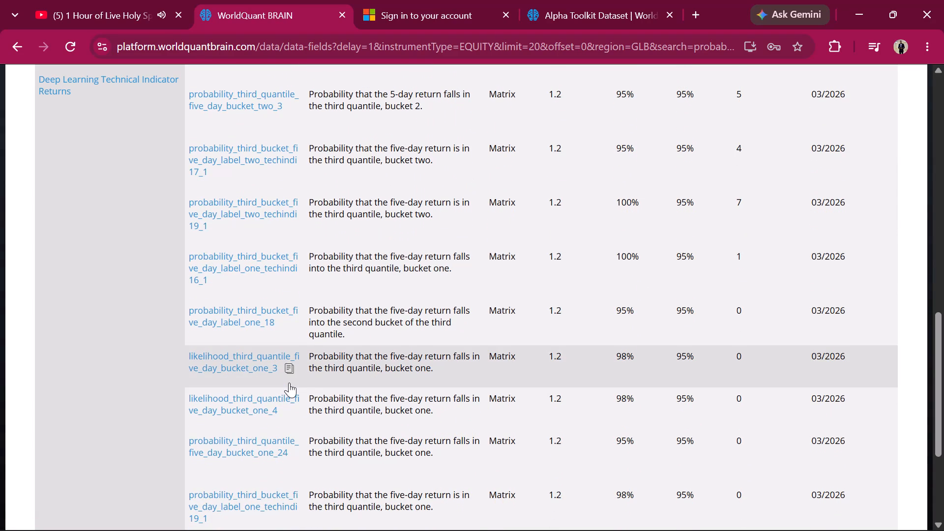
pyautogui.click(218, 226)
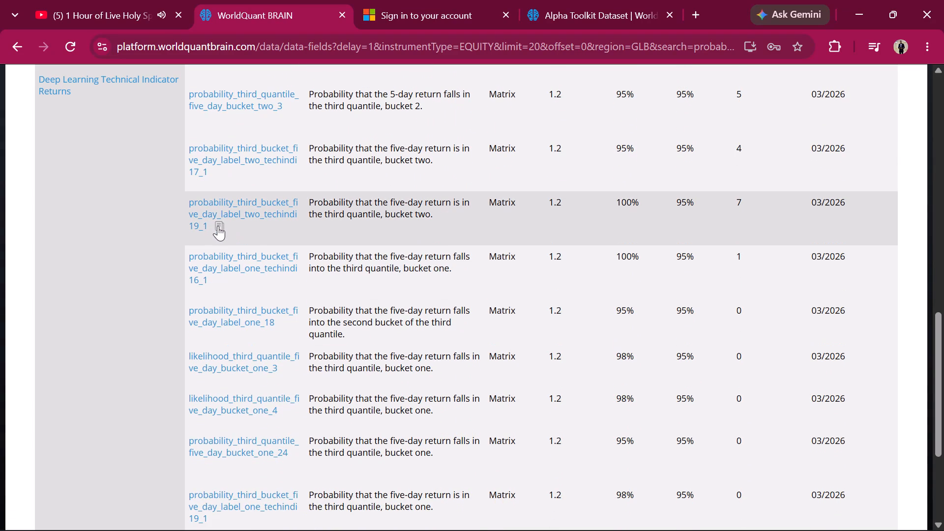
pyautogui.scroll(4, 218, 226)
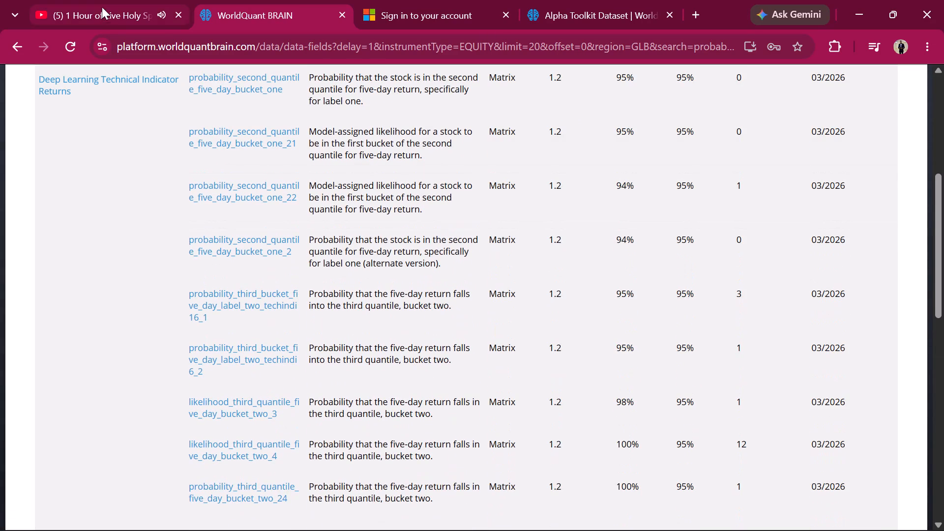
pyautogui.scroll(8, 247, 259)
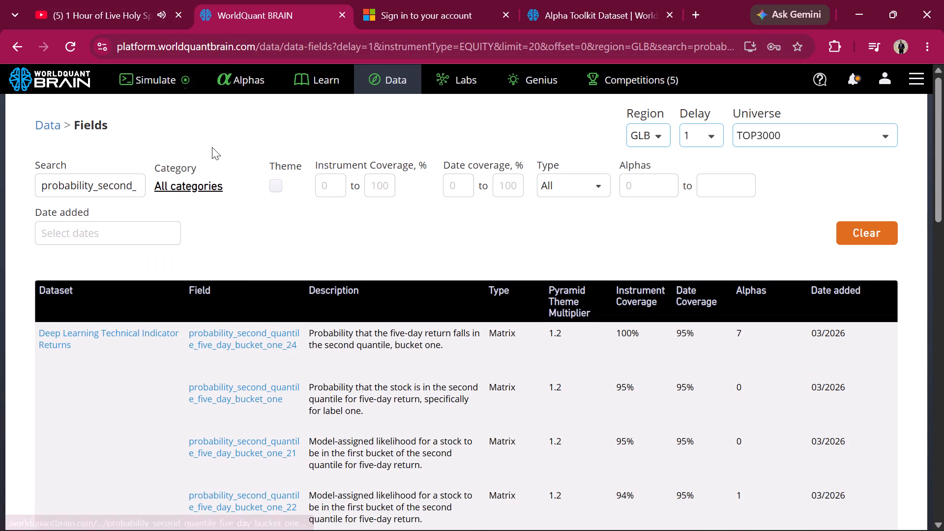
pyautogui.click(189, 80)
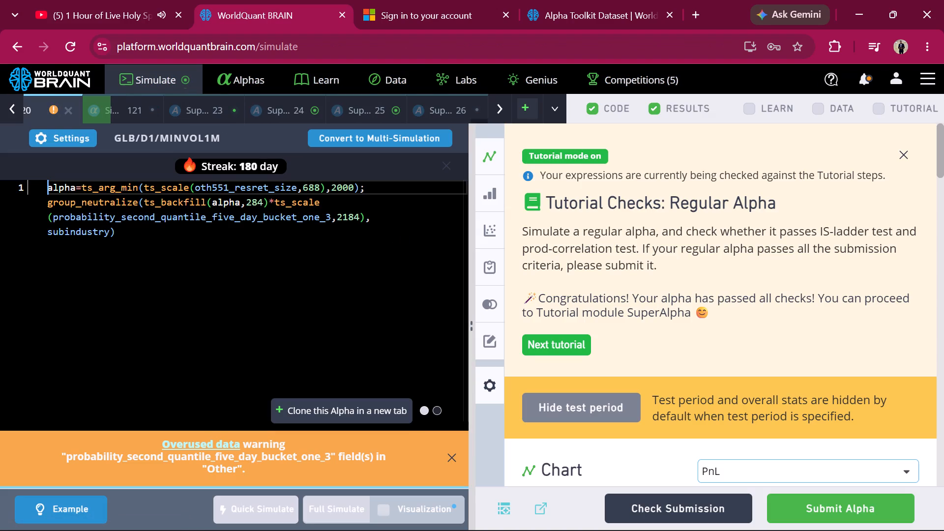
pyautogui.doubleClick(333, 219)
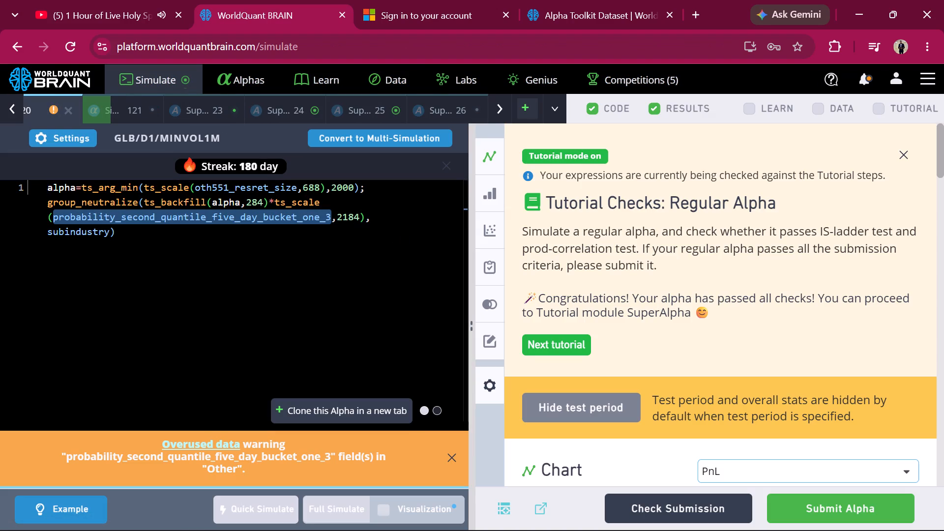
pyautogui.hotkey('ctrl', 'v')
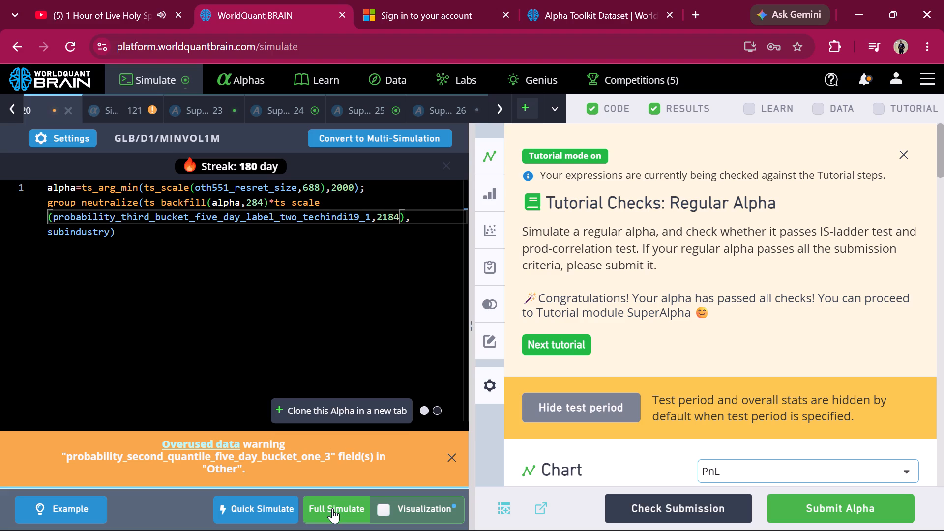
# Clone the edited GLB alpha into a new simulation and run a full simulation of the copy.
pyautogui.click(331, 415)
pyautogui.click(338, 504)
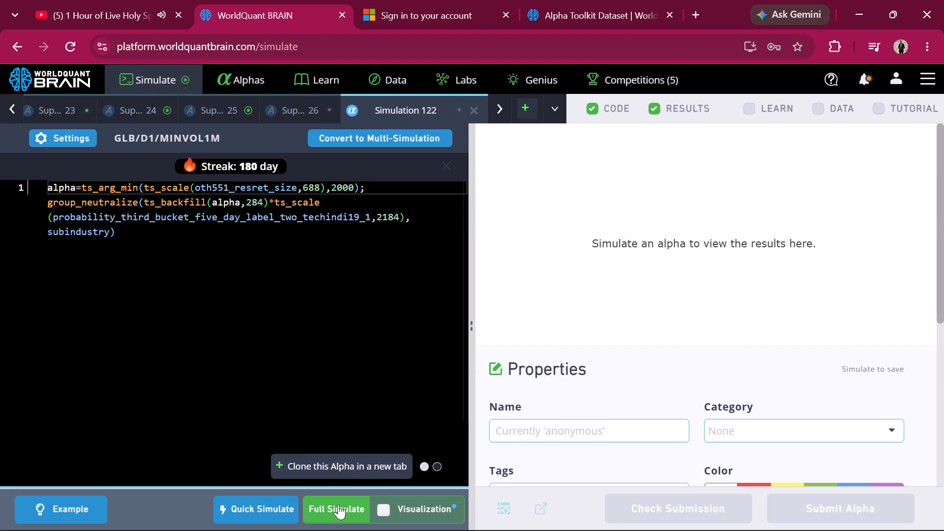
# Run a full simulation of the GLB SuperAlpha in Super Simulation 26.
pyautogui.click(305, 112)
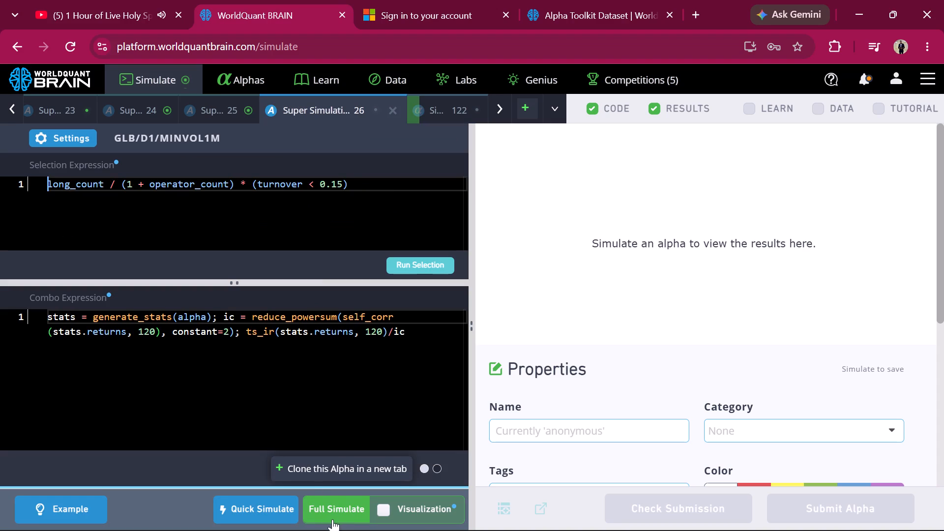
pyautogui.click(333, 503)
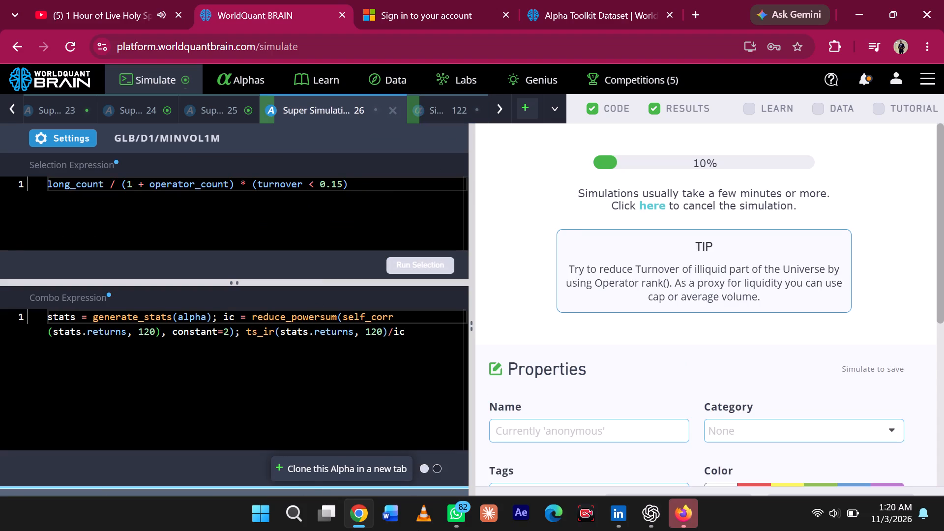
# Reveal the test period of the USA SuperAlpha in Super Simulation 25 and examine its IS-period summary and testing status.
pyautogui.click(230, 103)
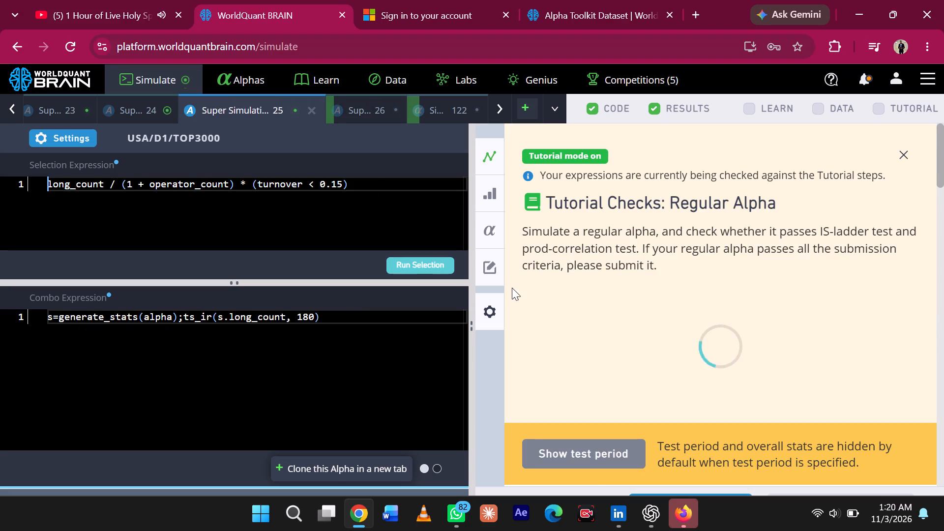
pyautogui.click(264, 517)
pyautogui.click(264, 517)
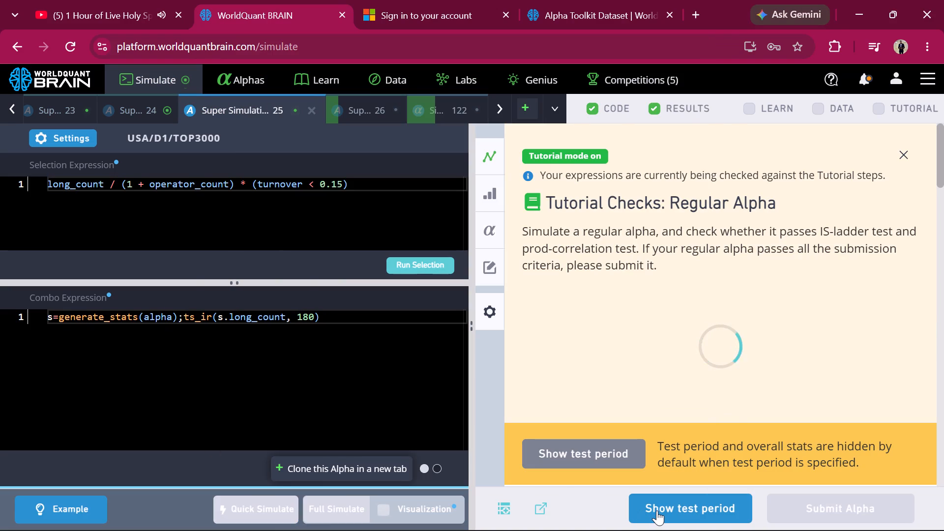
pyautogui.click(657, 510)
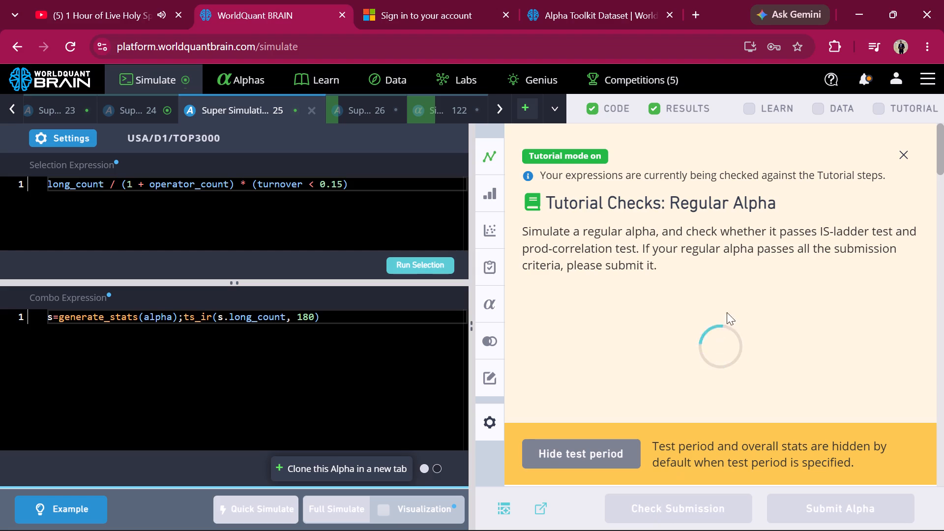
pyautogui.scroll(-7, 740, 289)
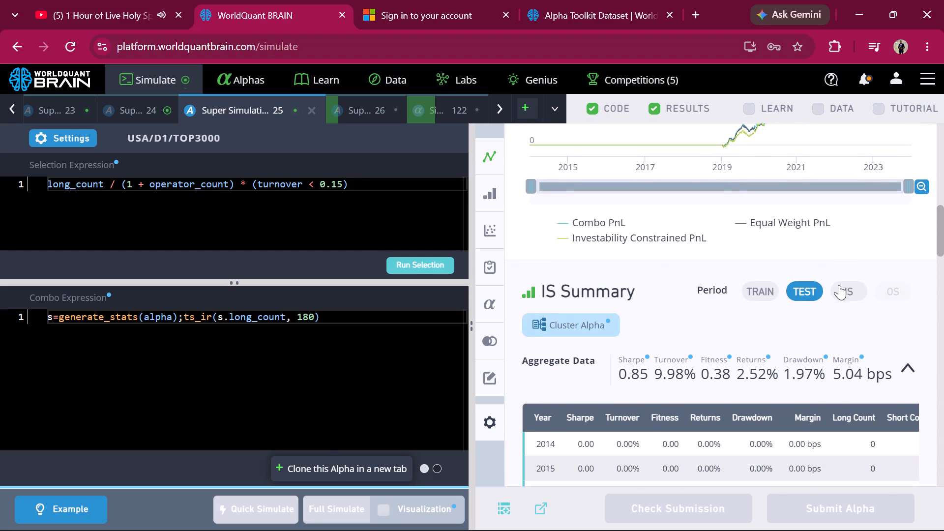
pyautogui.click(846, 285)
pyautogui.scroll(-13, 846, 285)
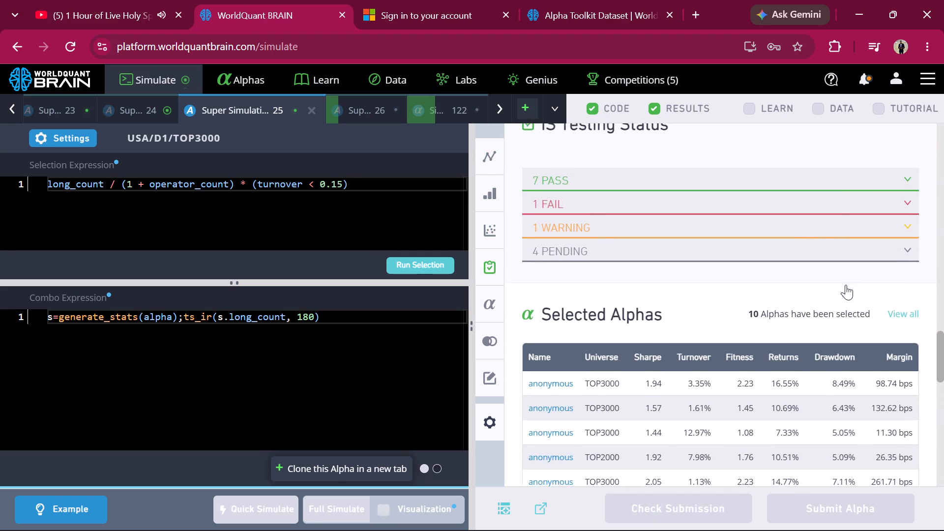
# Expand the failed checks in the IS testing status of Super Simulation 25.
pyautogui.scroll(1, 846, 285)
pyautogui.click(835, 295)
pyautogui.scroll(1, 835, 295)
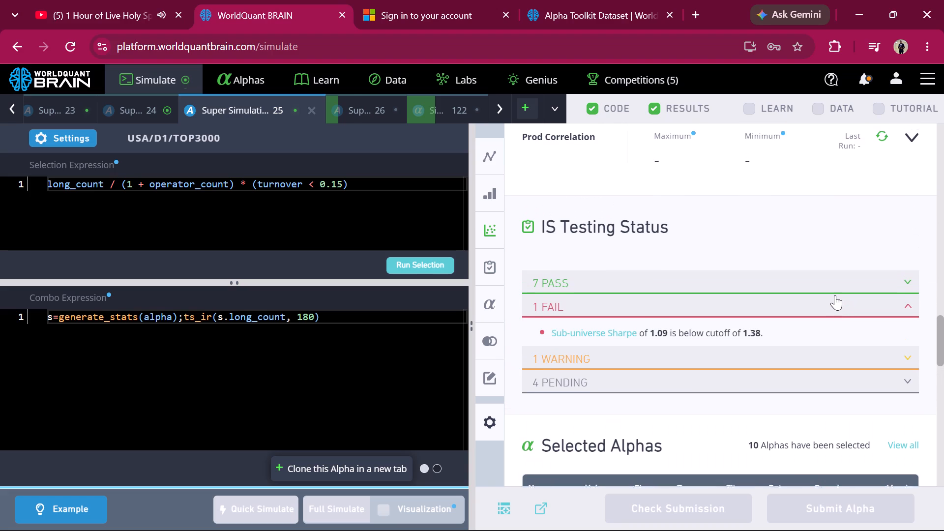
# Run the prod and self correlation checks for the SuperAlpha in Super Simulation 25.
pyautogui.scroll(2, 835, 295)
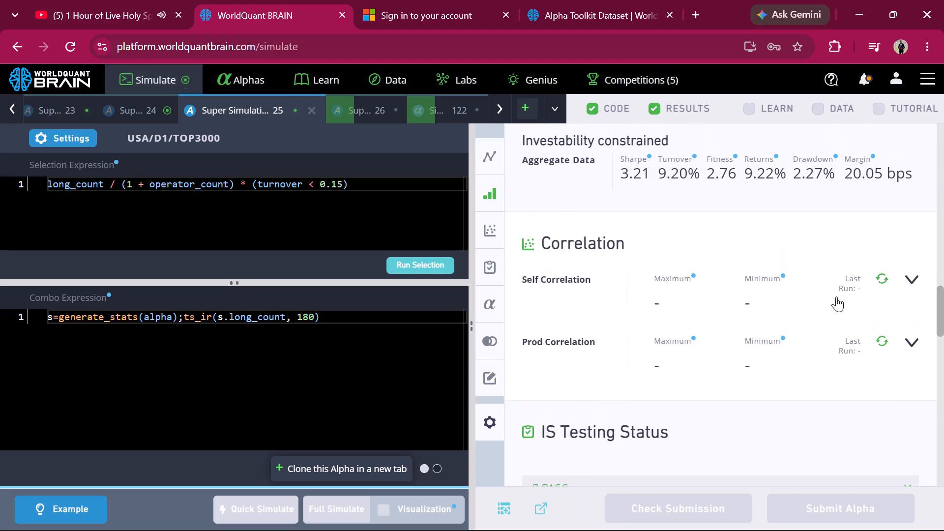
pyautogui.click(884, 339)
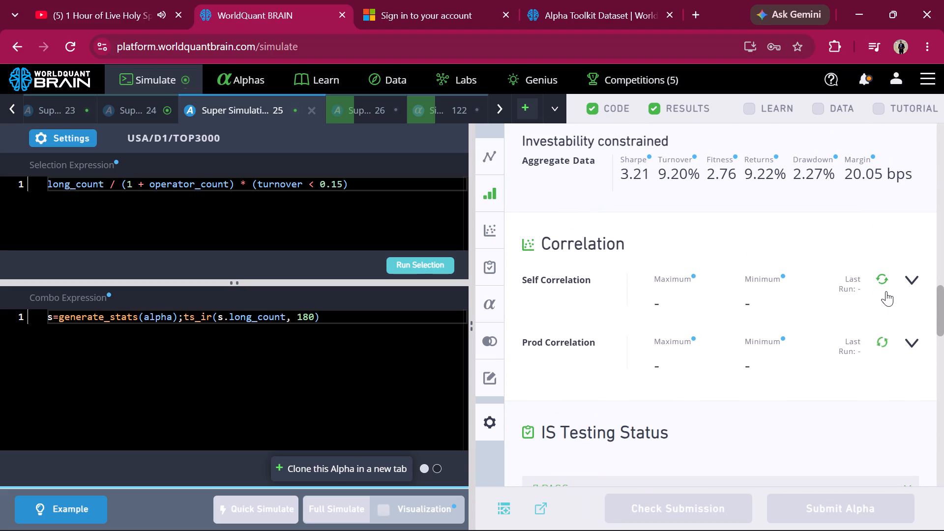
pyautogui.click(886, 277)
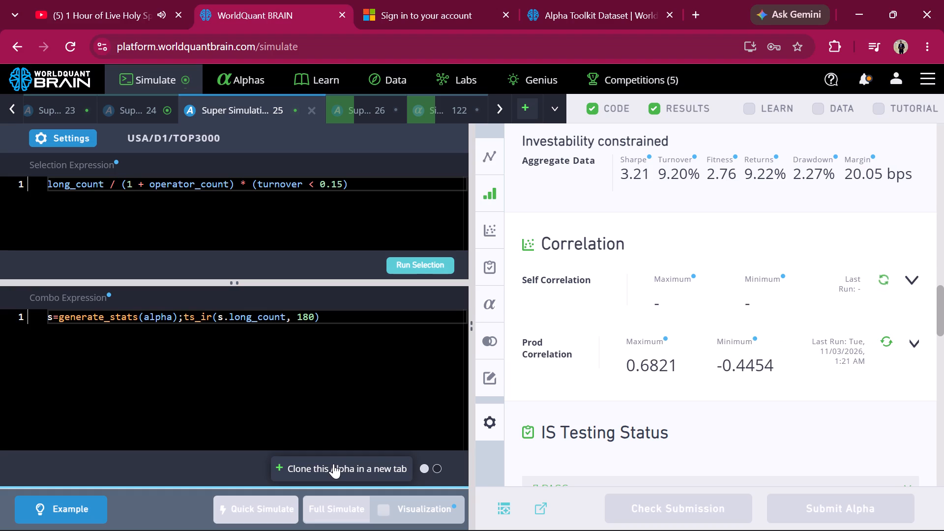
# Clone the Super Simulation 25 USA SuperAlpha and set the copy's neutralization to Slow Factors.
pyautogui.click(333, 464)
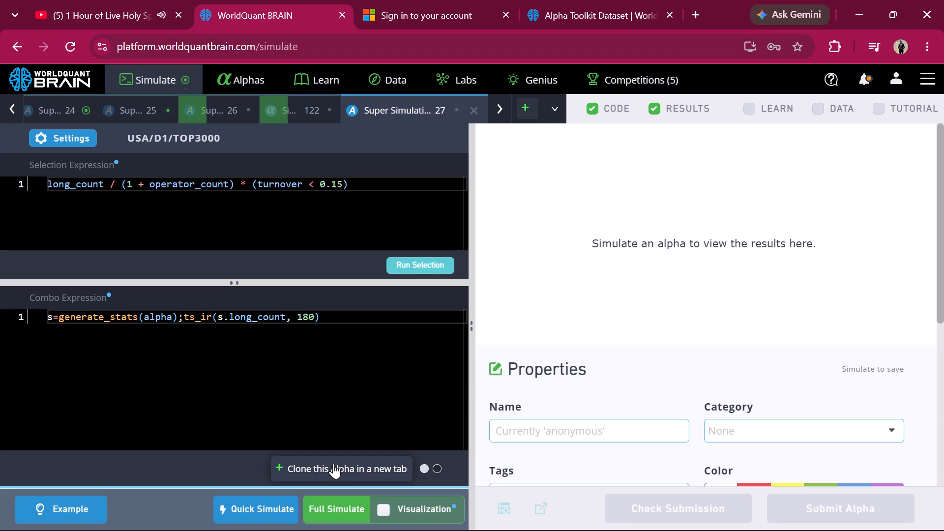
pyautogui.click(74, 139)
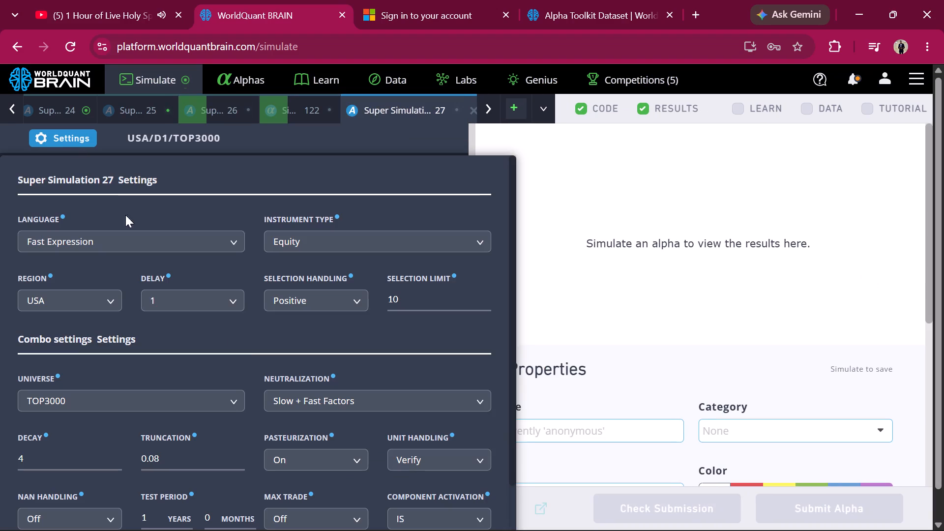
pyautogui.click(298, 402)
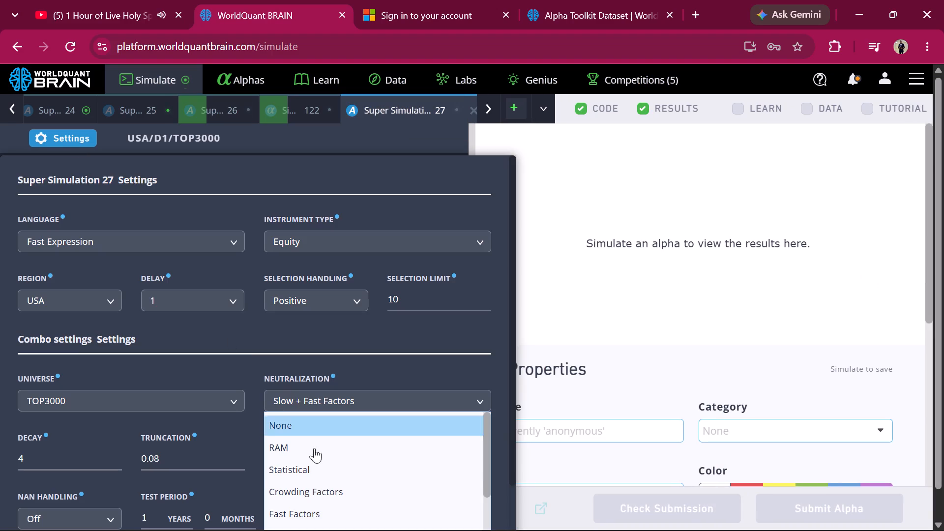
pyautogui.scroll(-4, 321, 497)
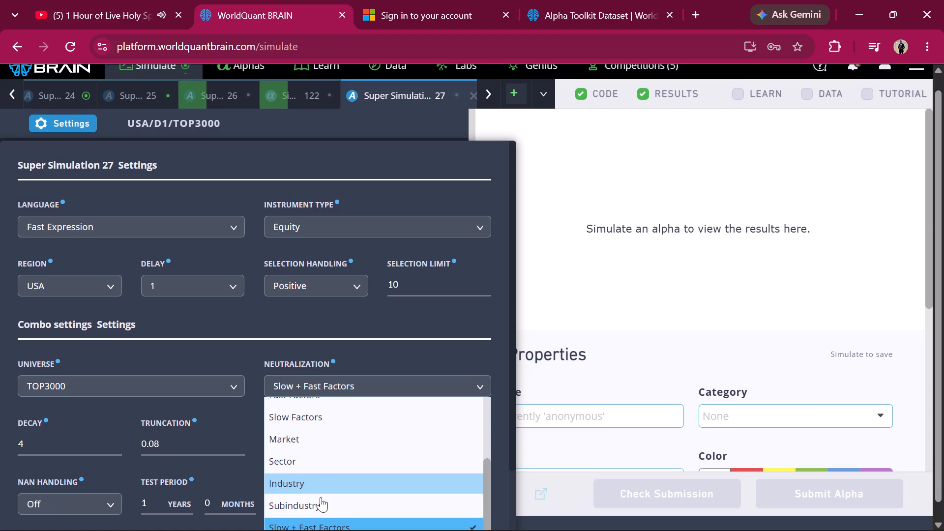
pyautogui.click(321, 415)
pyautogui.scroll(-4, 321, 415)
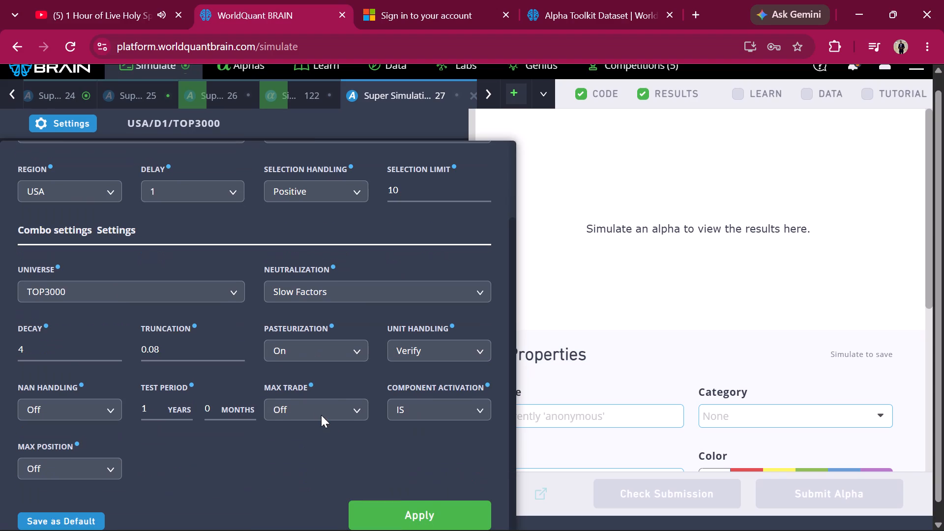
pyautogui.click(354, 506)
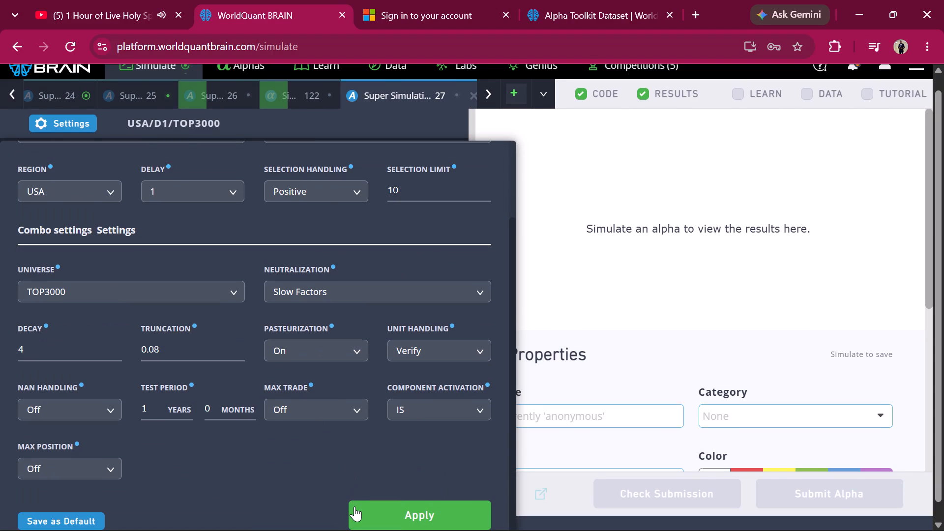
# Run the full simulation of the Super Simulation 27 USA SuperAlpha.
pyautogui.click(349, 504)
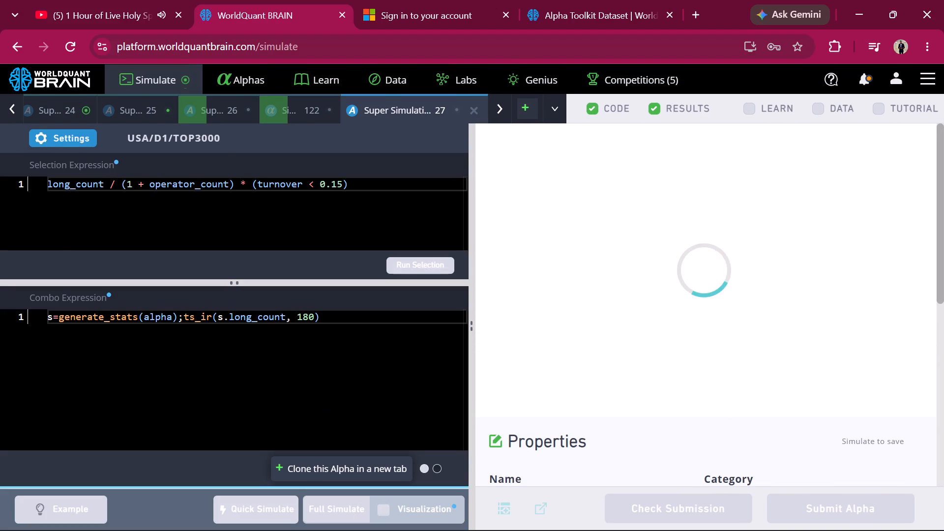
# Reveal the test period of the USA SuperAlpha in Super Simulation 24 and examine its IS-period summary and testing status.
pyautogui.hscroll(2, 212, 112)
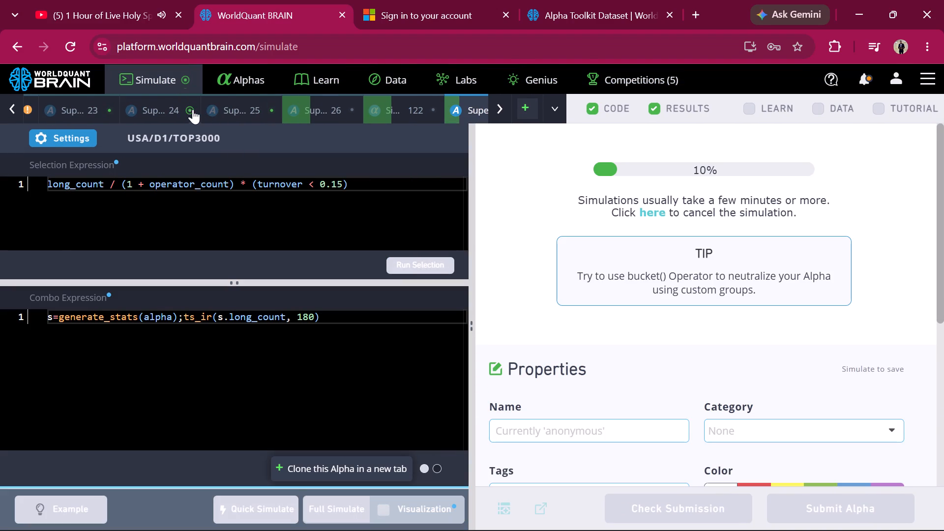
pyautogui.click(182, 106)
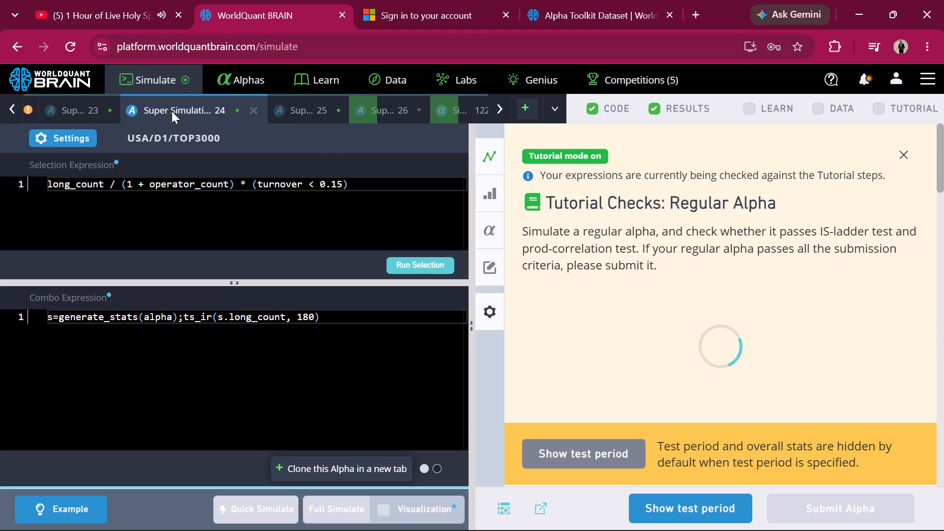
pyautogui.click(719, 505)
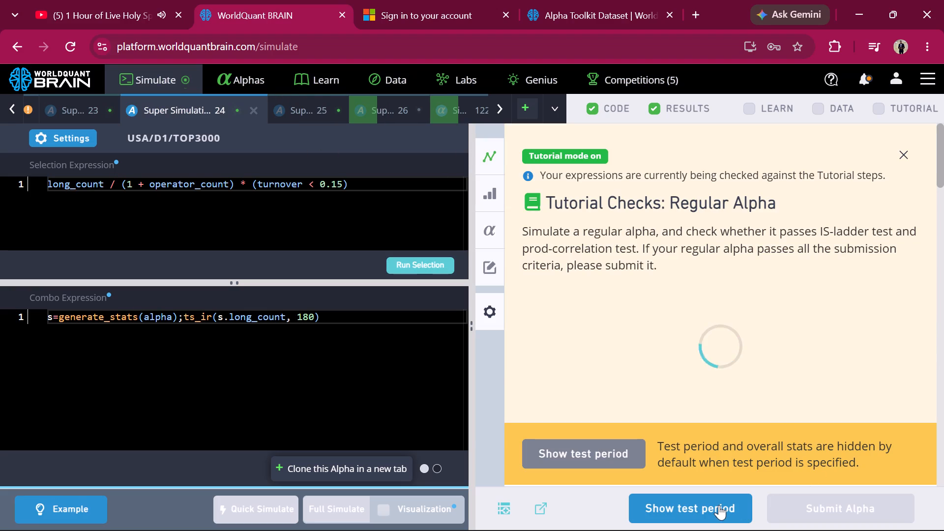
pyautogui.scroll(-3, 803, 299)
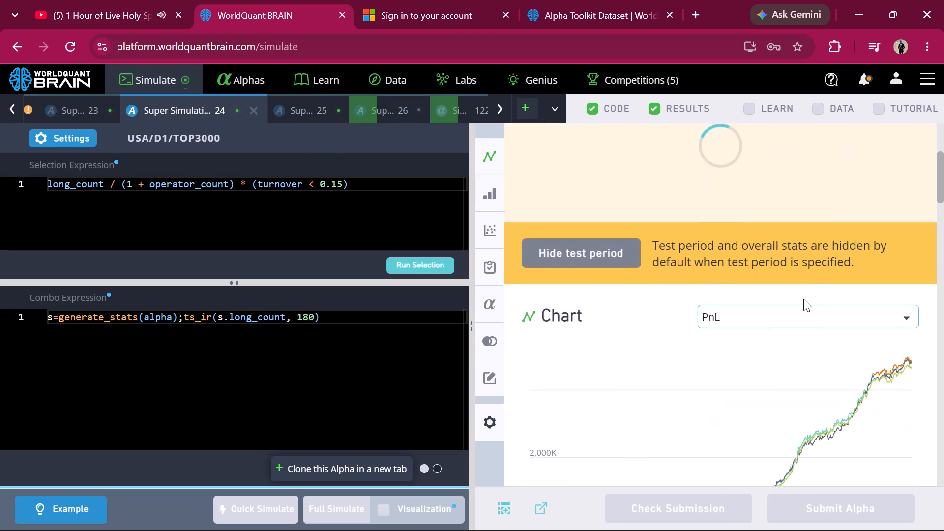
pyautogui.scroll(-5, 803, 299)
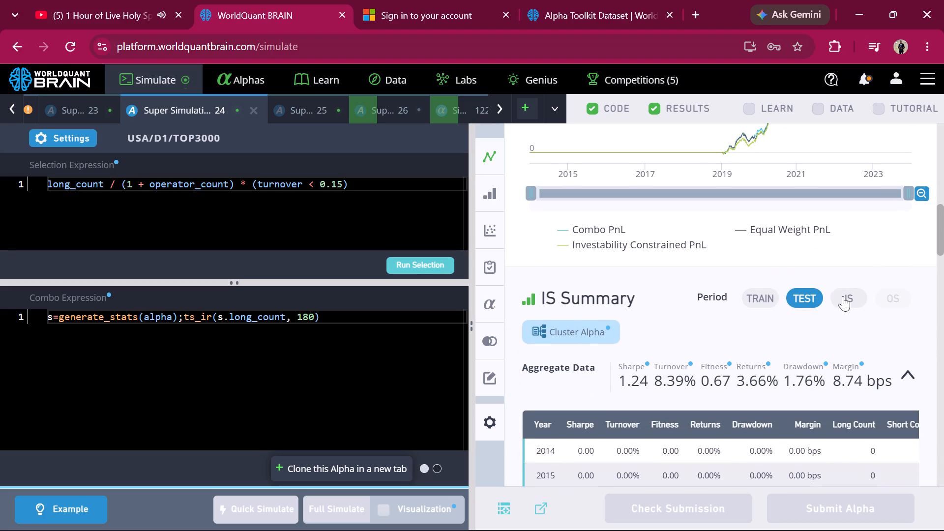
pyautogui.click(843, 296)
pyautogui.scroll(-3, 843, 296)
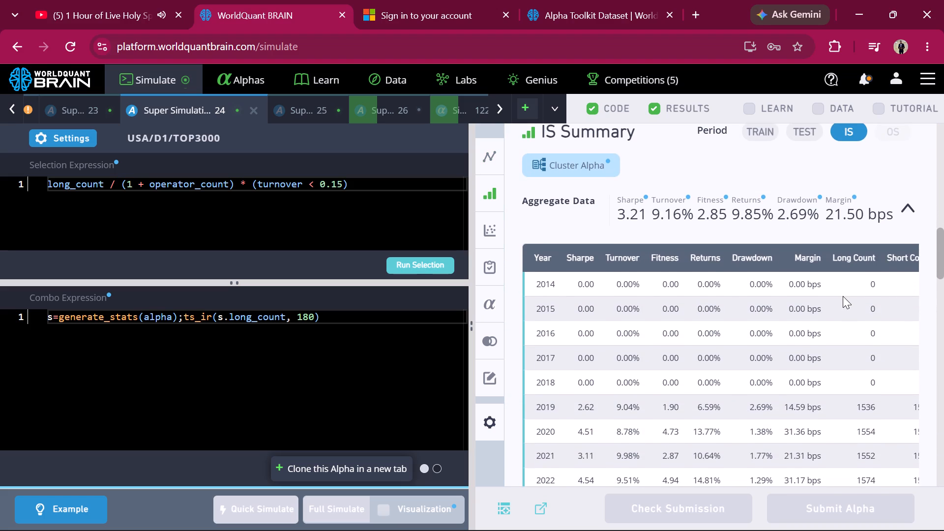
pyautogui.scroll(-6, 843, 296)
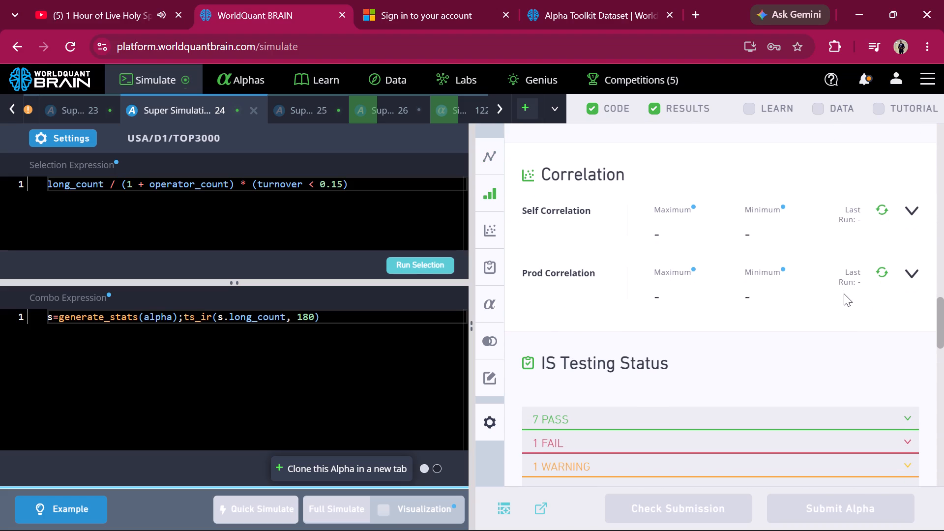
# Run the prod and self correlation checks for the SuperAlpha in Super Simulation 24.
pyautogui.click(878, 275)
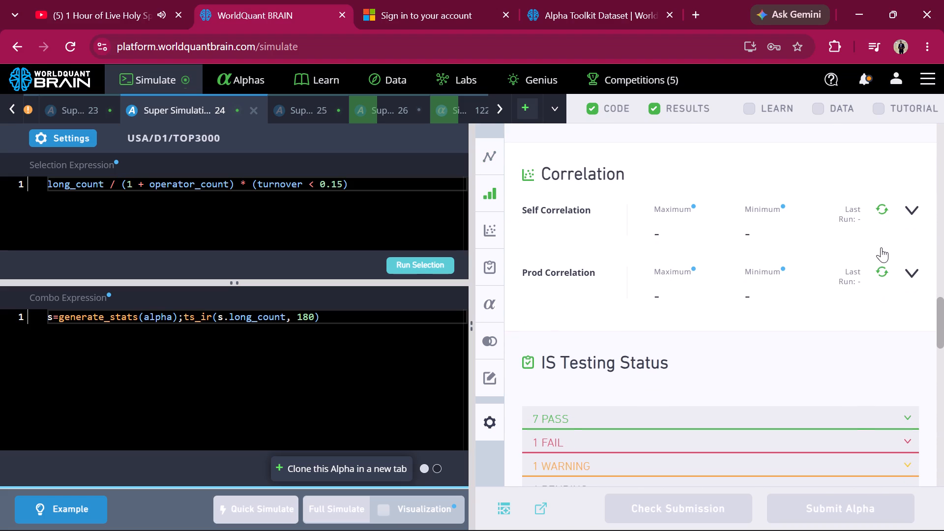
pyautogui.click(883, 209)
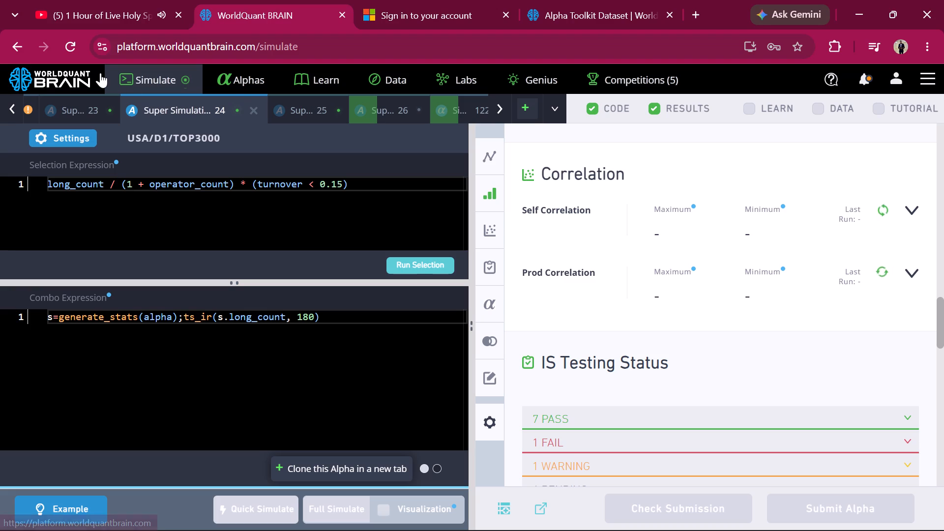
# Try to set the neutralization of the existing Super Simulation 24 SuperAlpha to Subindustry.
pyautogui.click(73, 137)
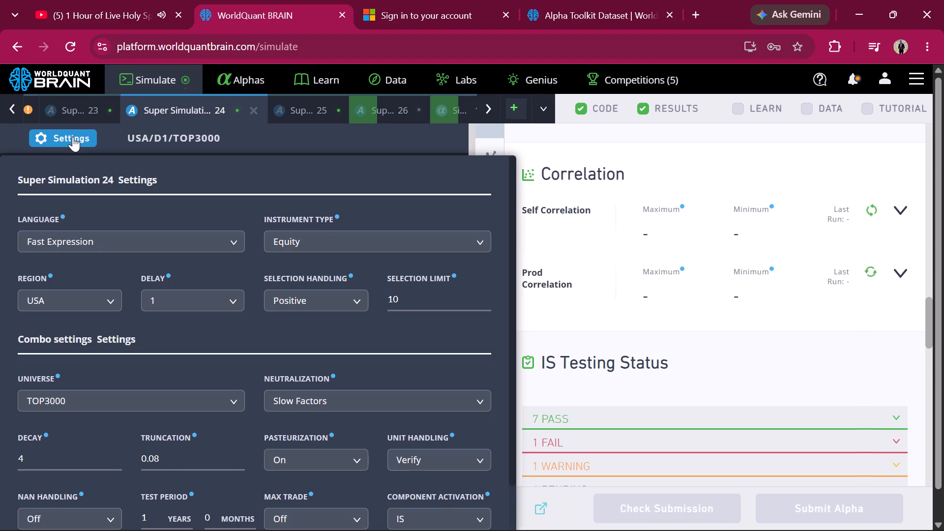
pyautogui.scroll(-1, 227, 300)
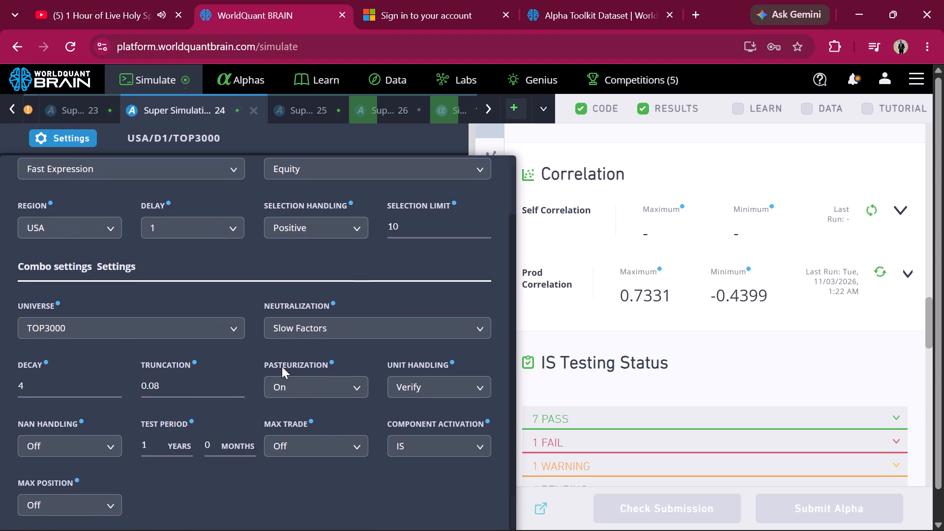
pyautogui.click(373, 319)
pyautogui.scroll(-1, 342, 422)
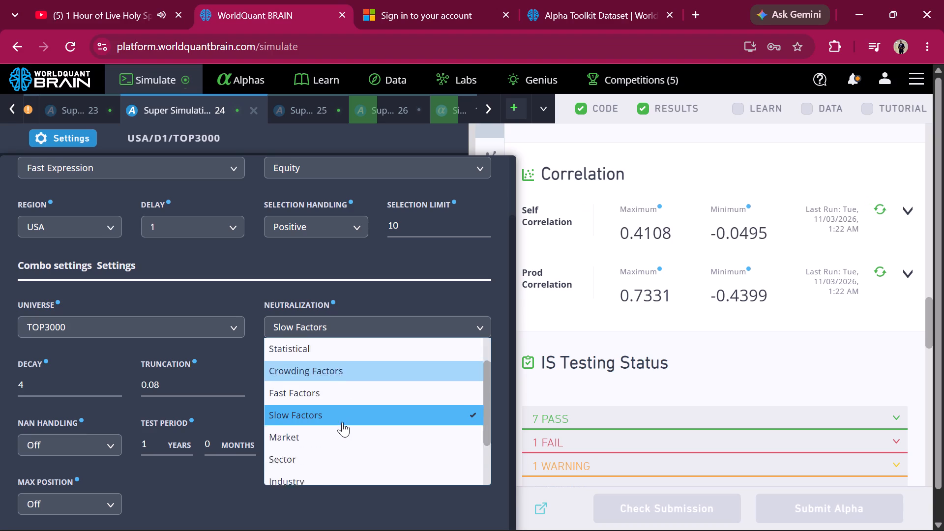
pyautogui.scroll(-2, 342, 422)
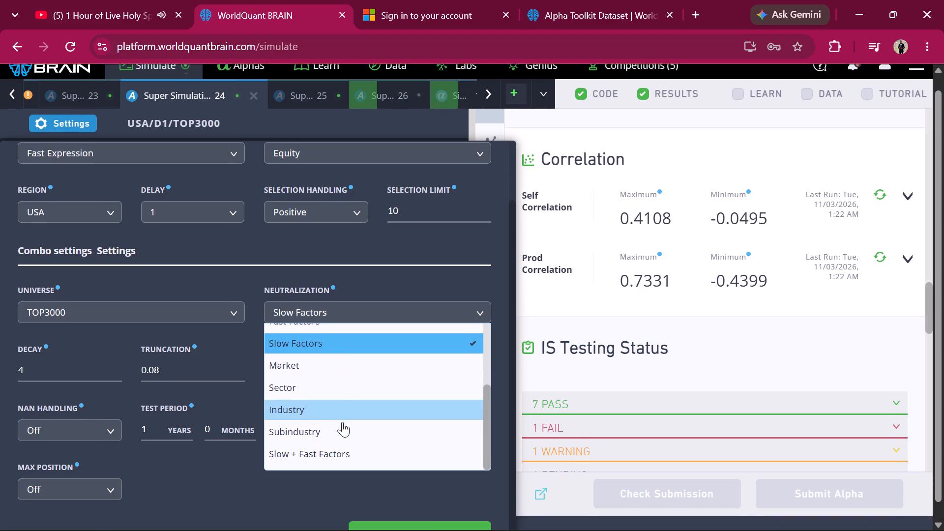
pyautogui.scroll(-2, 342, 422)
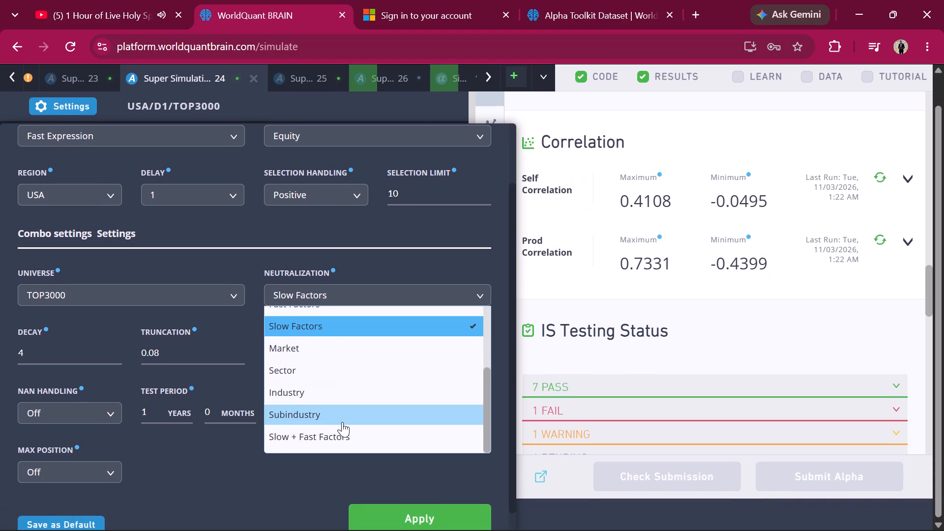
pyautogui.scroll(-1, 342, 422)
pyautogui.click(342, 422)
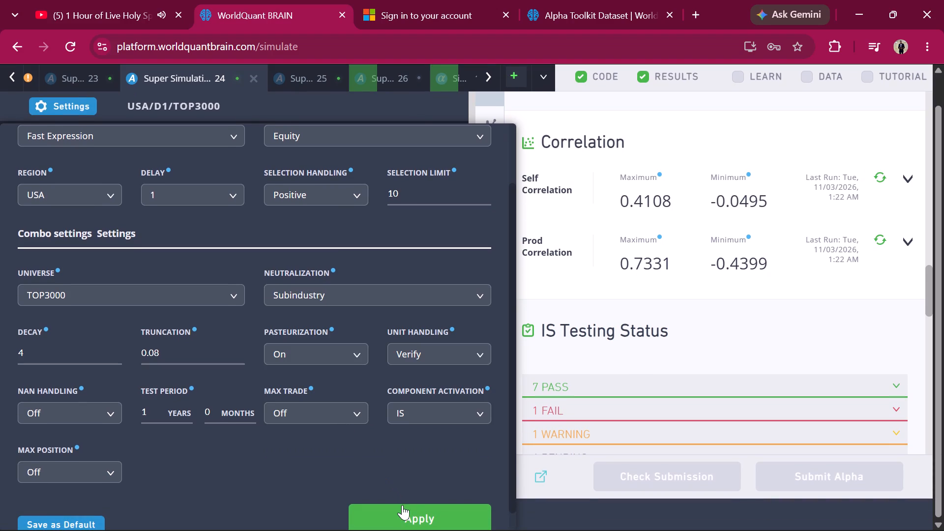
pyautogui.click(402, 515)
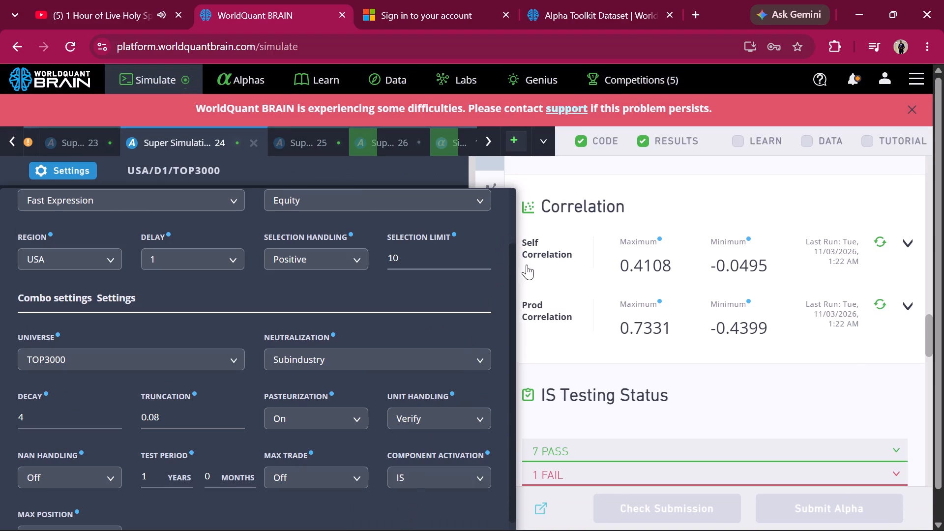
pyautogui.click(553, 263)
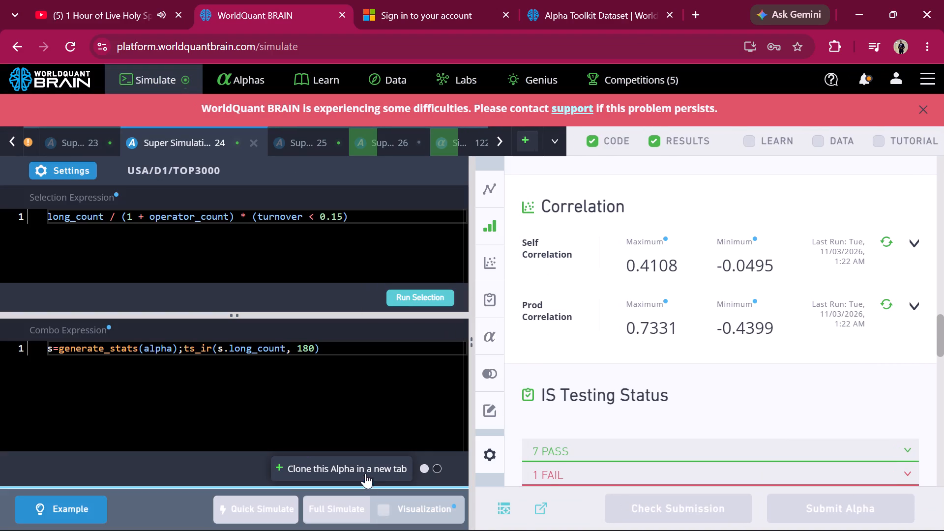
# Clone the Super Simulation 24 USA SuperAlpha and set the copy's neutralization to Market.
pyautogui.click(383, 466)
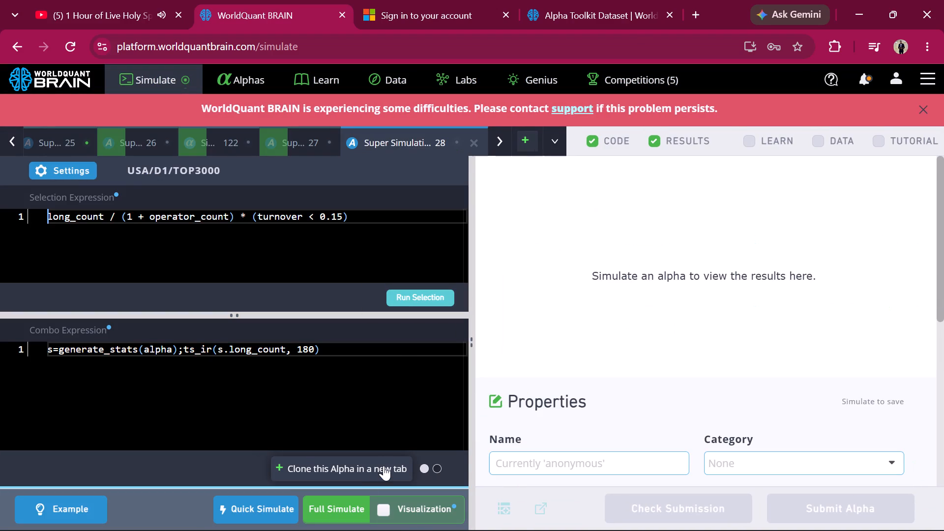
pyautogui.click(71, 167)
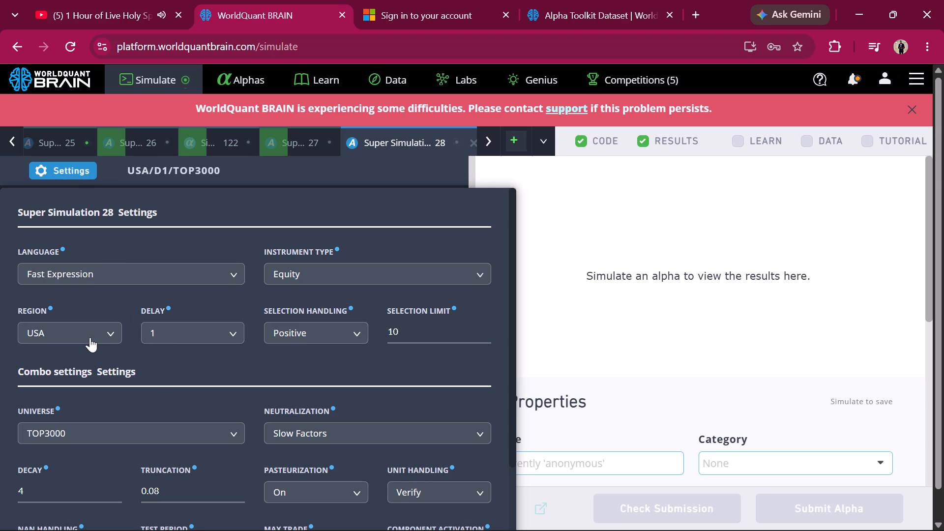
pyautogui.click(301, 431)
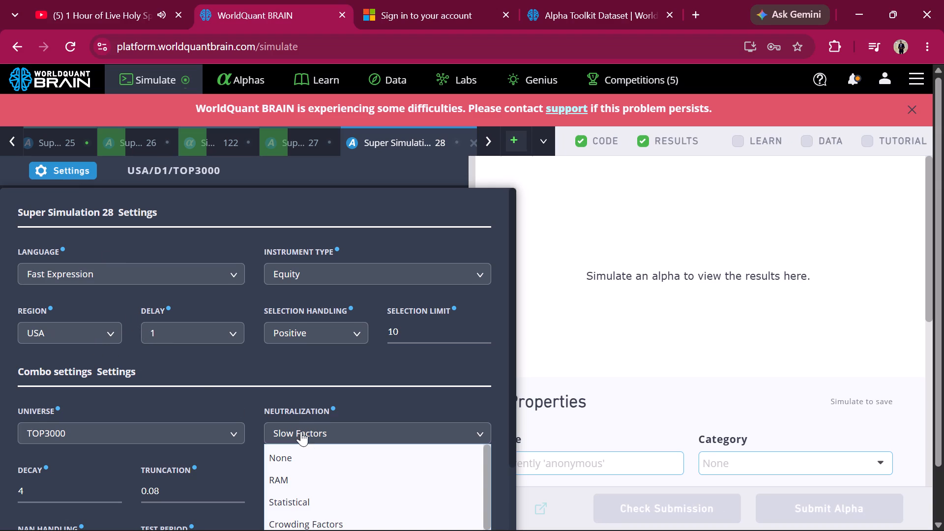
pyautogui.scroll(-3, 301, 431)
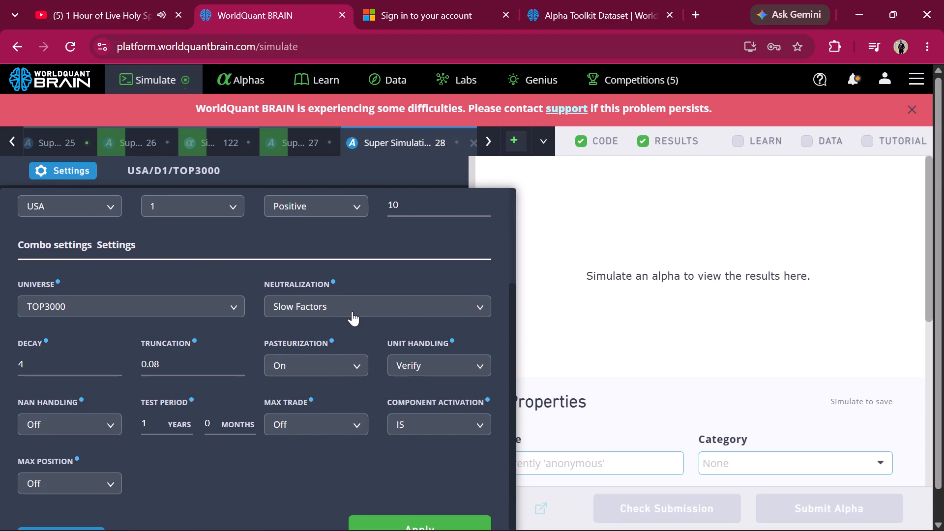
pyautogui.click(352, 306)
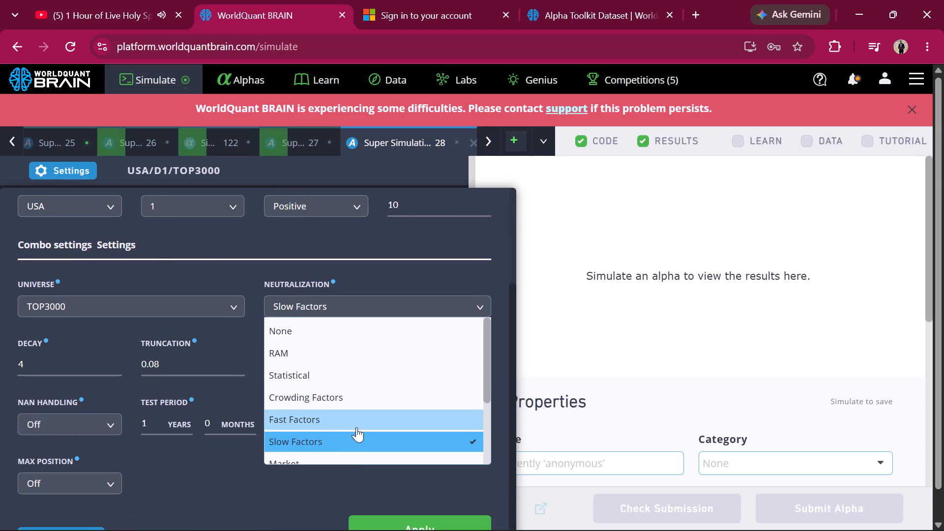
pyautogui.scroll(-1, 356, 427)
pyautogui.click(331, 412)
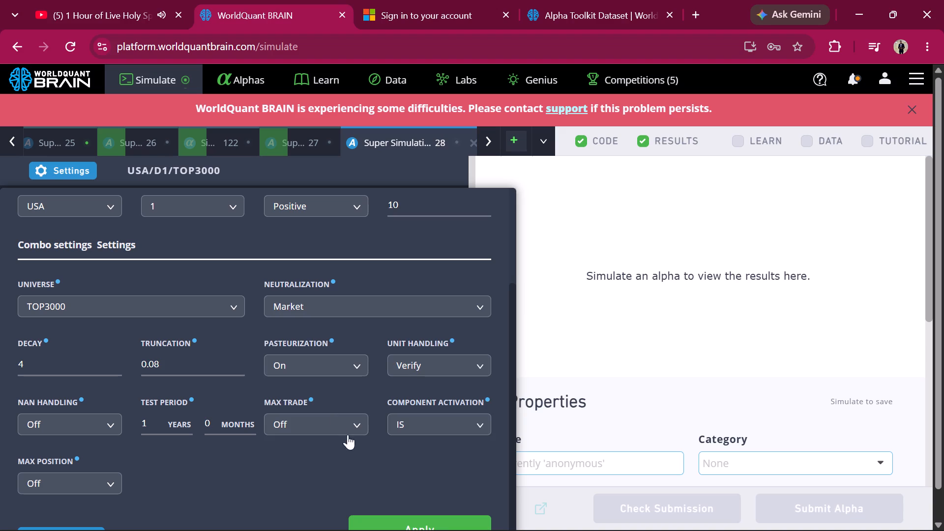
pyautogui.click(392, 522)
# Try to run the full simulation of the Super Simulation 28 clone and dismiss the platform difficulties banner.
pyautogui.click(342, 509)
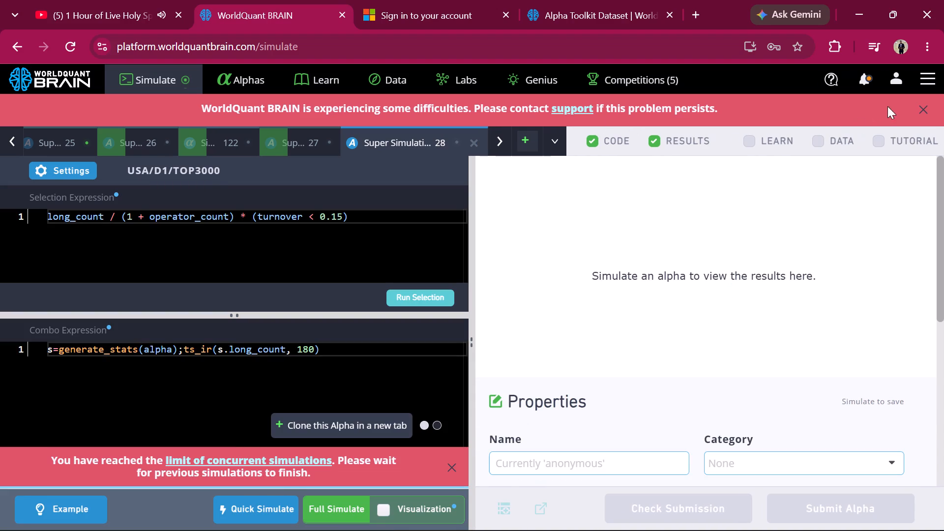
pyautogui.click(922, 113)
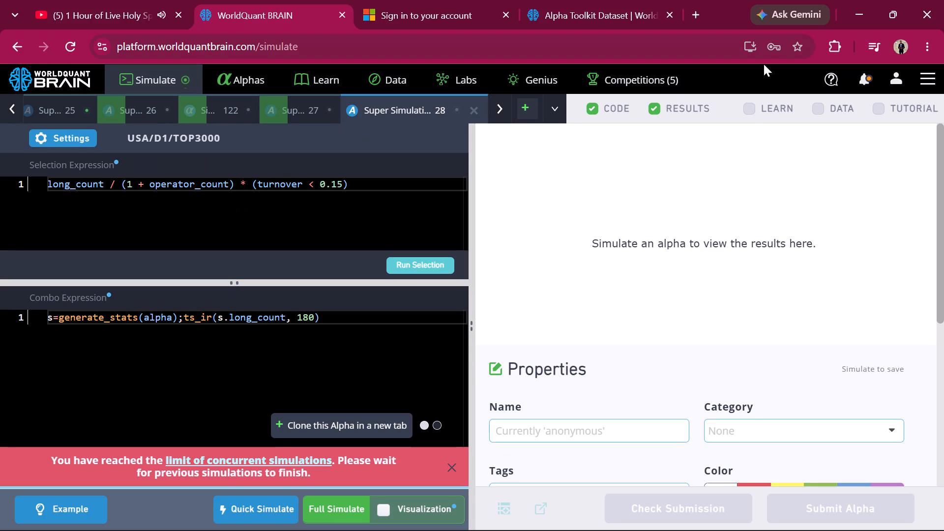
# Reveal the test period of the GLB alpha in Simulation 121 and examine its IS-period summary and testing status.
pyautogui.hscroll(2, 283, 100)
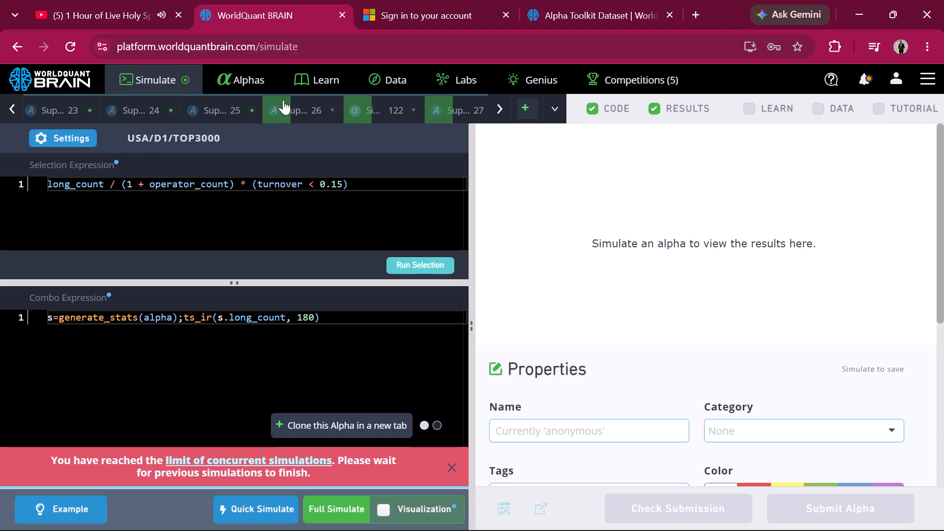
pyautogui.hscroll(3, 283, 100)
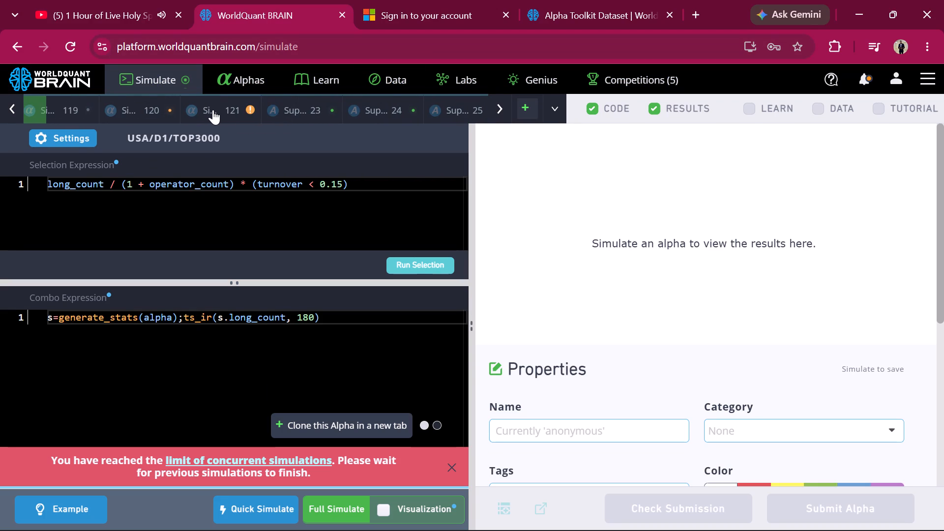
pyautogui.click(213, 110)
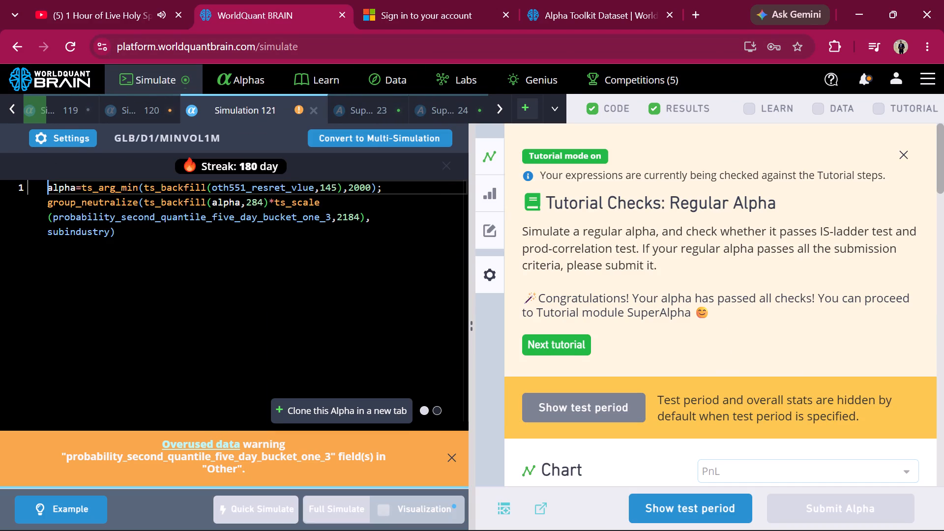
pyautogui.click(663, 511)
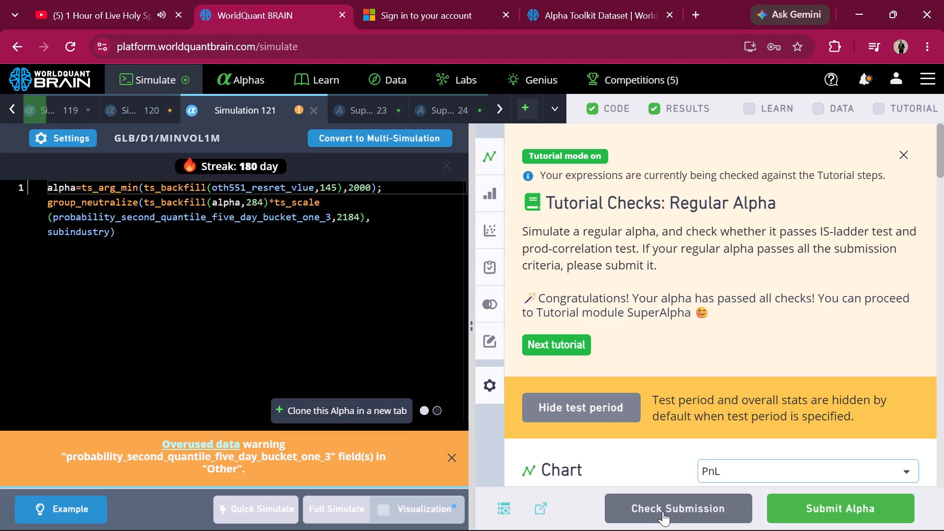
pyautogui.scroll(-5, 781, 230)
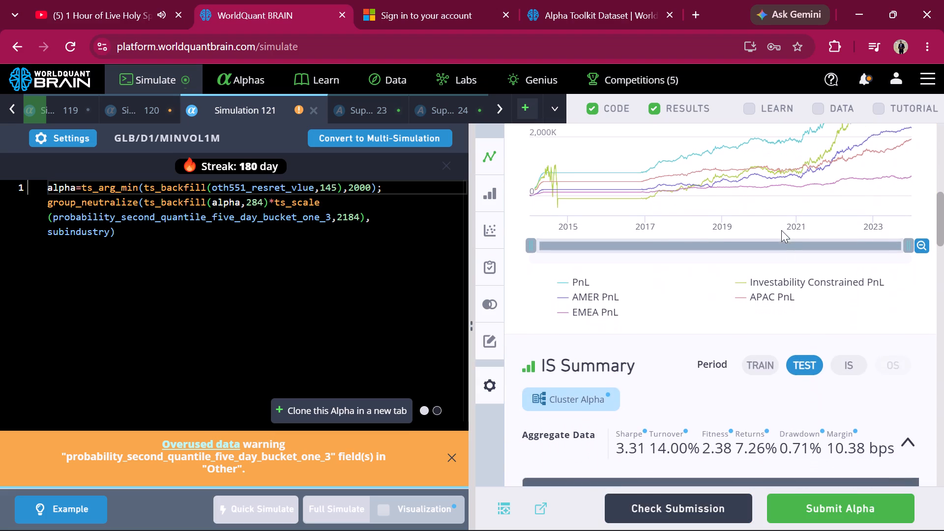
pyautogui.click(855, 360)
pyautogui.scroll(-4, 726, 453)
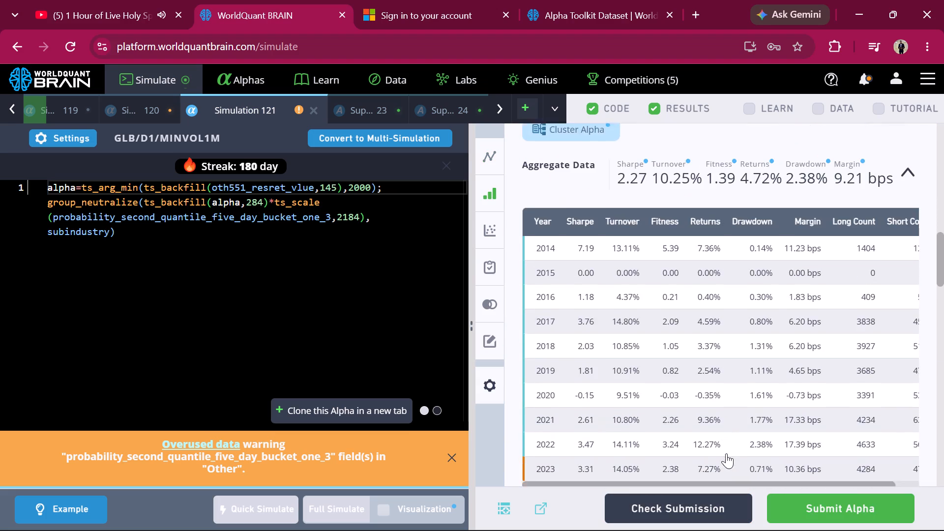
pyautogui.scroll(-8, 726, 453)
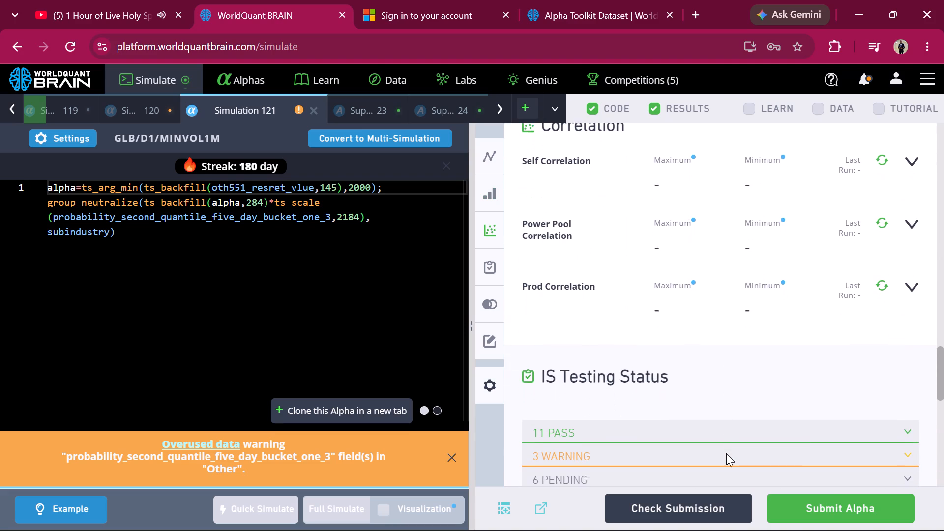
# Run the prod and power pool correlation checks for the GLB alpha in Simulation 121.
pyautogui.click(884, 279)
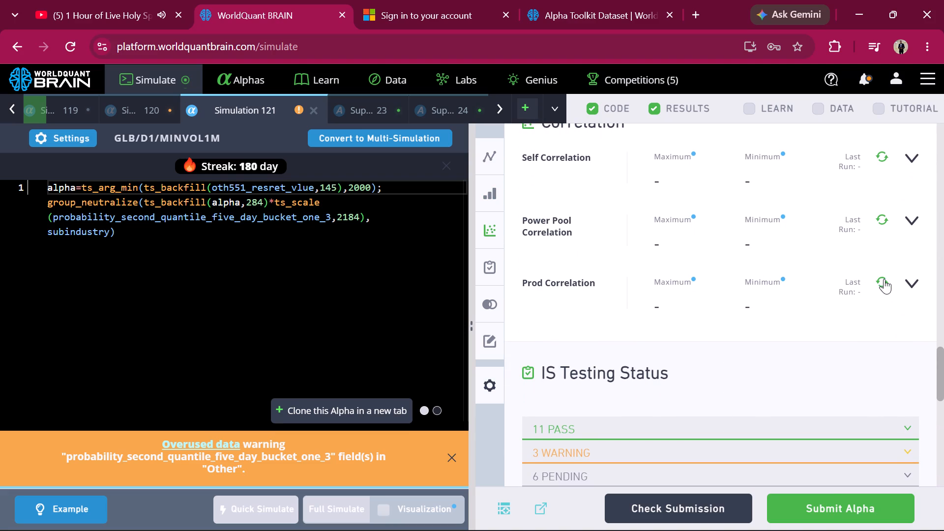
pyautogui.click(884, 219)
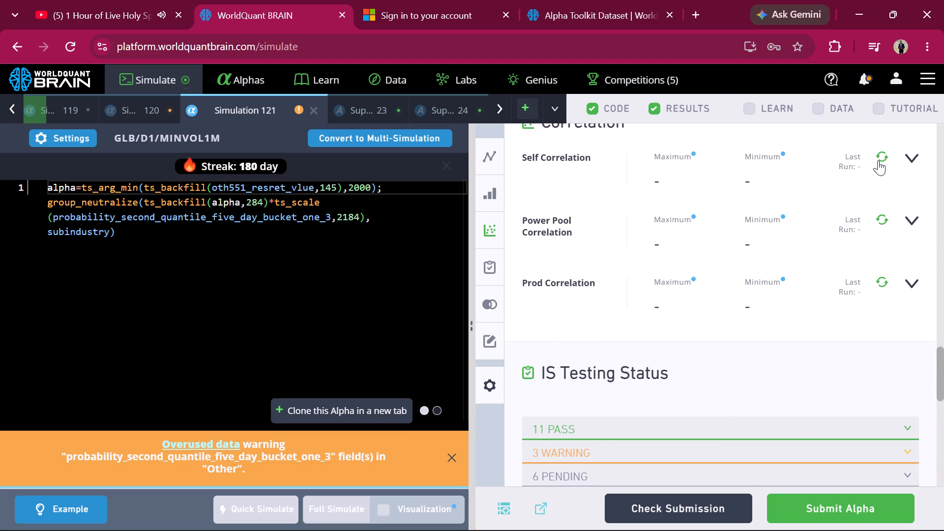
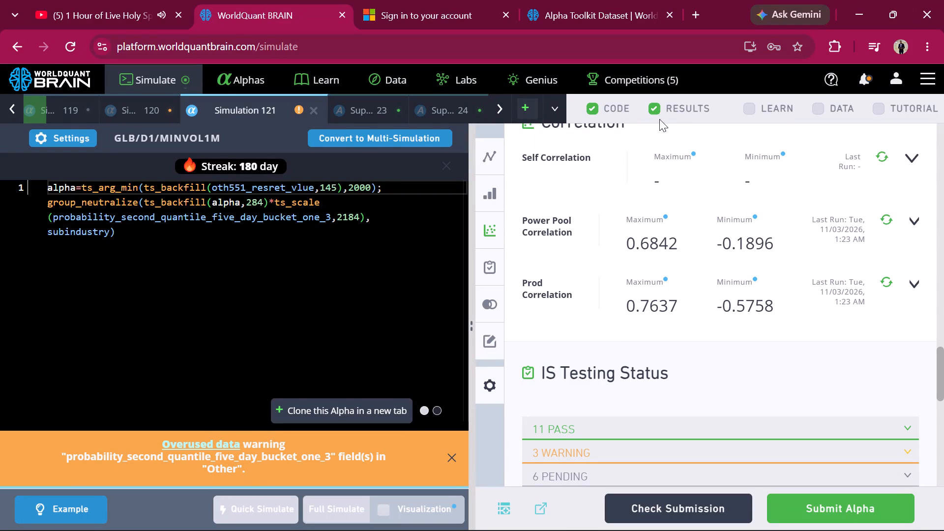
# Switch to the open Alpha Toolkit Dataset page to look at its GLB data fields.
pyautogui.click(546, 0)
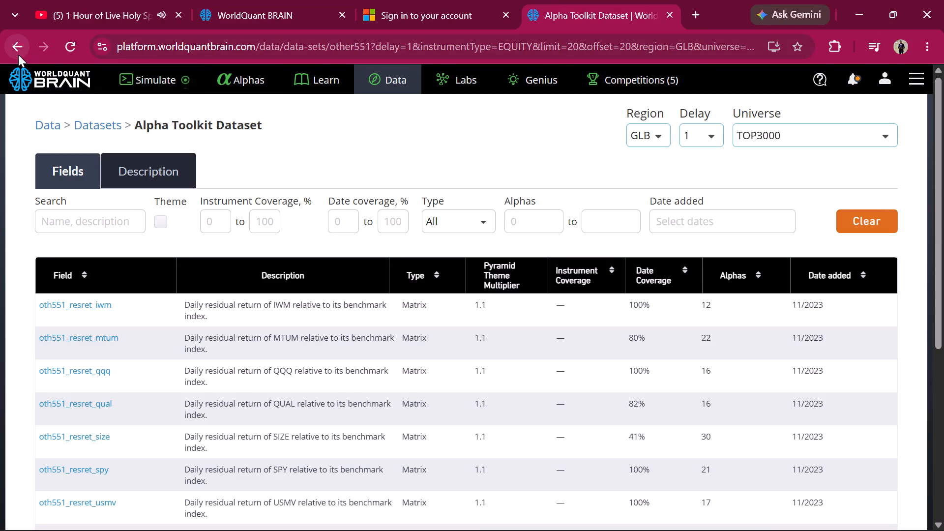
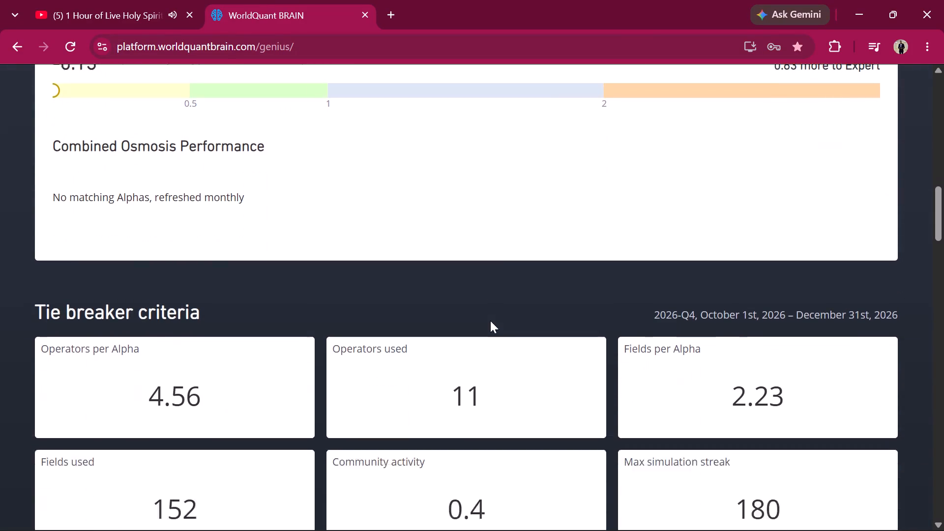
# Open the GLB delay-1 datasets for the Other category from the pyramid theme multipliers on the Genius page.
pyautogui.scroll(-12, 490, 321)
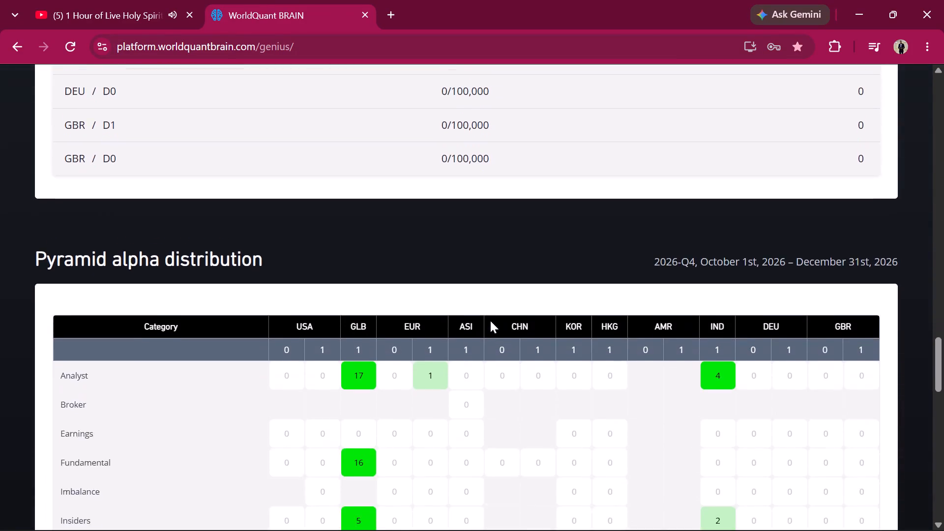
pyautogui.scroll(-11, 490, 321)
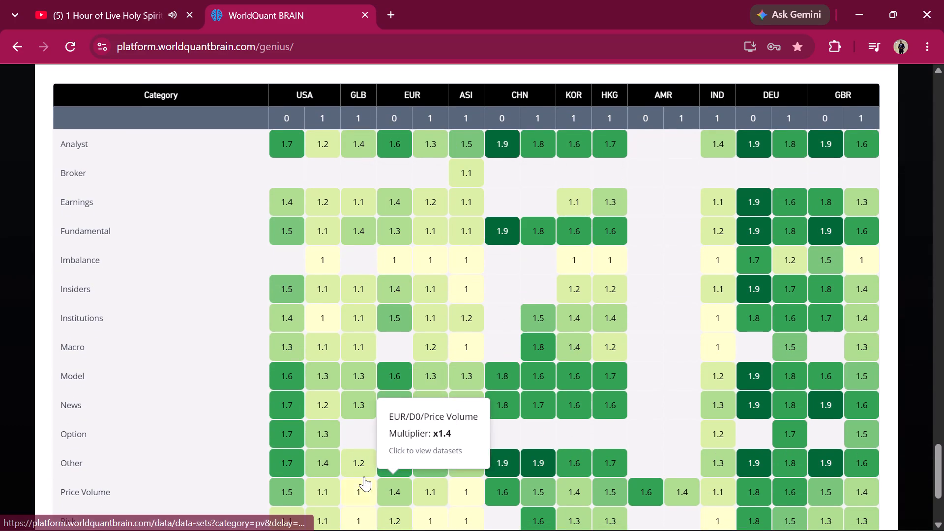
pyautogui.click(363, 468)
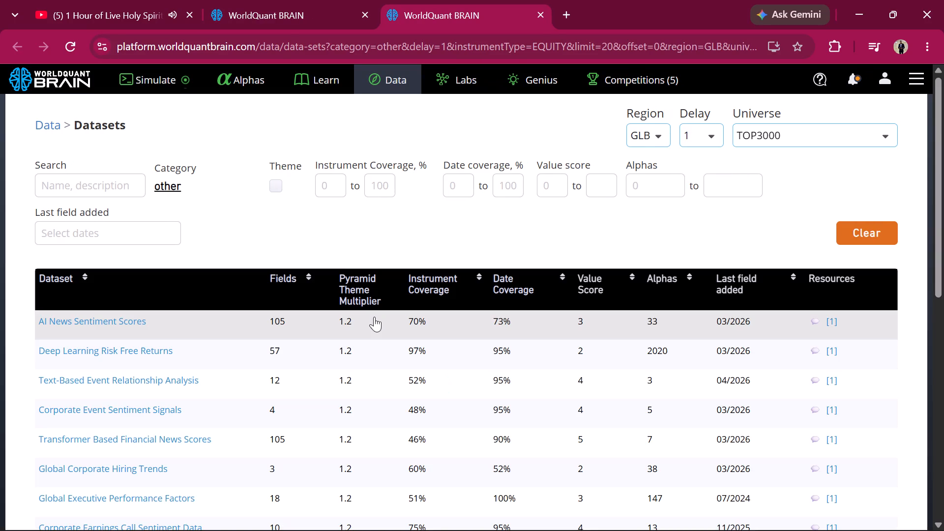
# Copy the field names oth424_divyld, dividend_growth_factor_score and oth424_mktcap from the Dividend prediction model dataset.
pyautogui.scroll(-3, 374, 317)
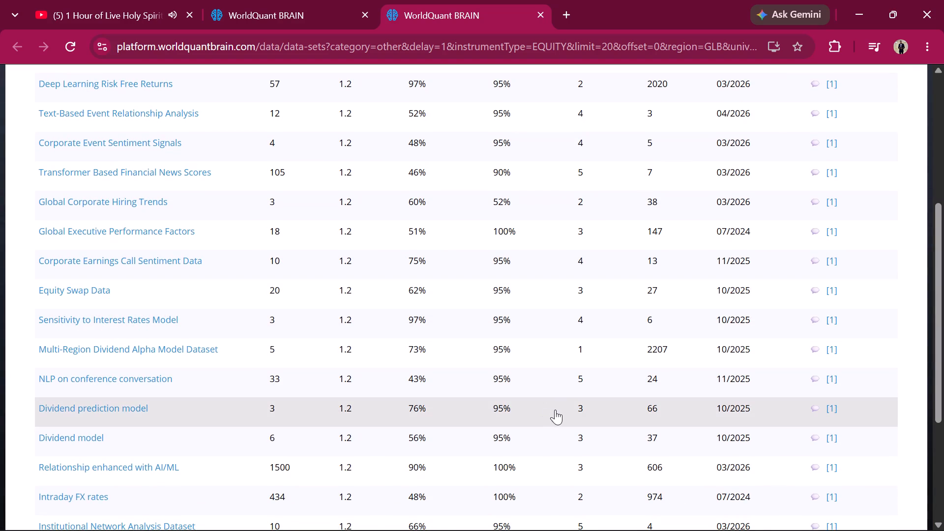
pyautogui.click(557, 410)
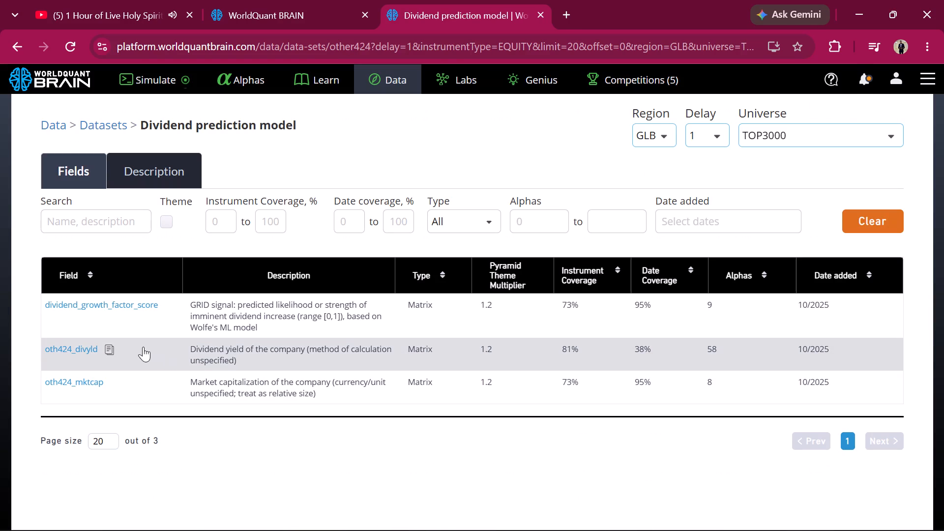
pyautogui.click(110, 346)
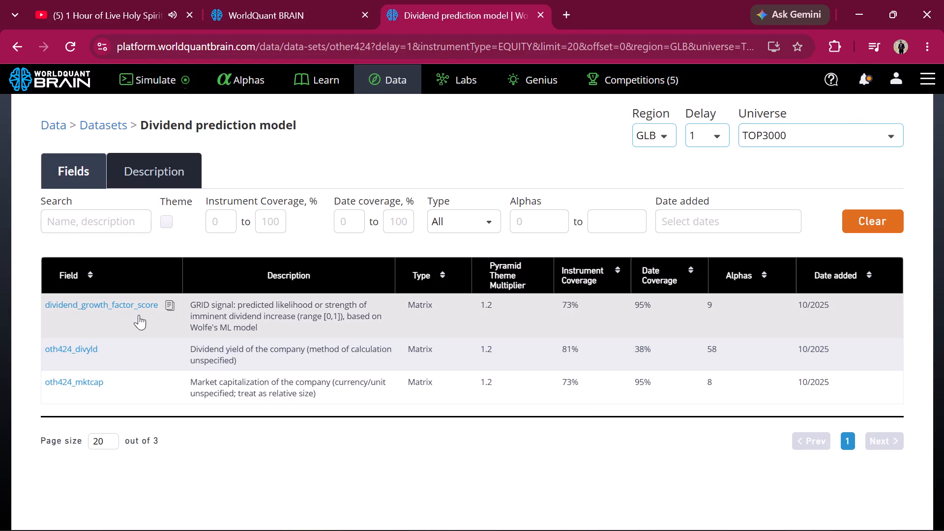
pyautogui.click(167, 303)
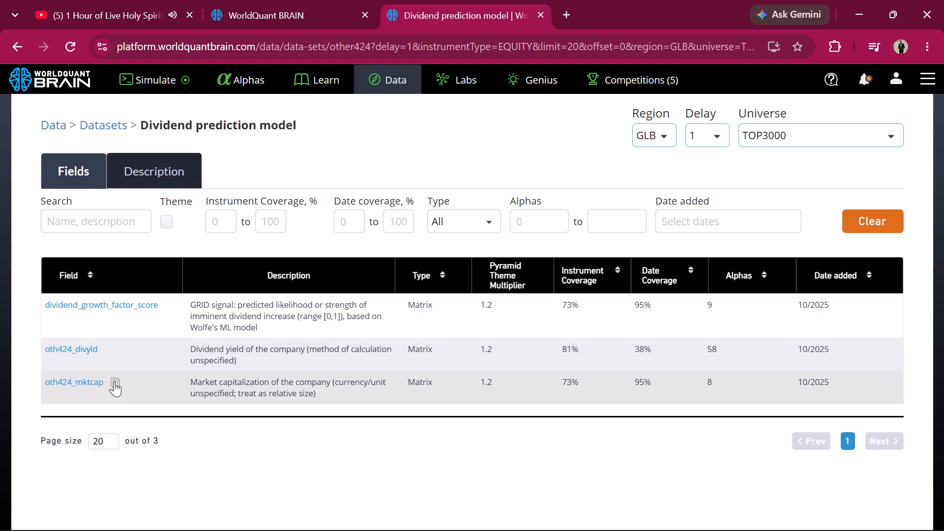
pyautogui.click(114, 382)
# Return to the Genius page and open the simulation editor from there.
pyautogui.scroll(6, 114, 382)
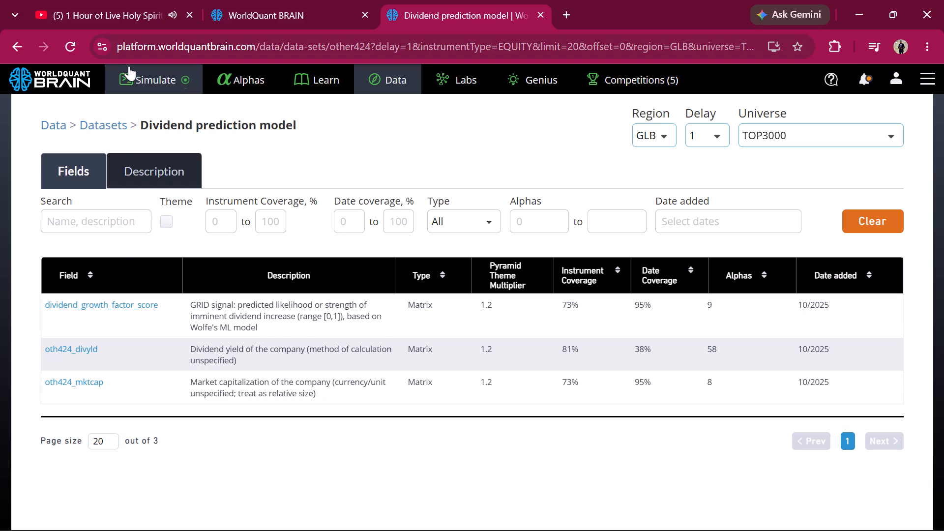
pyautogui.click(136, 66)
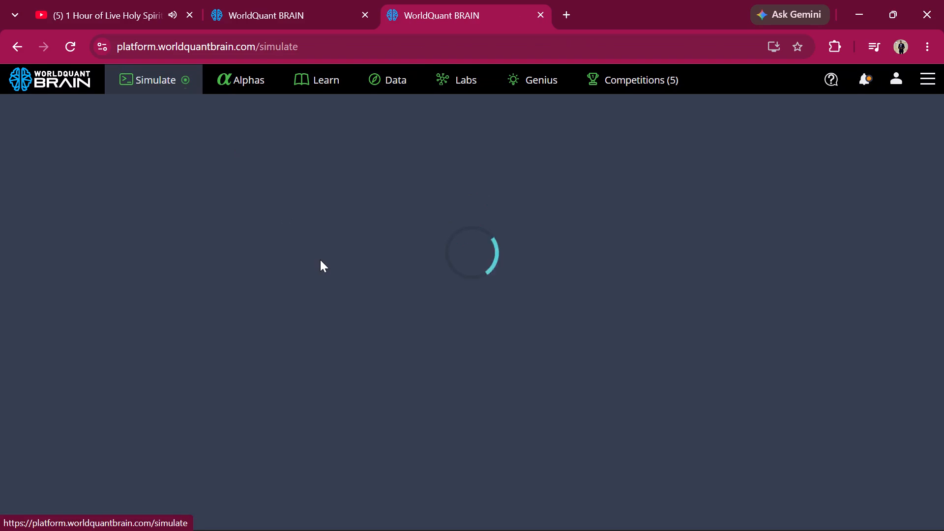
pyautogui.click(235, 8)
pyautogui.scroll(7, 347, 219)
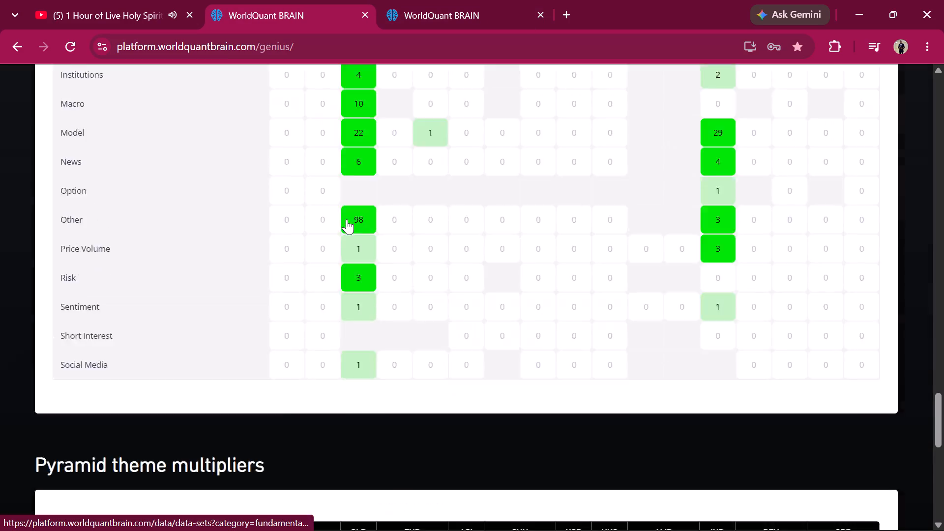
pyautogui.scroll(19, 347, 219)
pyautogui.scroll(3, 347, 219)
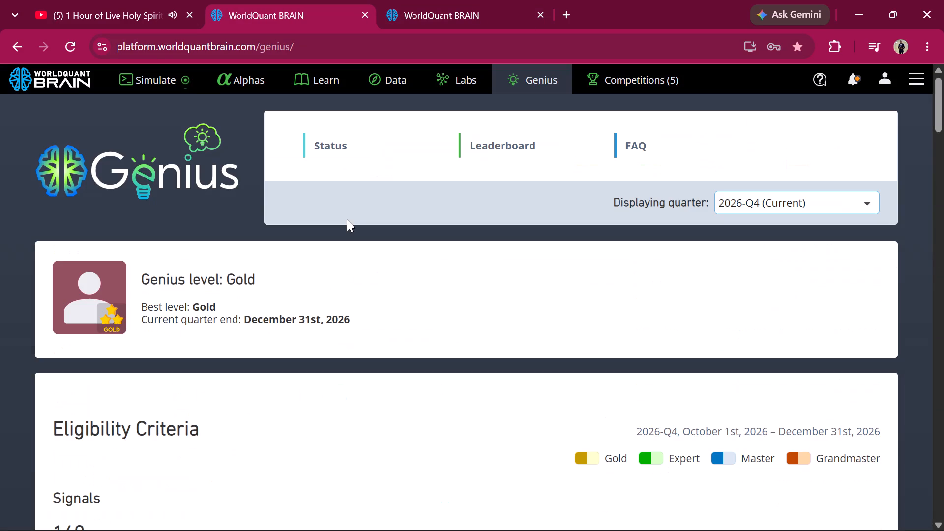
pyautogui.scroll(2, 347, 219)
pyautogui.click(169, 82)
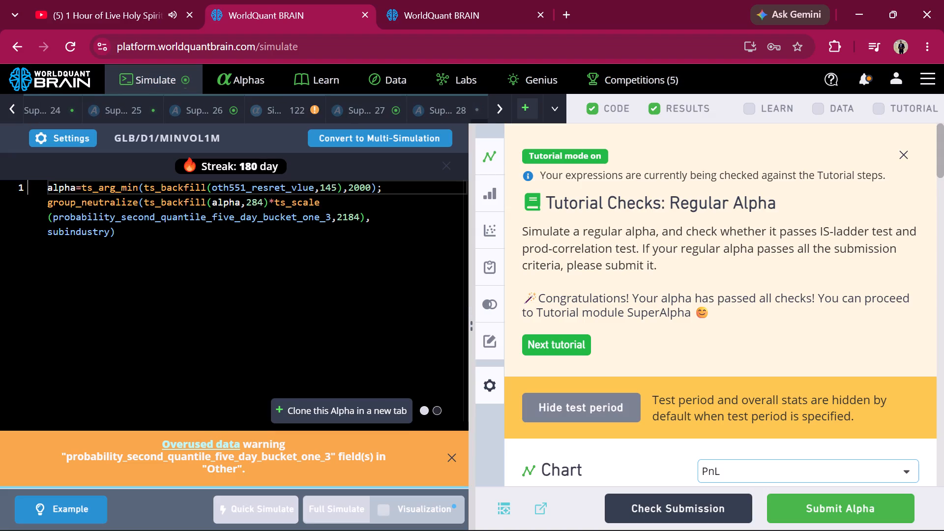
# Replace ts_backfill around oth551_resret_vlue with ts_scale, and run a full simulation of the edited alpha in a cloned tab.
pyautogui.doubleClick(313, 187)
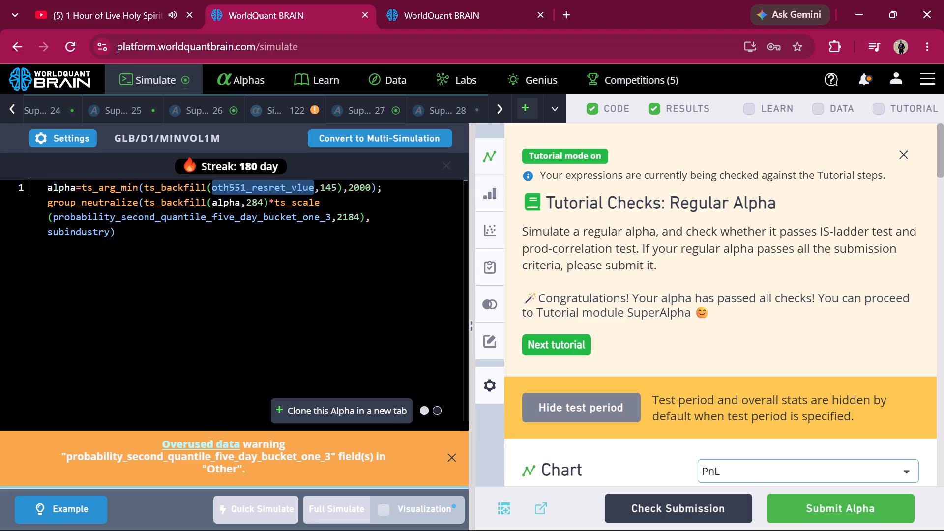
pyautogui.doubleClick(206, 189)
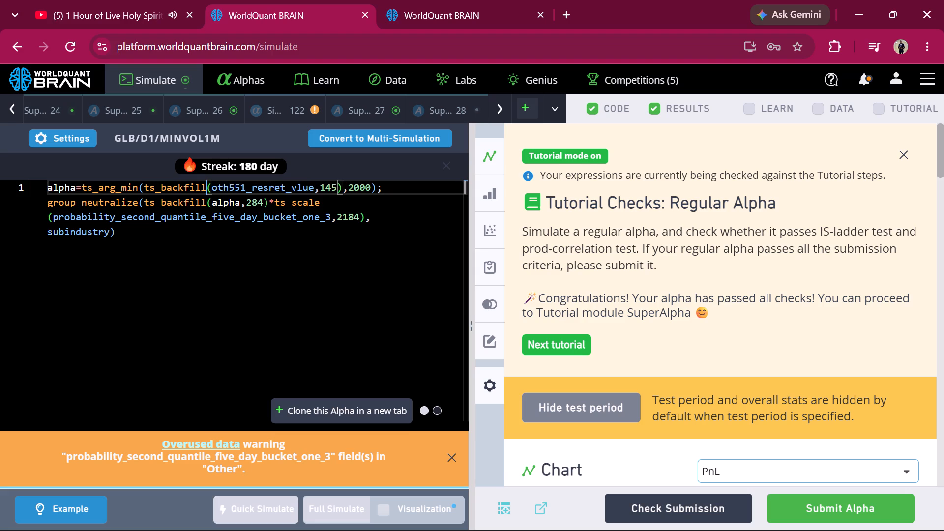
pyautogui.press('BackSpace')
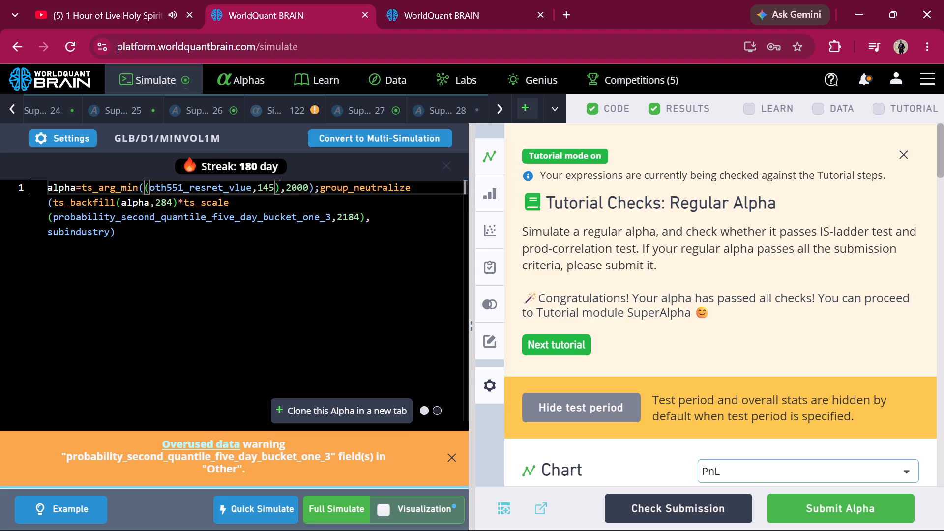
pyautogui.write('ts')
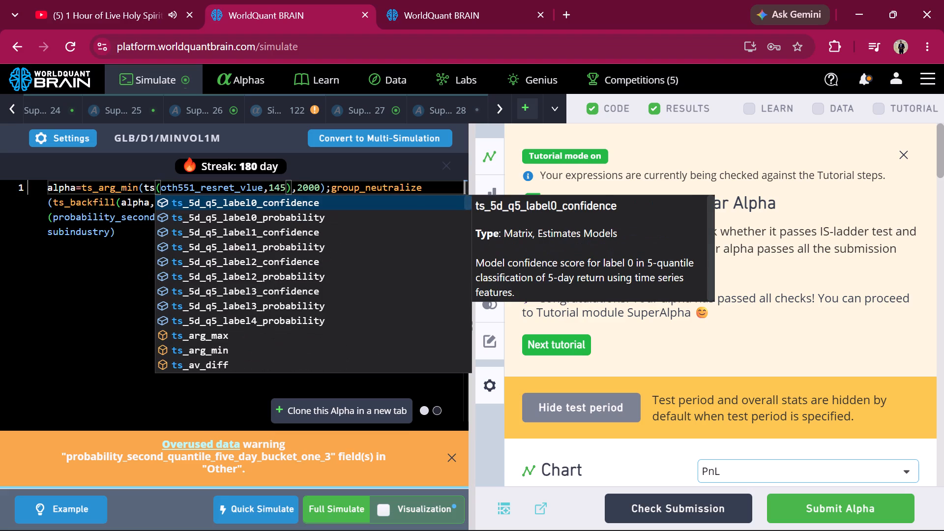
pyautogui.hotkey('shift', '_')
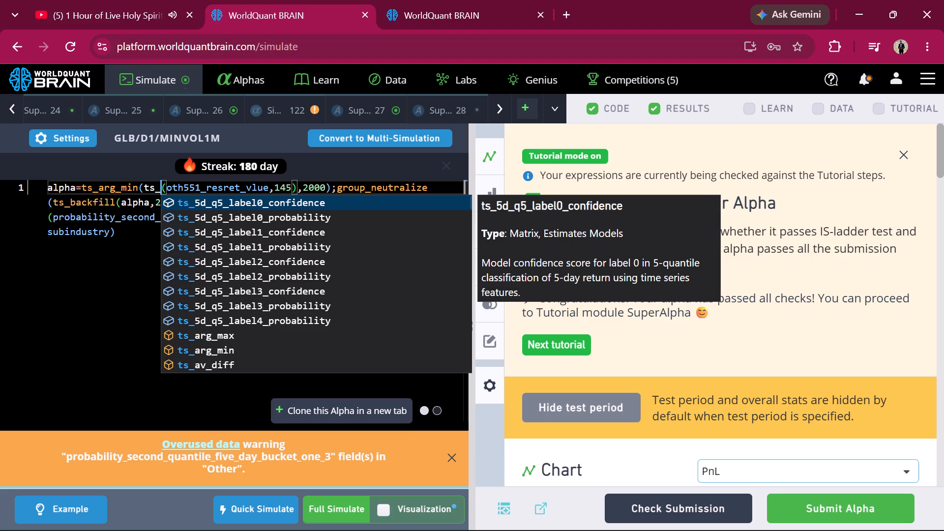
pyautogui.write('scale')
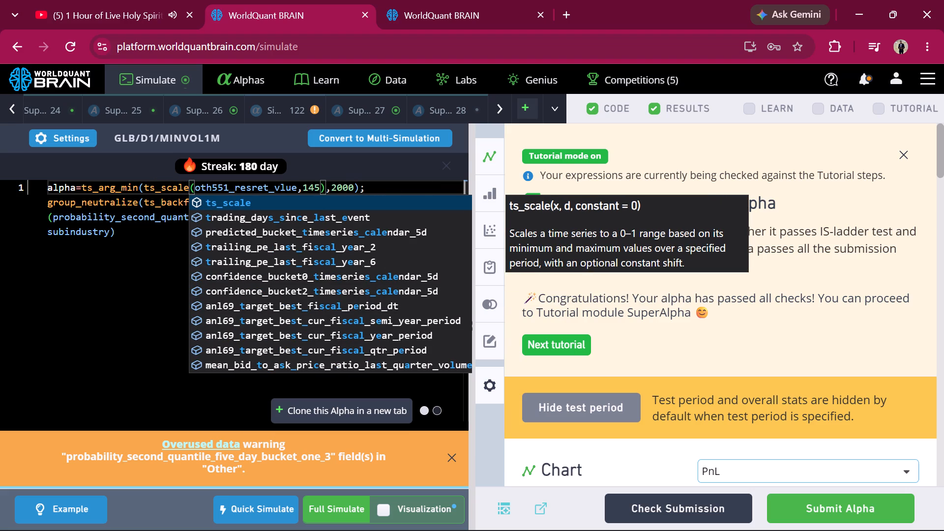
pyautogui.click(349, 420)
pyautogui.click(346, 510)
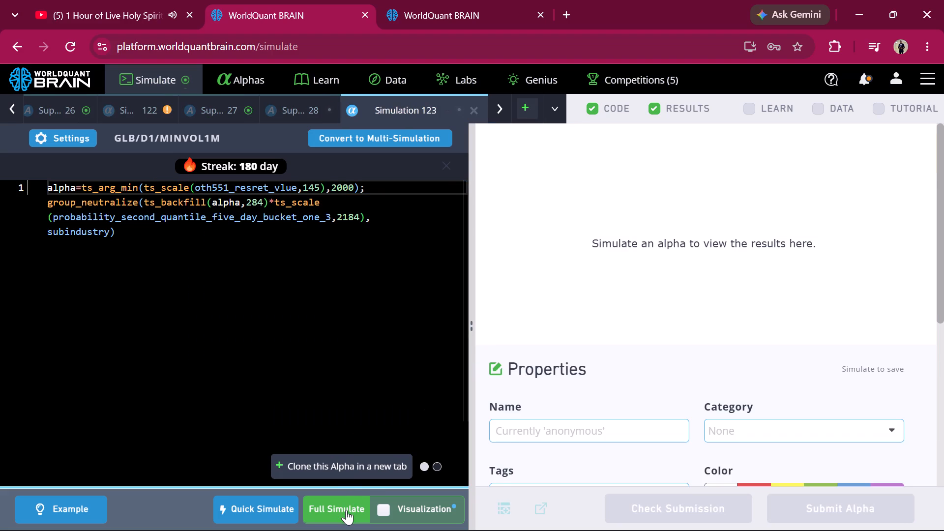
# Clone the alpha, replace oth551_resret_vlue with oth424_mktcap inside ts_scale, and run a full simulation.
pyautogui.click(354, 469)
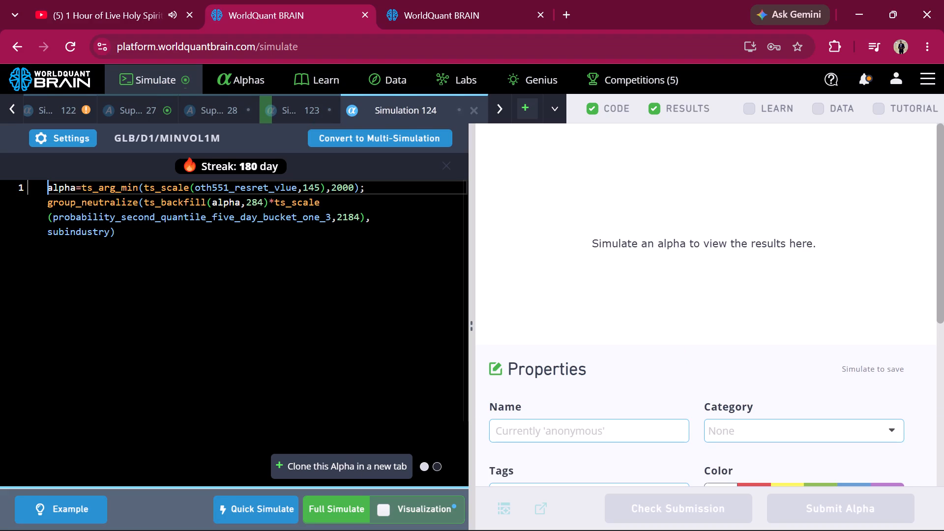
pyautogui.doubleClick(296, 189)
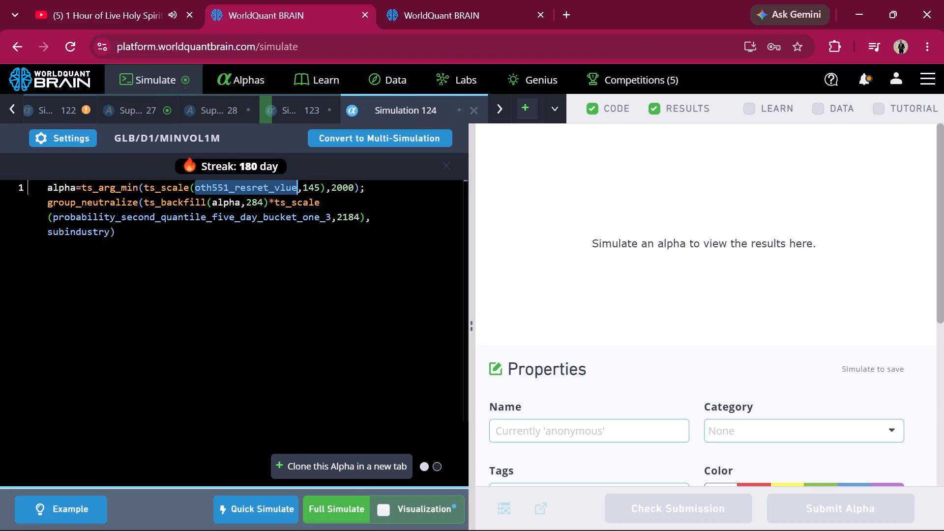
pyautogui.press('super+v')
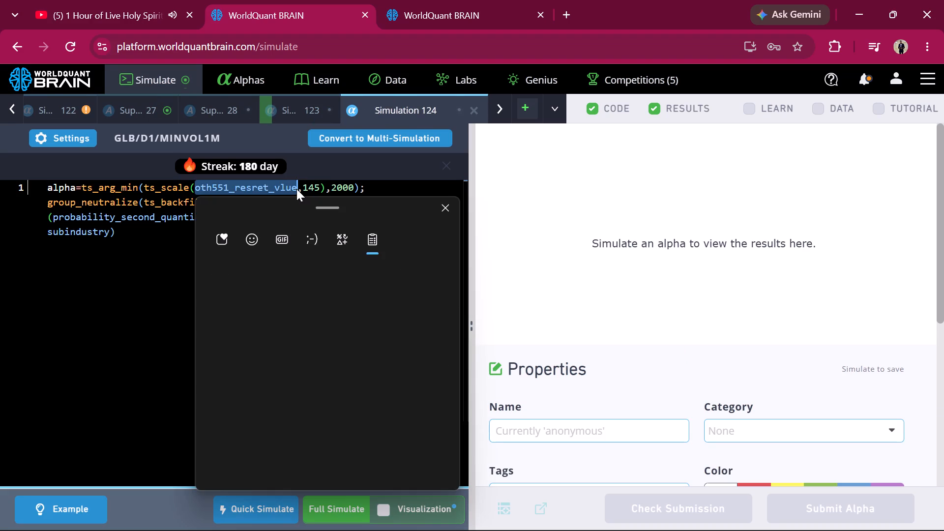
pyautogui.click(248, 339)
pyautogui.hotkey('ctrl', 'v')
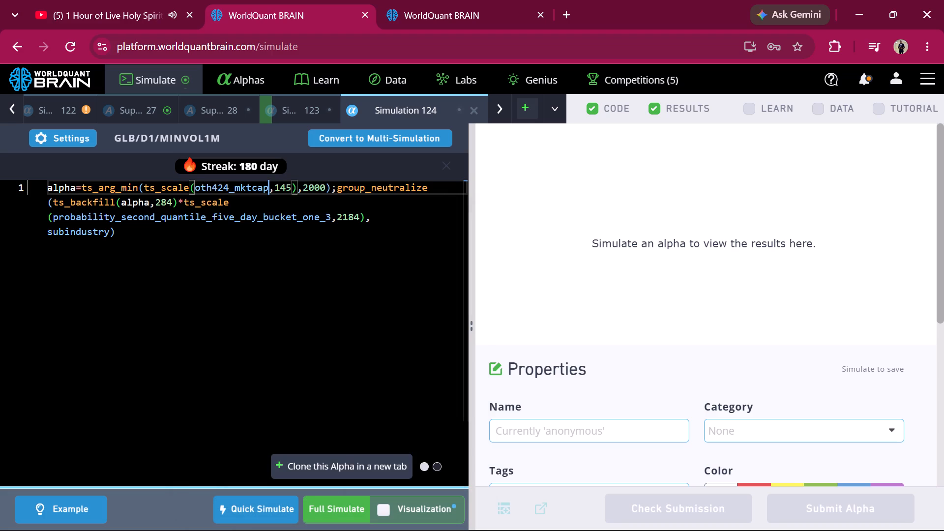
pyautogui.click(330, 501)
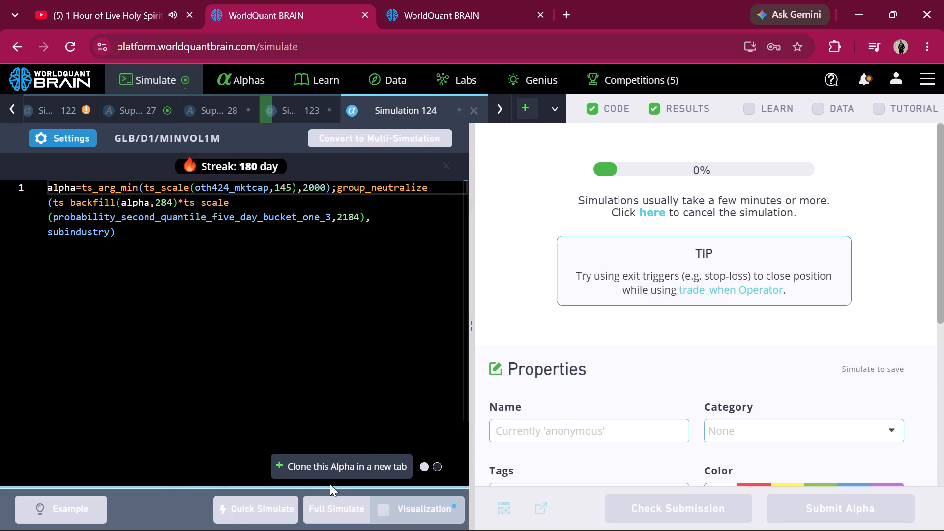
# Clone the alpha, replace oth424_mktcap with dividend_growth_factor_score inside ts_scale, and run a full simulation.
pyautogui.click(329, 468)
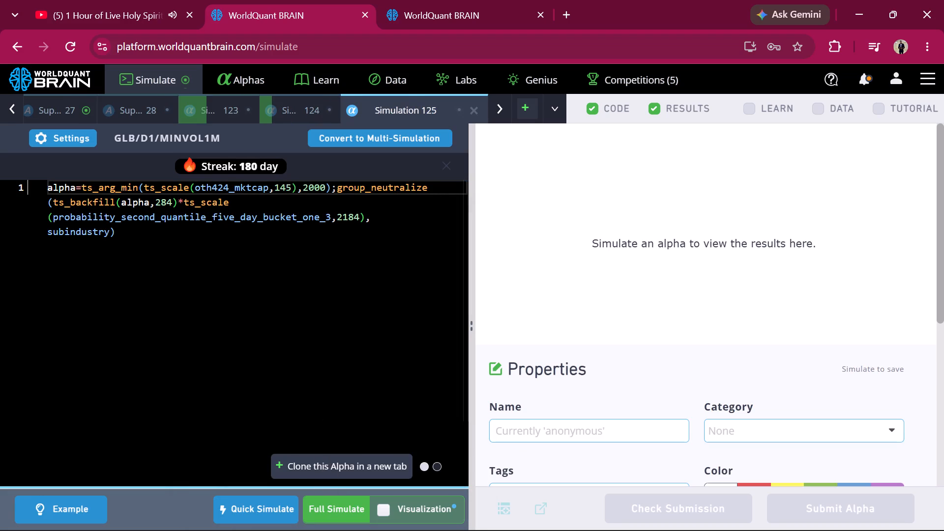
pyautogui.doubleClick(269, 191)
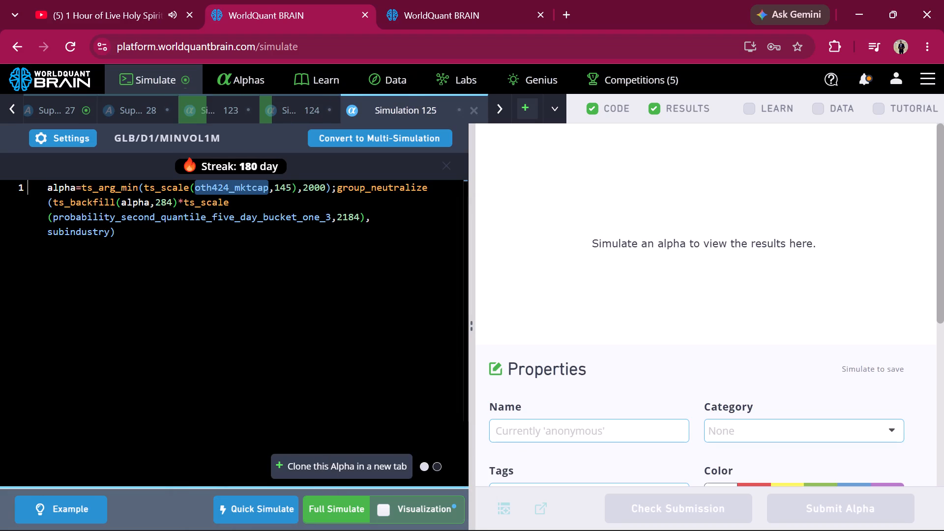
pyautogui.hotkey('ctrl', 'v')
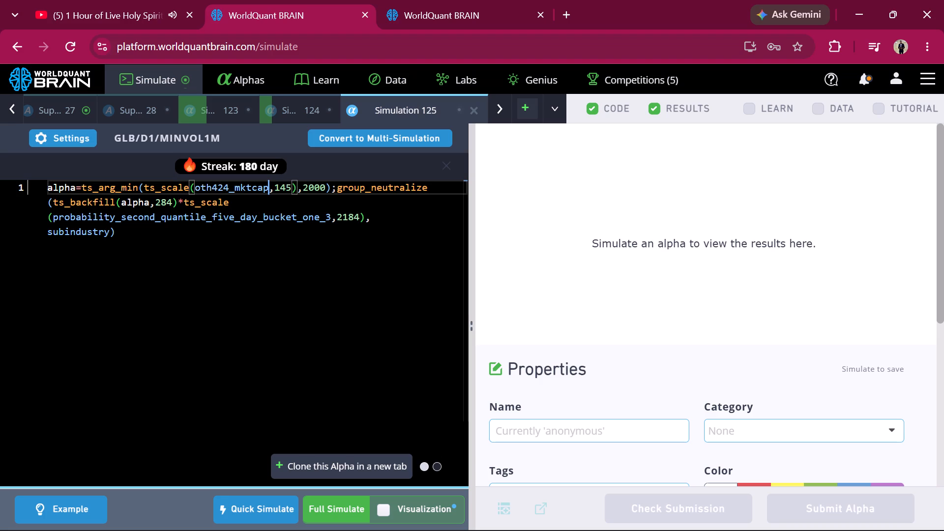
pyautogui.press('v')
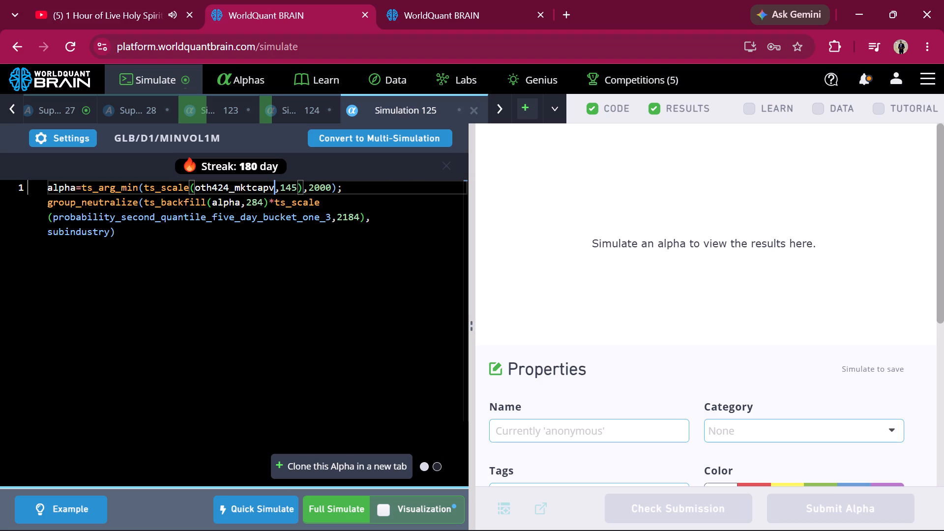
pyautogui.doubleClick(269, 191)
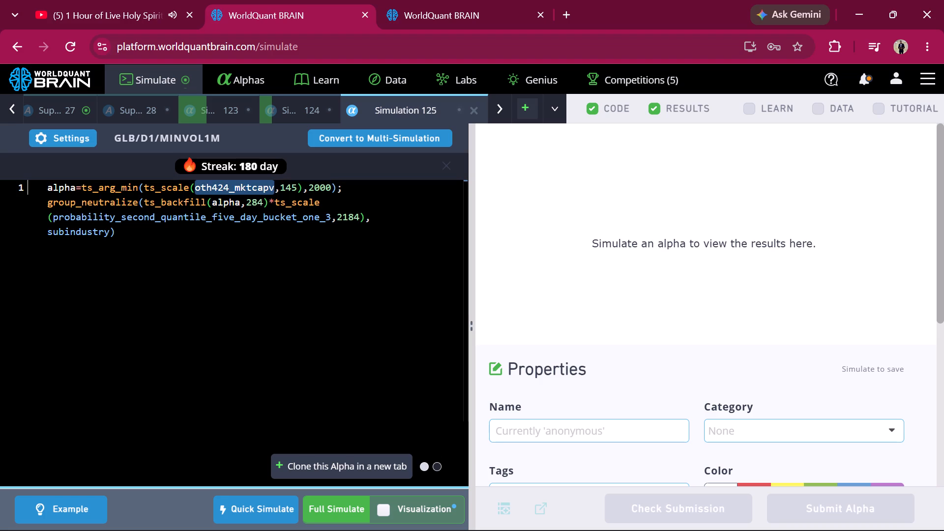
pyautogui.press('super+v')
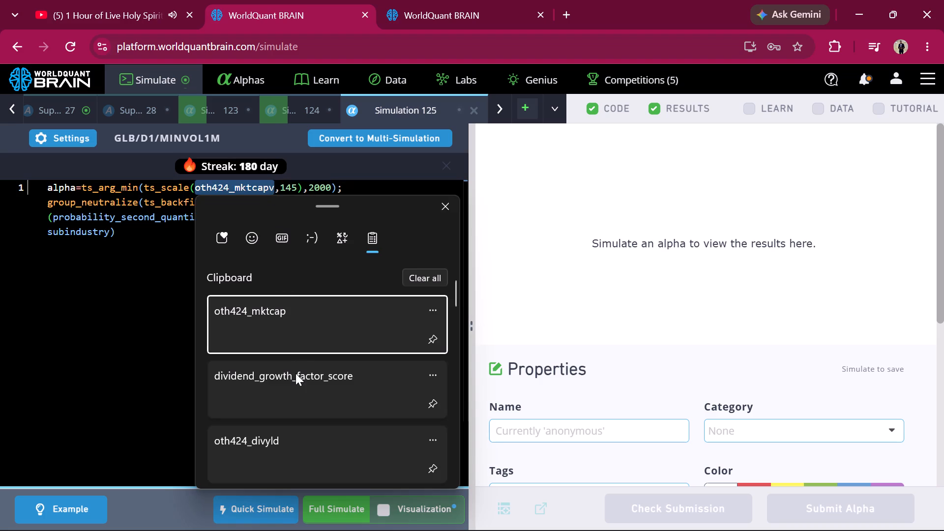
pyautogui.click(295, 373)
pyautogui.hotkey('ctrl', 'v')
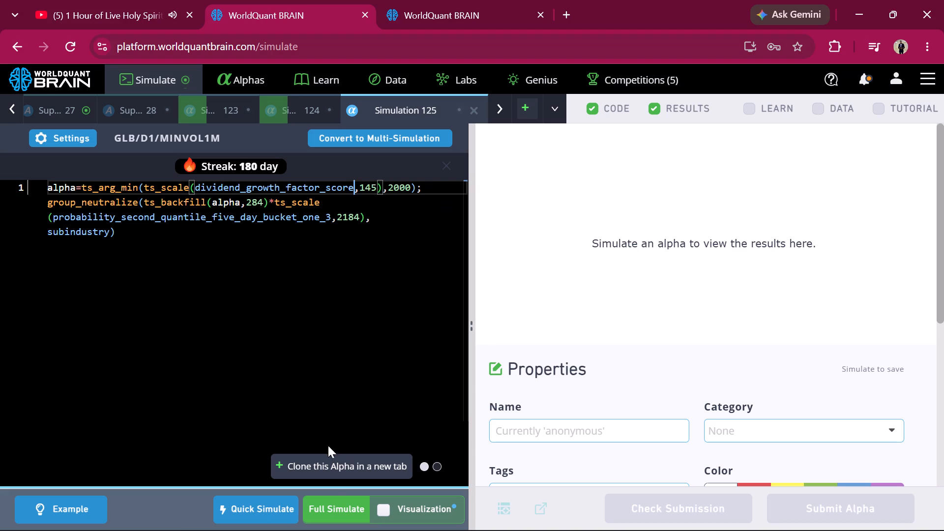
pyautogui.click(329, 509)
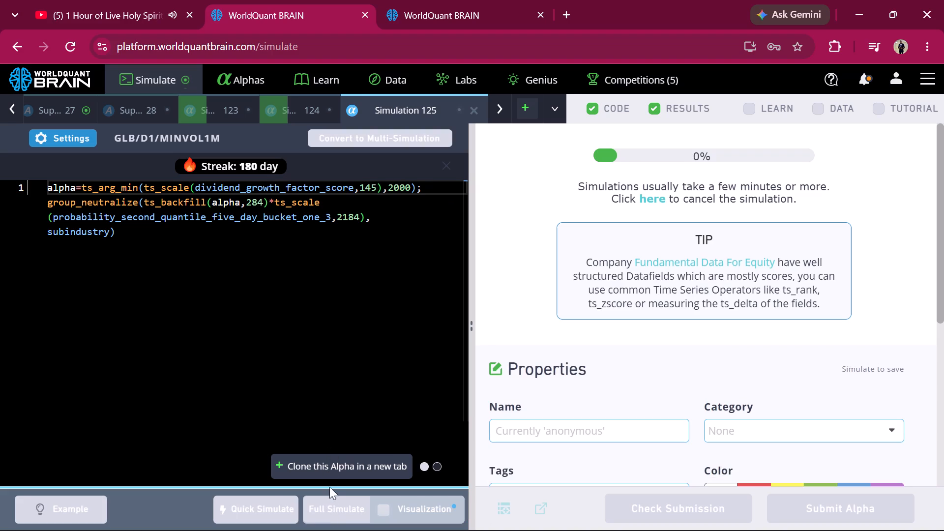
# Clone the alpha, replace dividend_growth_factor_score with oth424_divyld inside ts_scale, and run a full simulation.
pyautogui.click(330, 468)
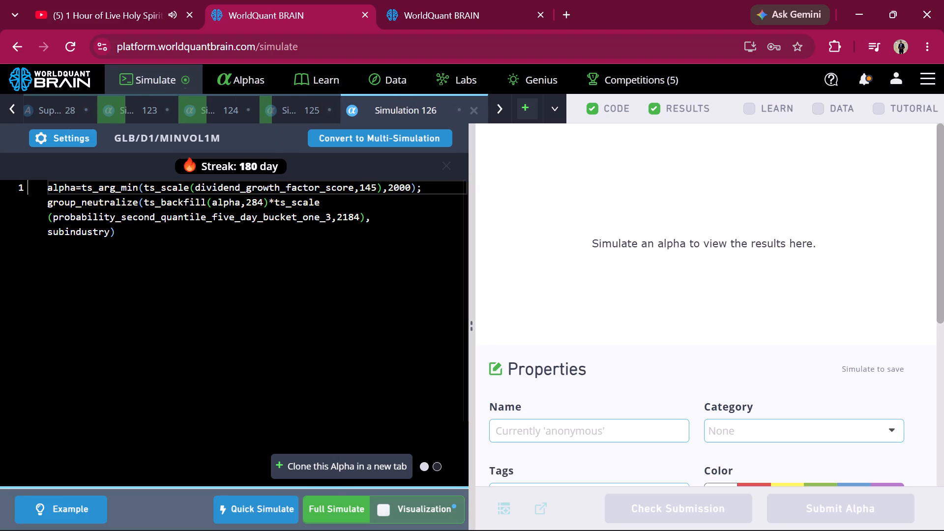
pyautogui.doubleClick(351, 189)
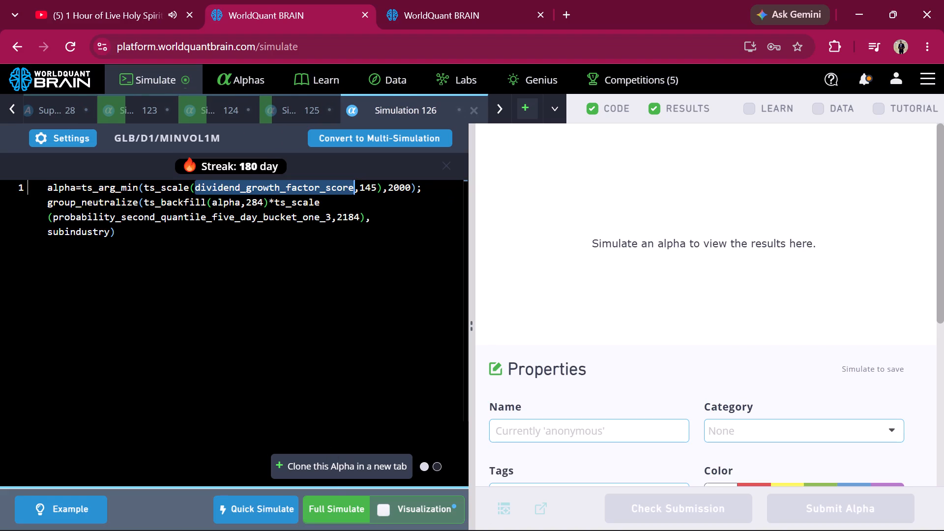
pyautogui.press('super+v')
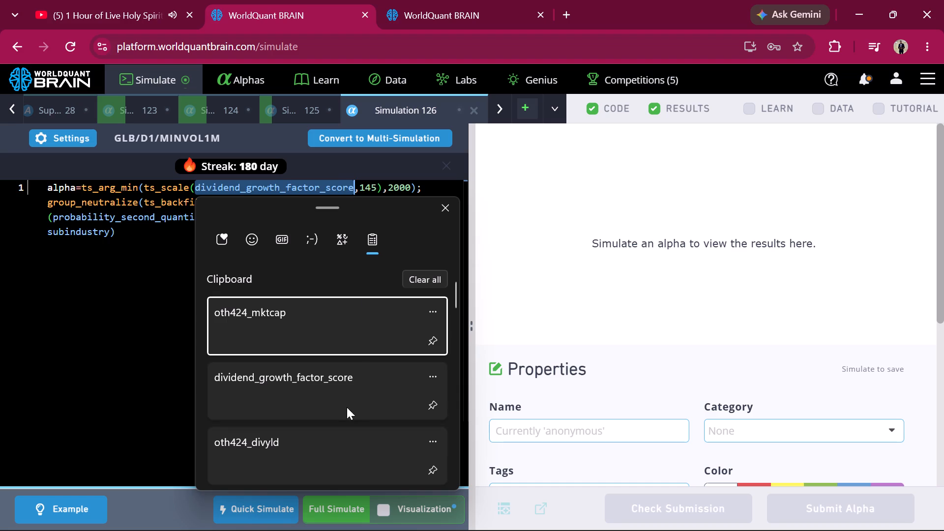
pyautogui.click(298, 429)
pyautogui.hotkey('ctrl', 'v')
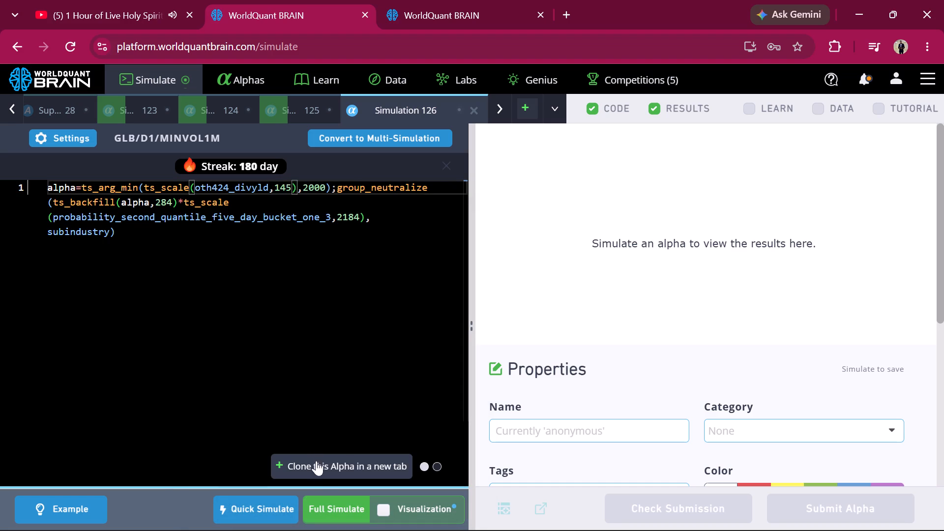
pyautogui.click(322, 501)
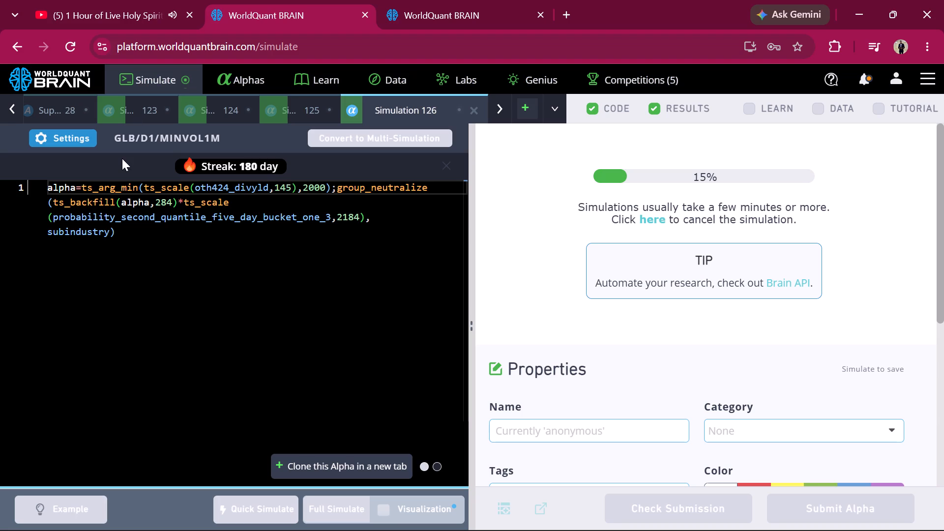
# Open Super Simulation 27, reveal its test period, and show the IS Summary for the IS period.
pyautogui.hscroll(3, 182, 104)
pyautogui.click(182, 104)
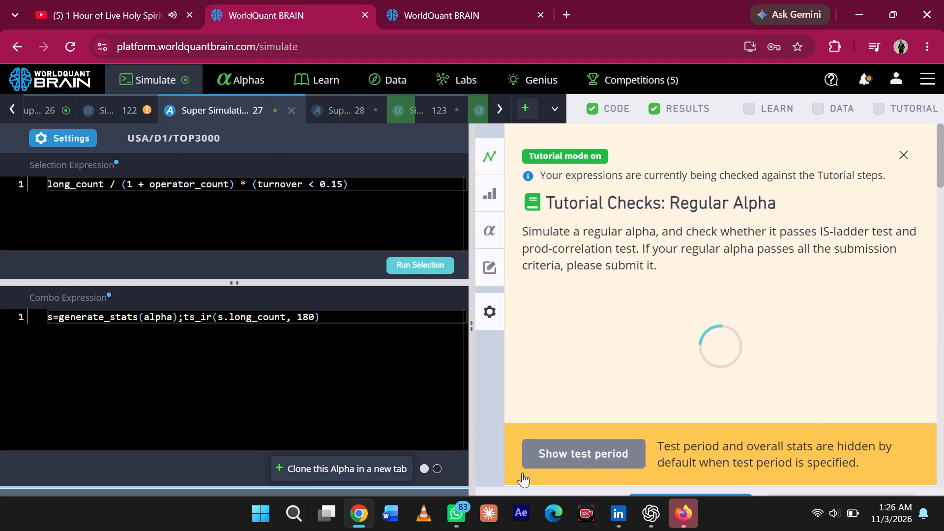
pyautogui.click(264, 517)
pyautogui.click(264, 517)
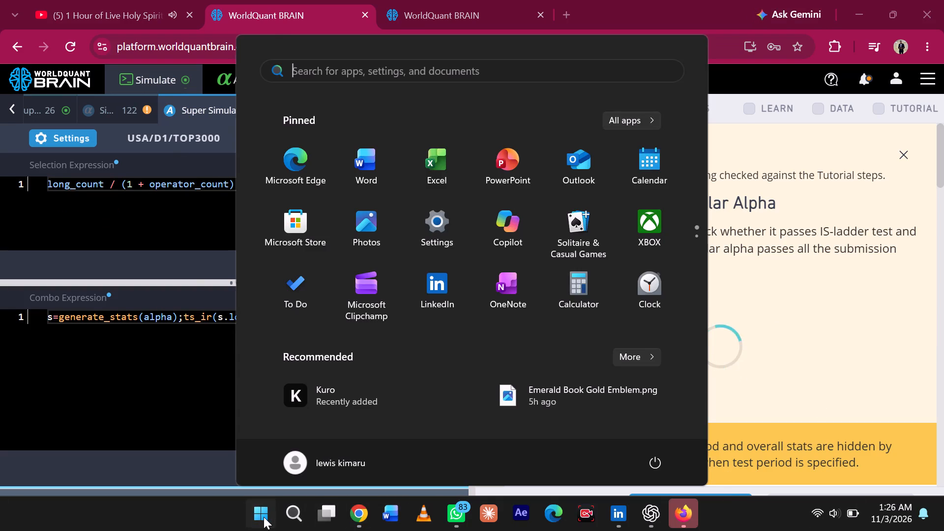
pyautogui.click(637, 500)
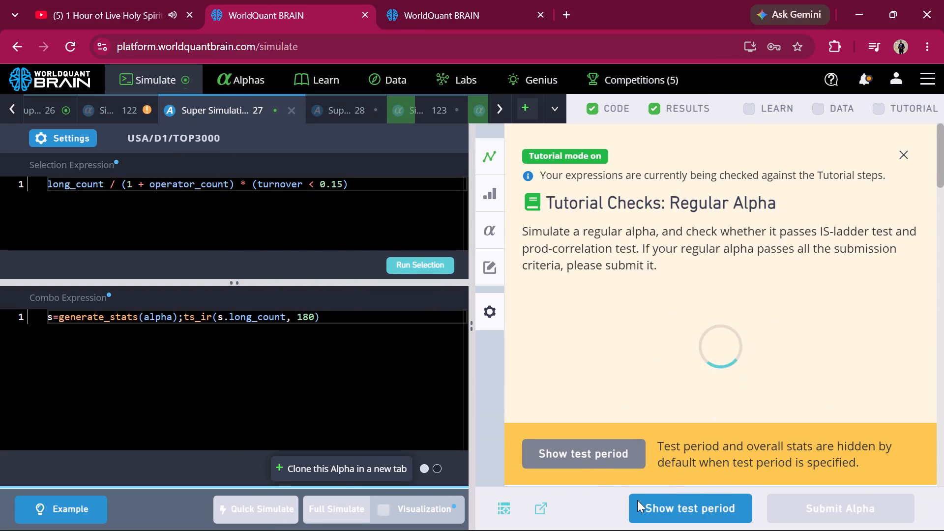
pyautogui.scroll(-4, 655, 338)
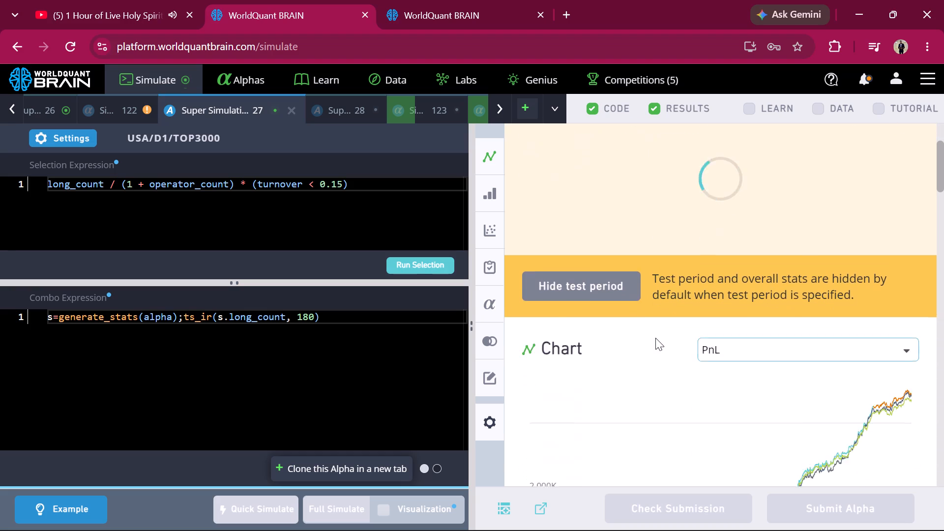
pyautogui.scroll(-5, 655, 338)
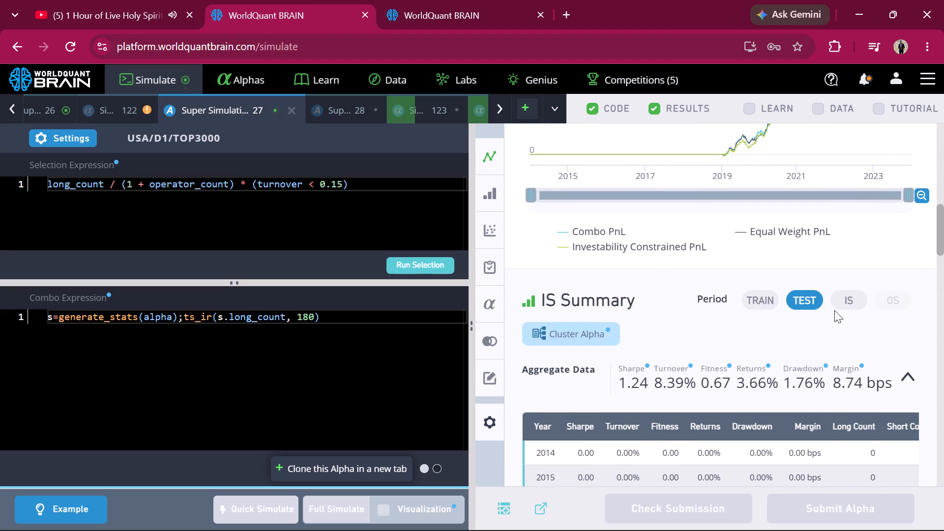
pyautogui.click(851, 293)
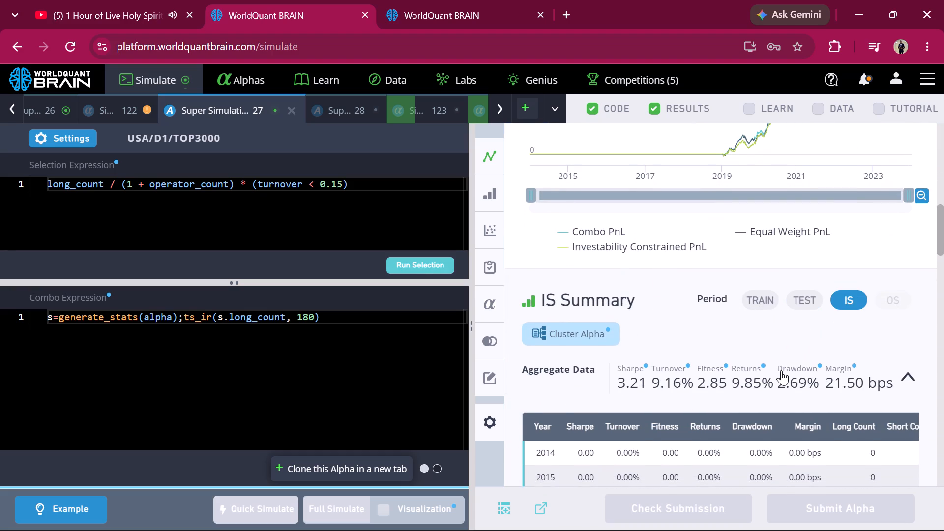
# Inspect the failed IS test of Super Simulation 27 and run its Prod and Self Correlation checks.
pyautogui.scroll(-9, 781, 370)
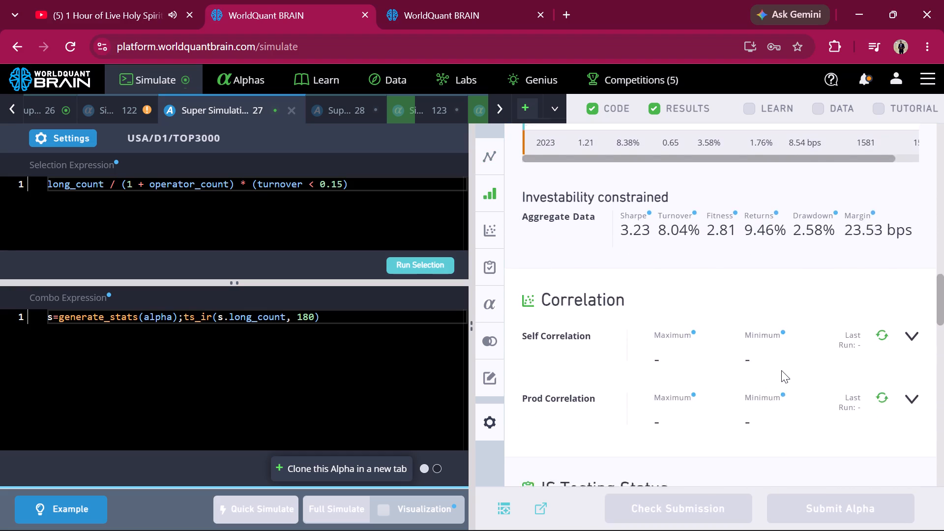
pyautogui.scroll(-1, 781, 370)
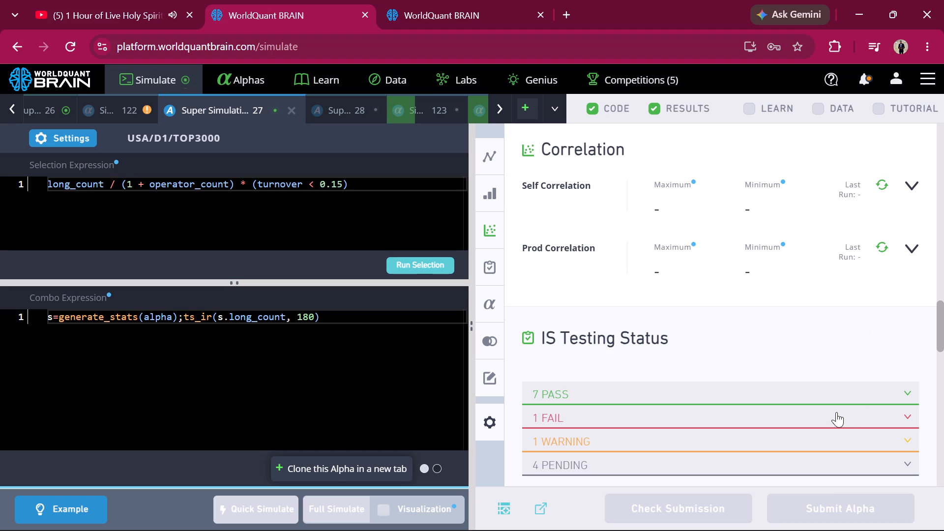
pyautogui.click(836, 412)
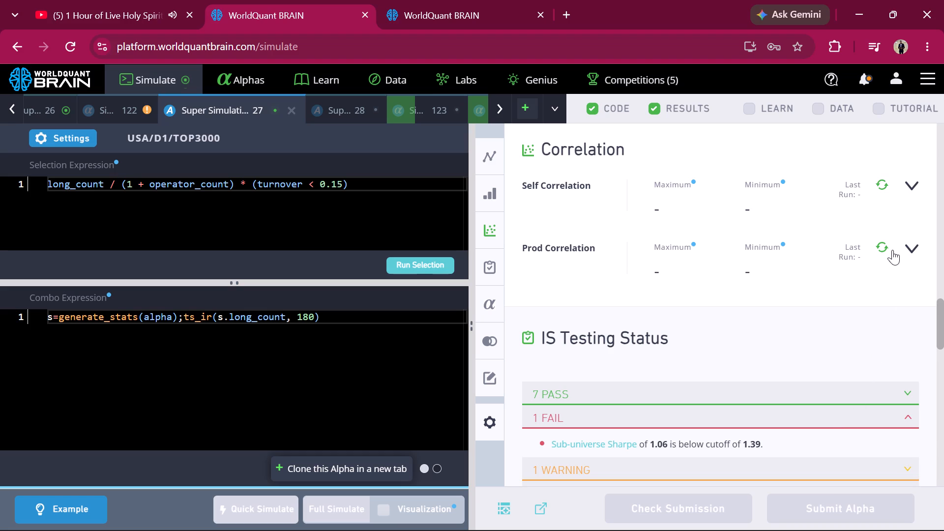
pyautogui.click(885, 247)
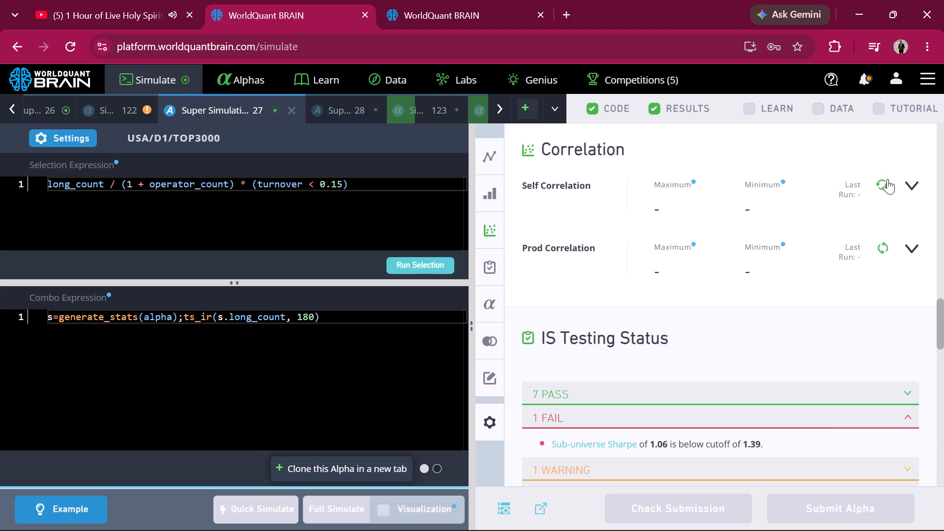
pyautogui.click(885, 178)
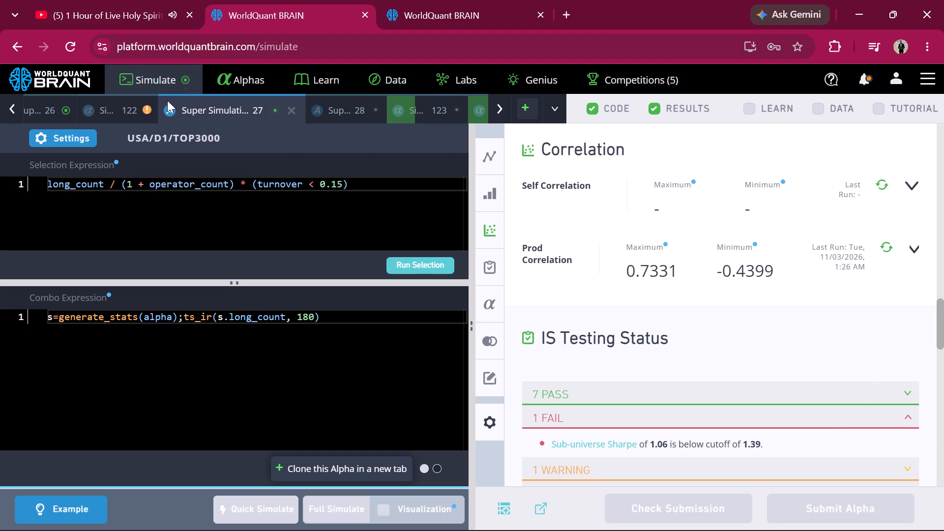
# Open Super Simulation 26, reveal its test period, and run its Prod and Self Correlation checks.
pyautogui.hscroll(1, 166, 100)
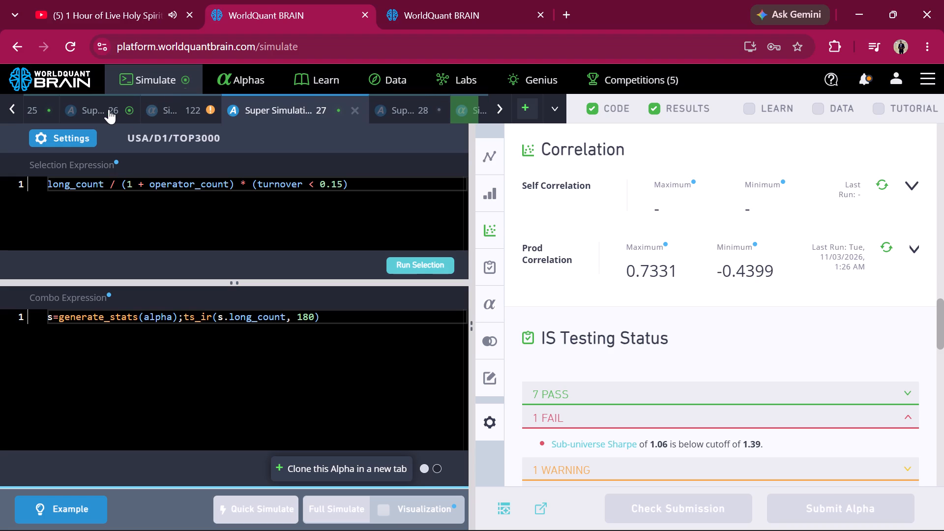
pyautogui.click(109, 109)
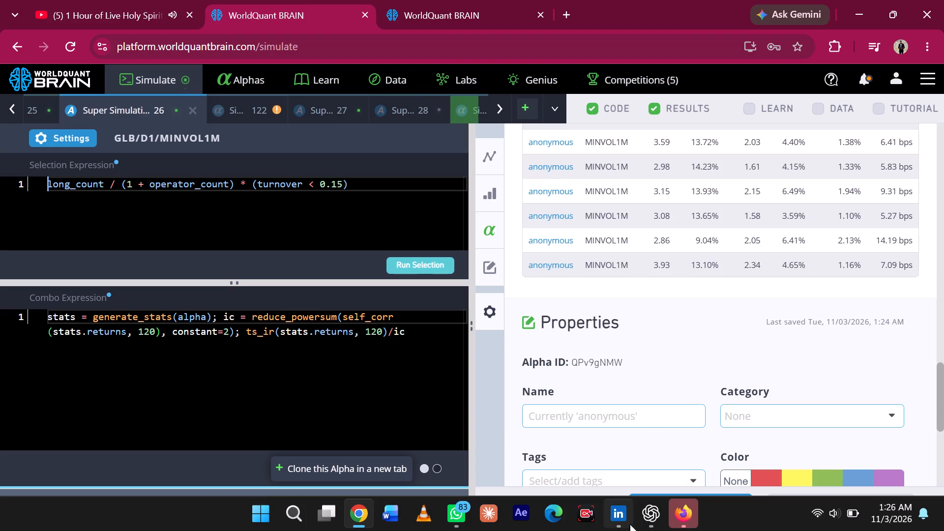
pyautogui.doubleClick(271, 512)
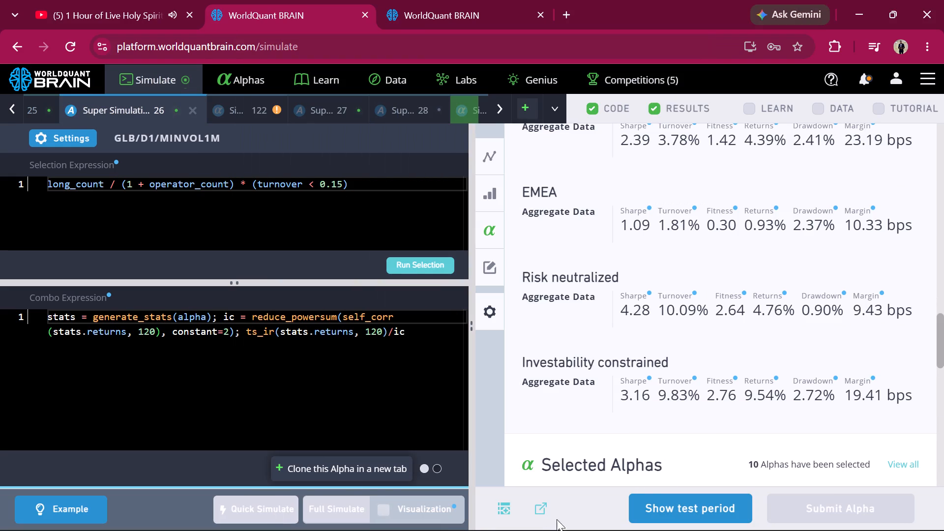
pyautogui.click(654, 510)
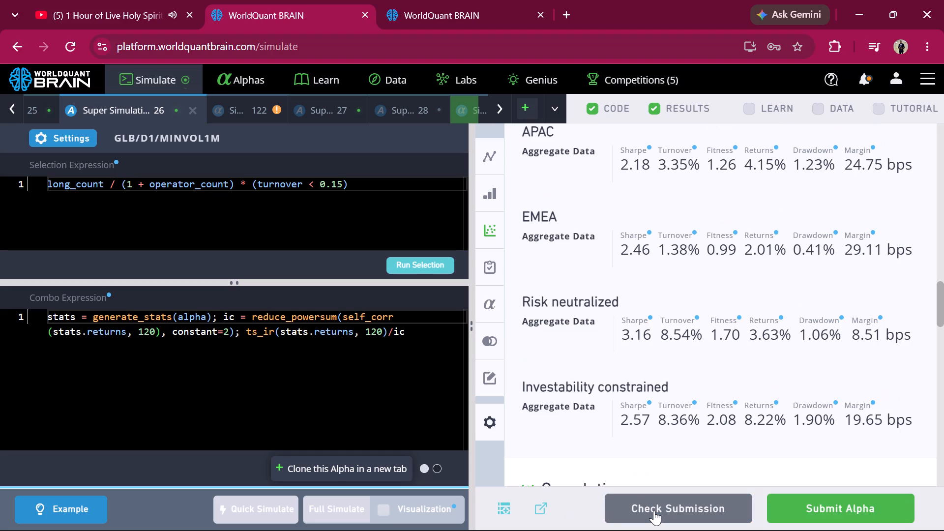
pyautogui.scroll(-5, 775, 380)
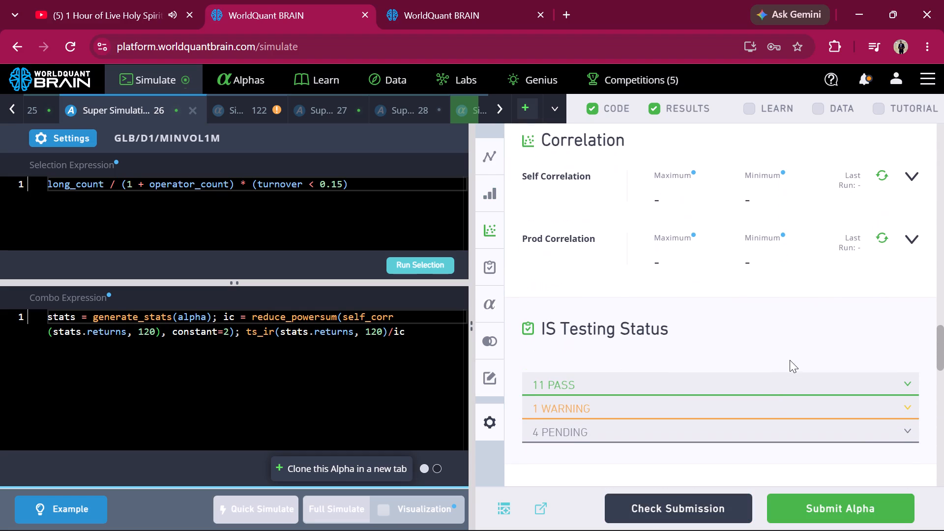
pyautogui.click(885, 238)
pyautogui.click(886, 176)
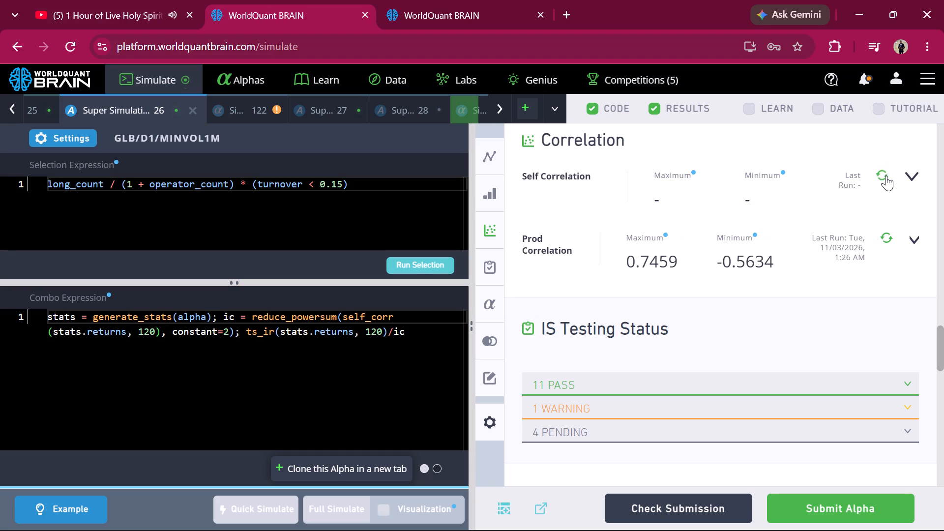
# Open Simulation 122, reveal its test period, and run its Prod, Power Pool and Self Correlation checks.
pyautogui.click(238, 104)
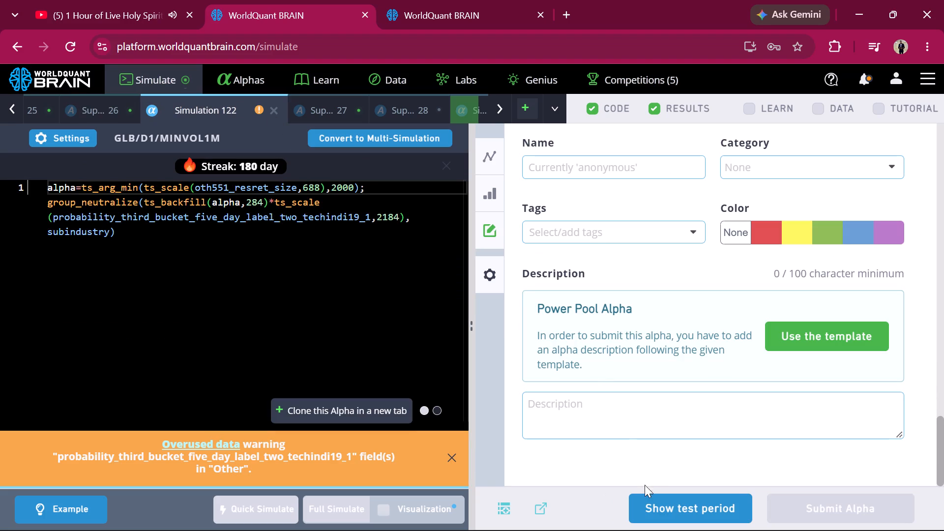
pyautogui.click(645, 501)
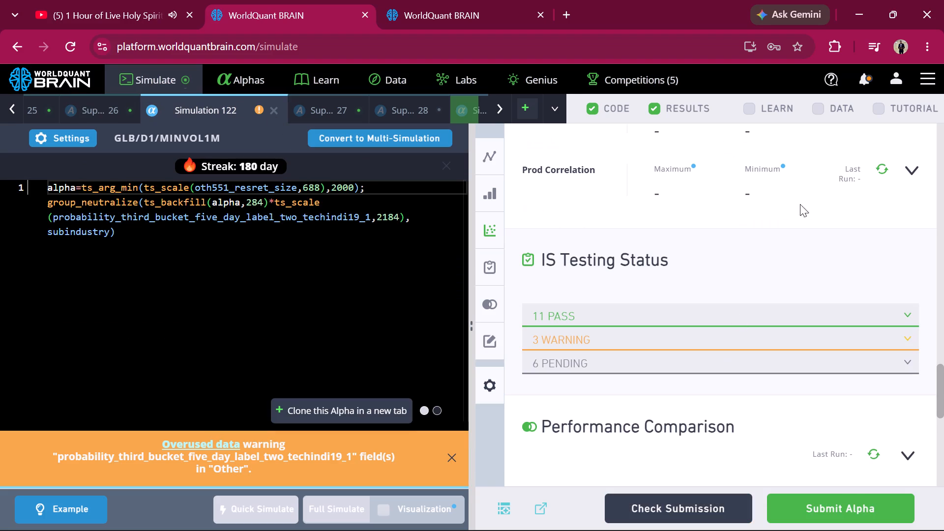
pyautogui.click(889, 168)
pyautogui.scroll(2, 889, 168)
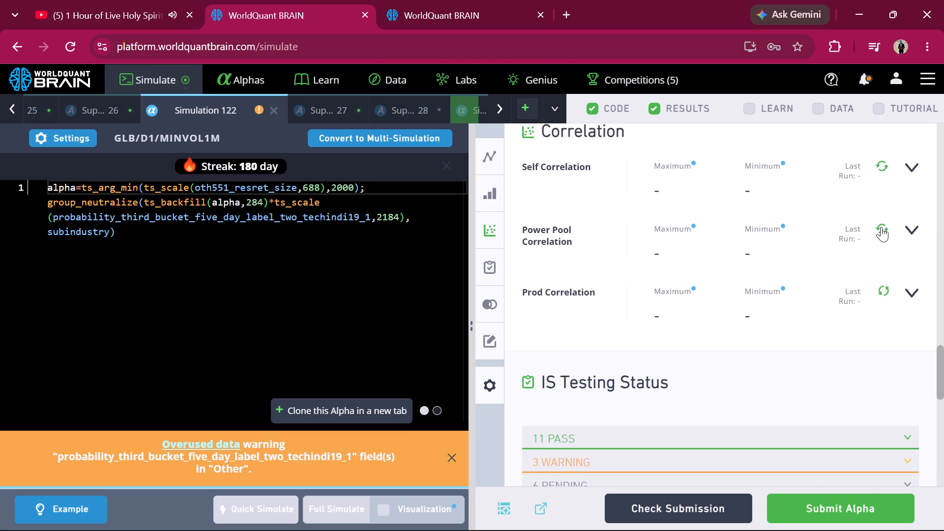
pyautogui.click(881, 227)
pyautogui.click(885, 166)
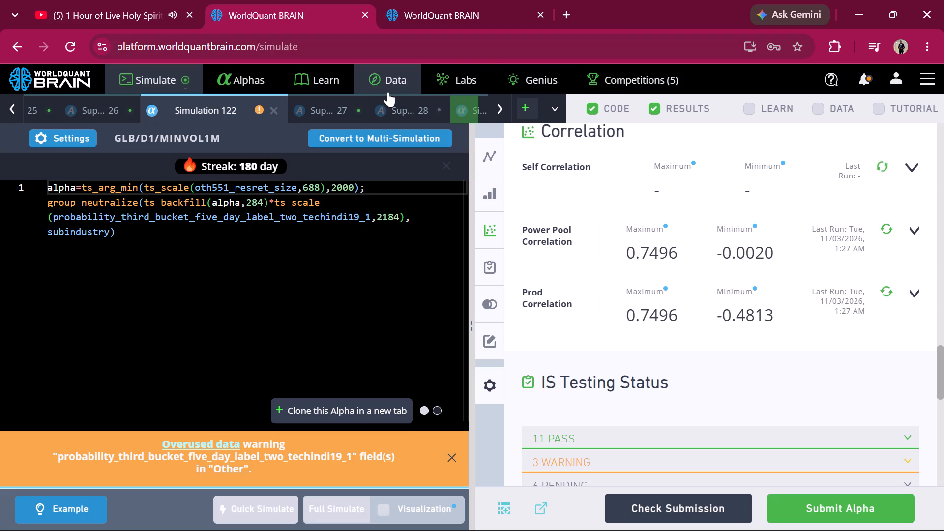
# Open Simulation 119, reveal its test period, and run its Prod Correlation check.
pyautogui.hscroll(-4, 321, 112)
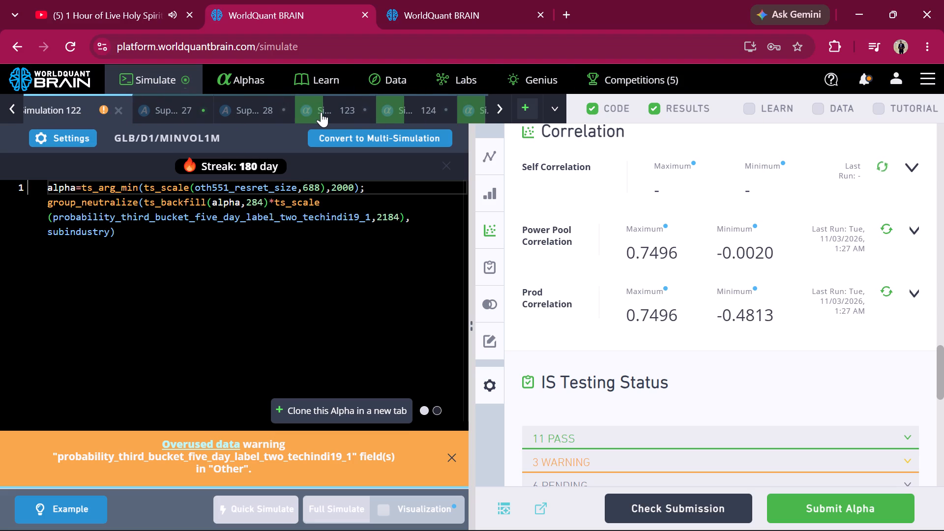
pyautogui.hscroll(-1, 321, 112)
pyautogui.hscroll(7, 321, 112)
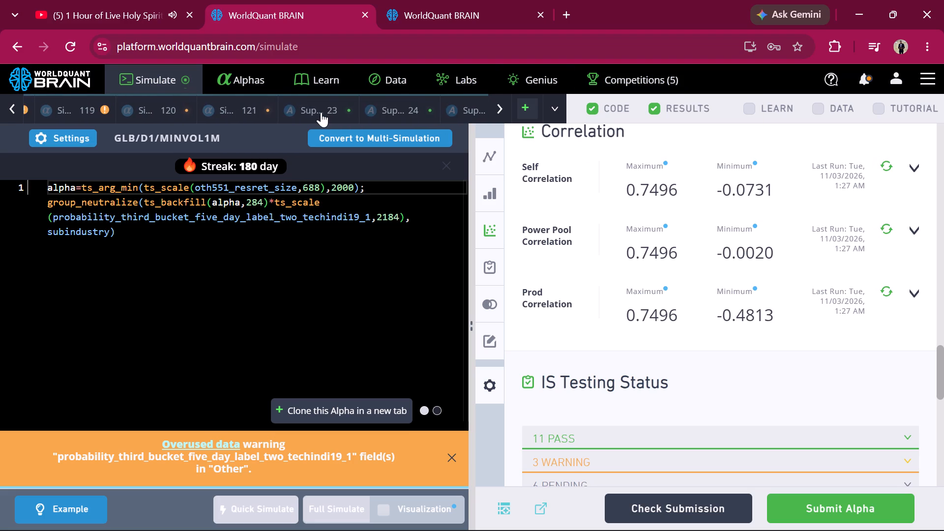
pyautogui.hscroll(2, 321, 112)
pyautogui.click(259, 104)
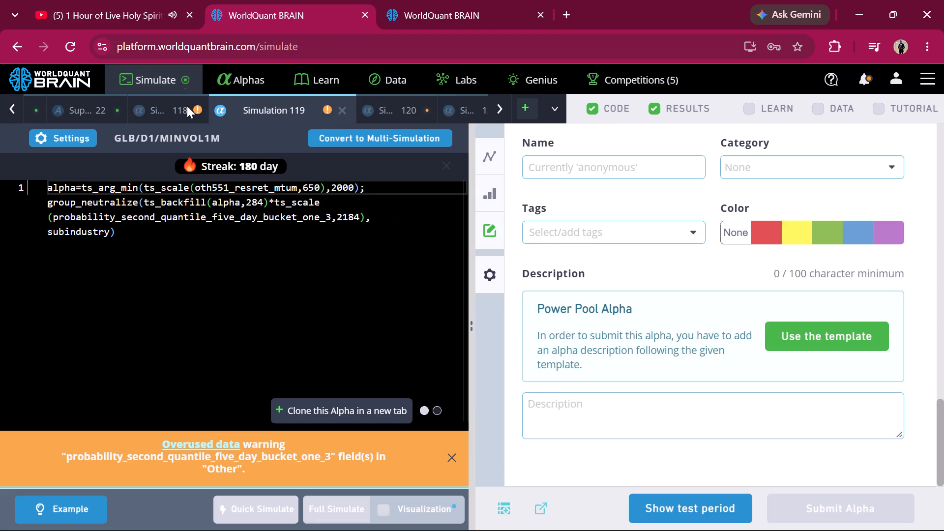
pyautogui.click(658, 506)
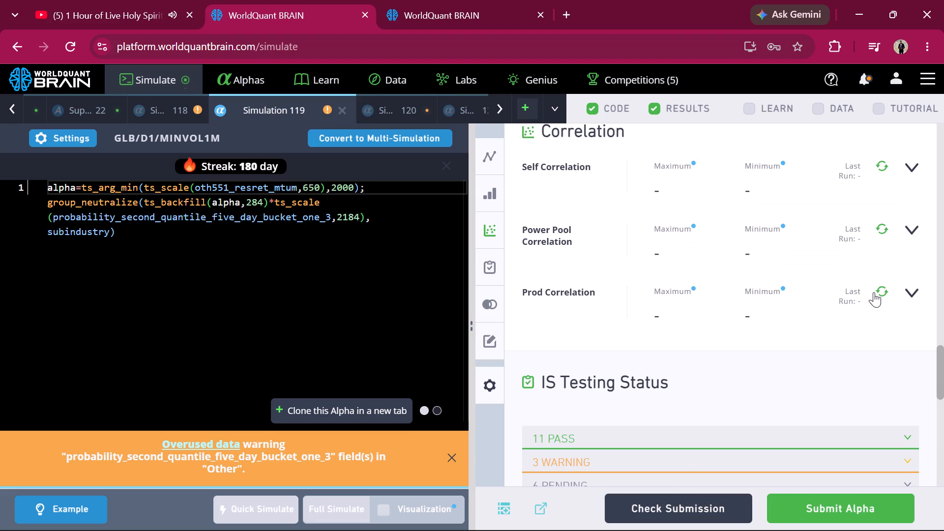
pyautogui.click(882, 290)
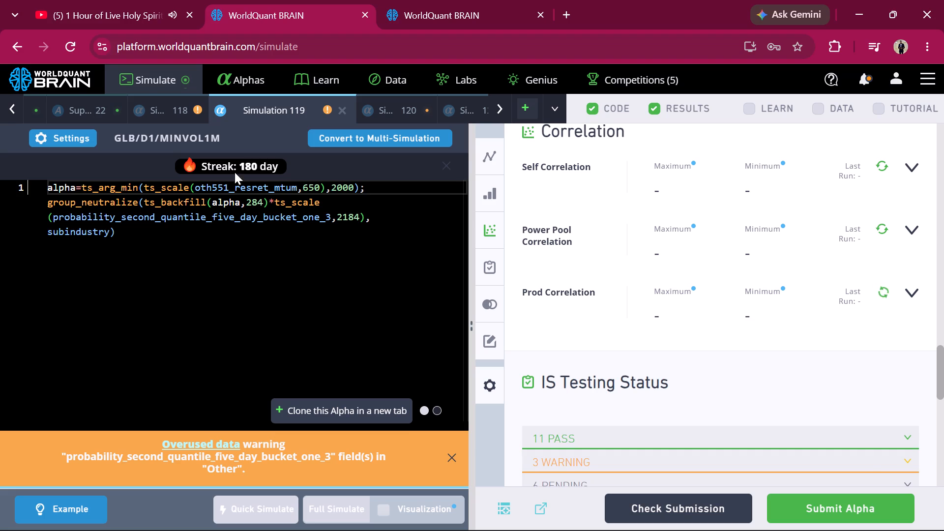
# Open Simulation 118, reveal its test period, and run its Prod Correlation check.
pyautogui.click(160, 108)
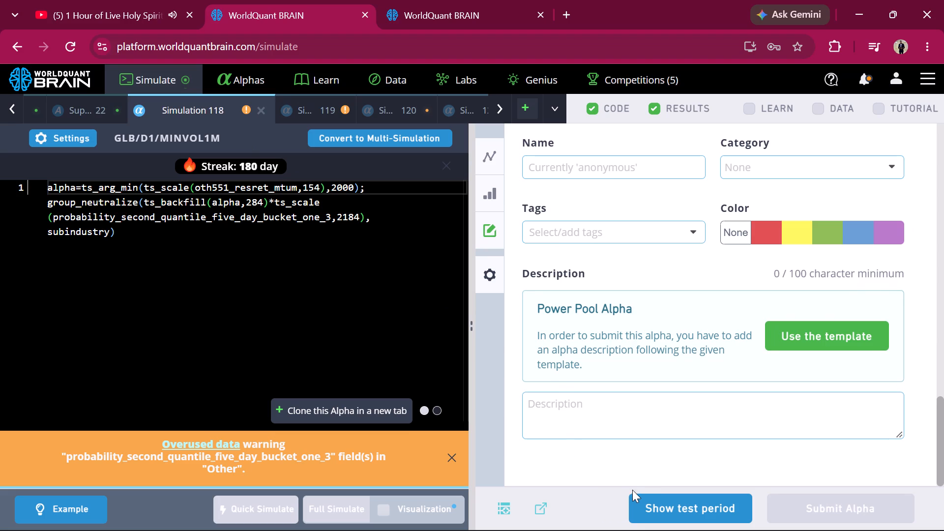
pyautogui.click(644, 508)
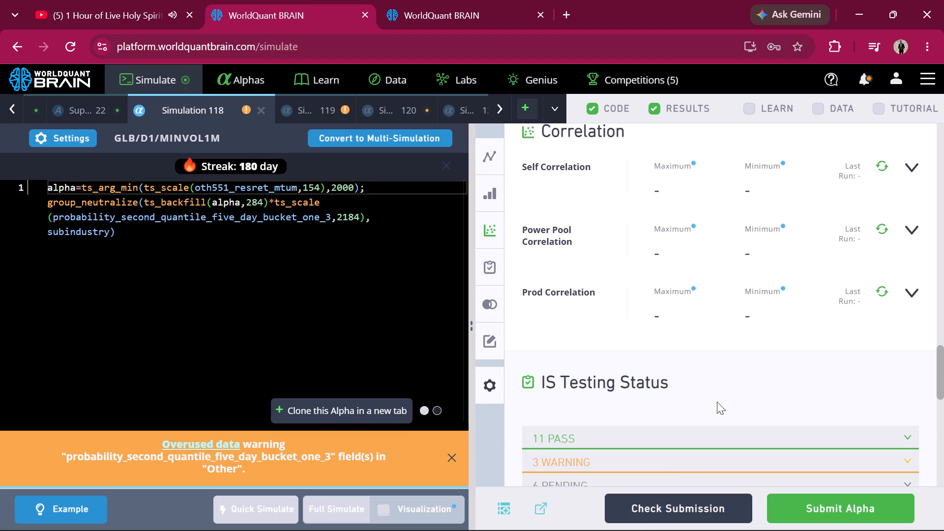
pyautogui.doubleClick(882, 289)
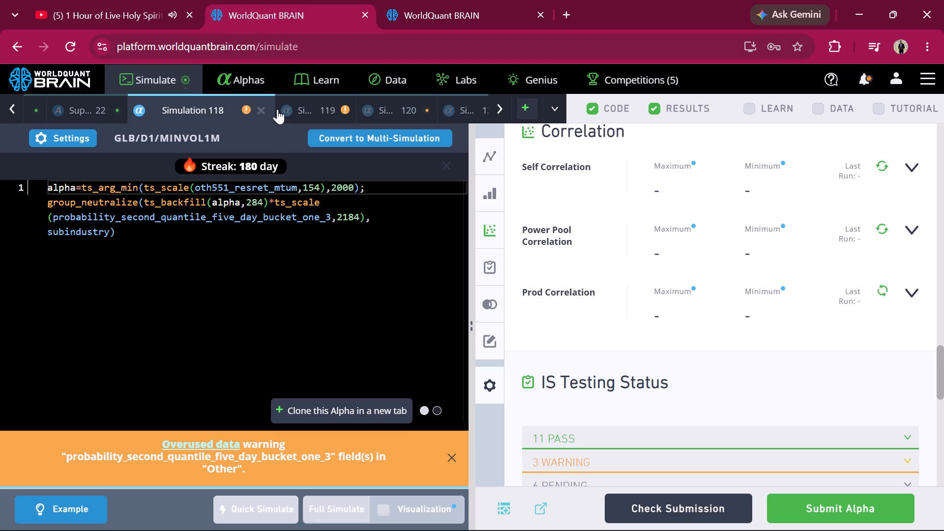
# Return to Simulation 122 and review its Self, Power Pool and Prod Correlation results.
pyautogui.hscroll(-1, 277, 109)
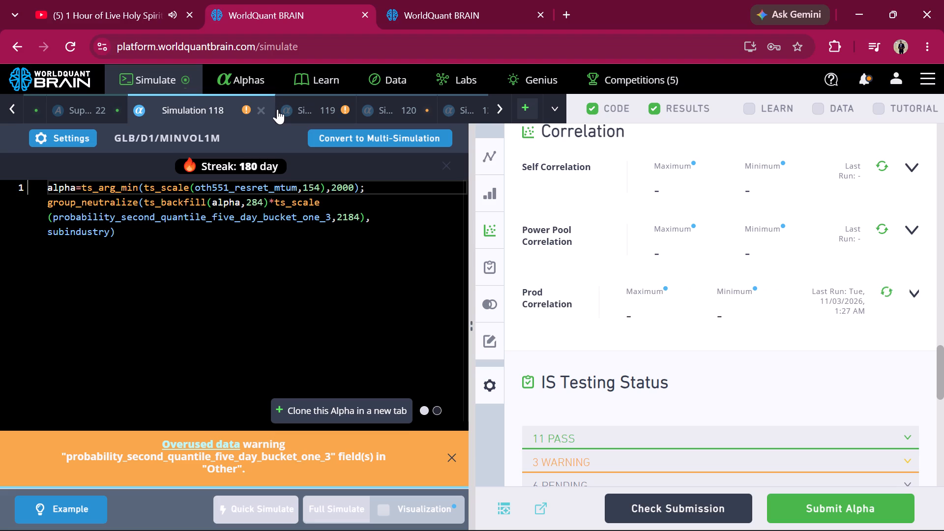
pyautogui.hscroll(-1, 277, 109)
pyautogui.hscroll(-1, 223, 101)
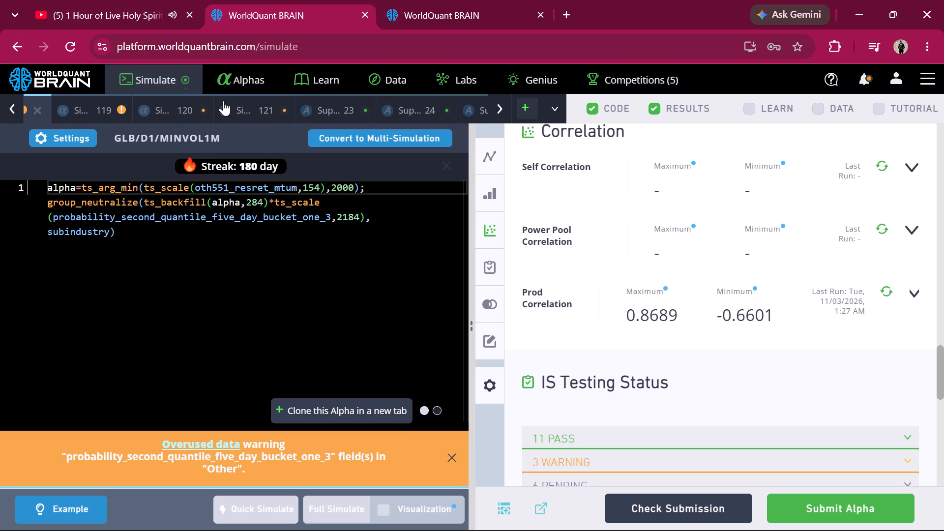
pyautogui.hscroll(-1, 223, 101)
pyautogui.hscroll(1, 223, 101)
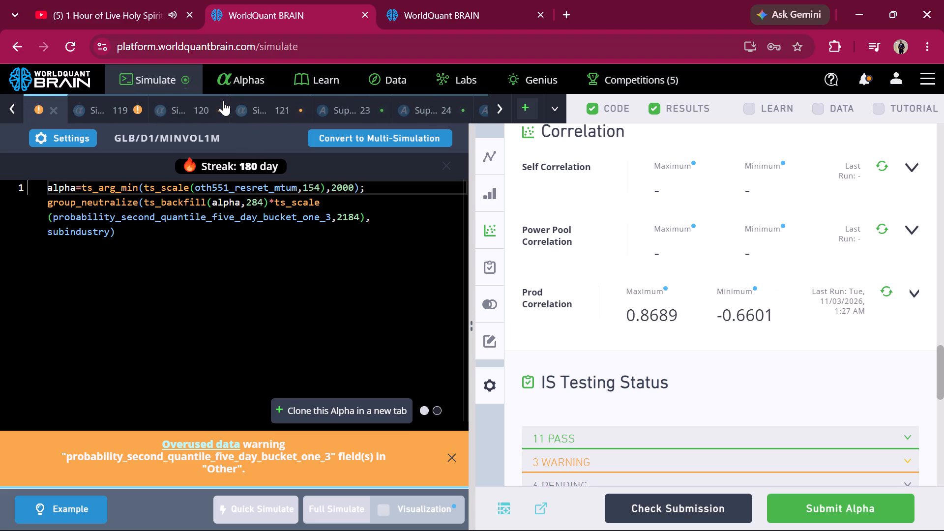
pyautogui.hscroll(-5, 223, 101)
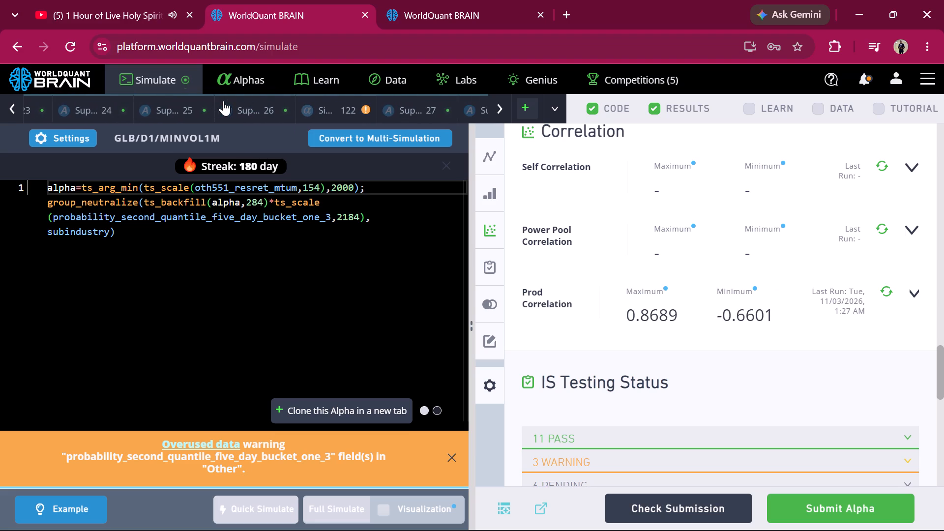
pyautogui.hscroll(-1, 223, 101)
pyautogui.click(287, 115)
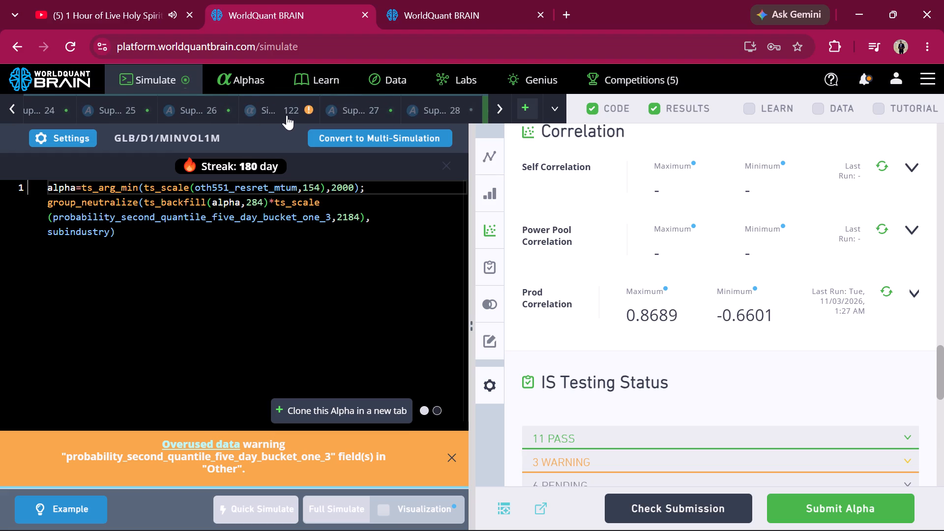
pyautogui.click(288, 109)
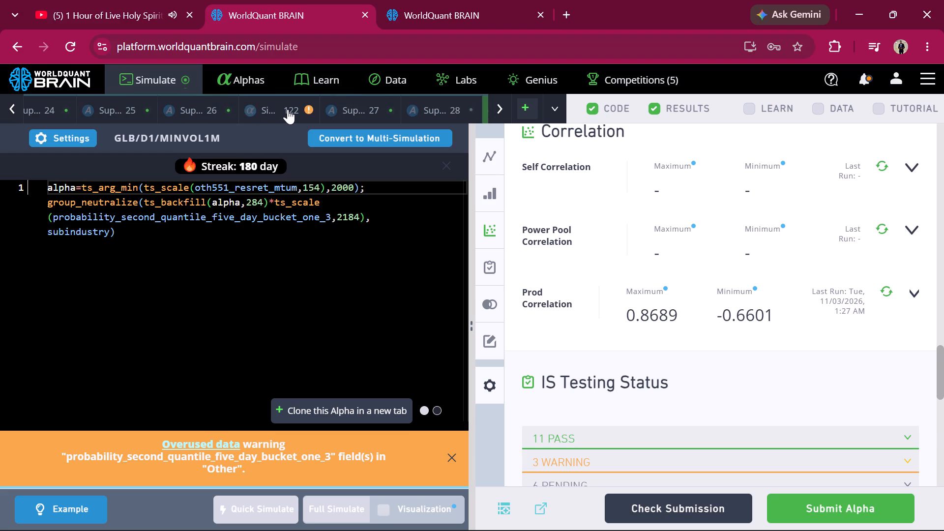
pyautogui.click(288, 109)
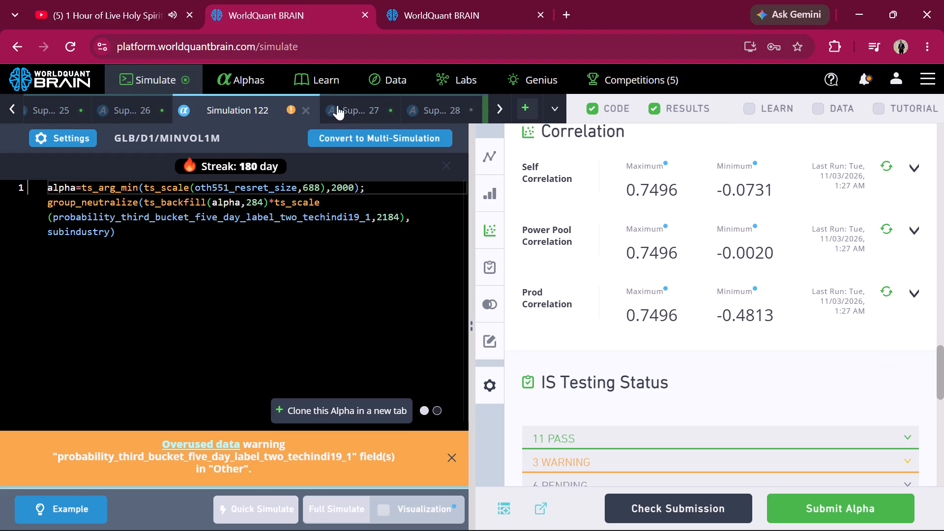
# Browse the open simulations that follow Simulation 122 for the next one to check.
pyautogui.hscroll(-8, 149, 117)
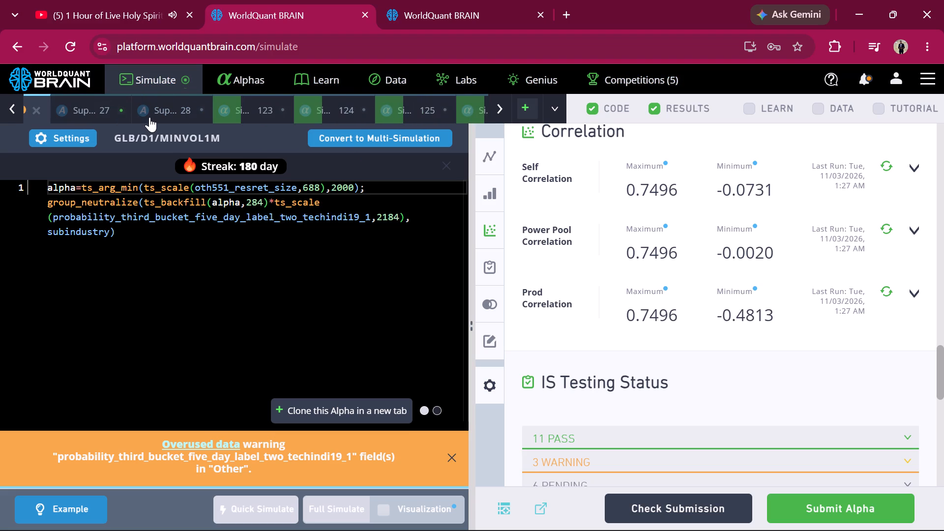
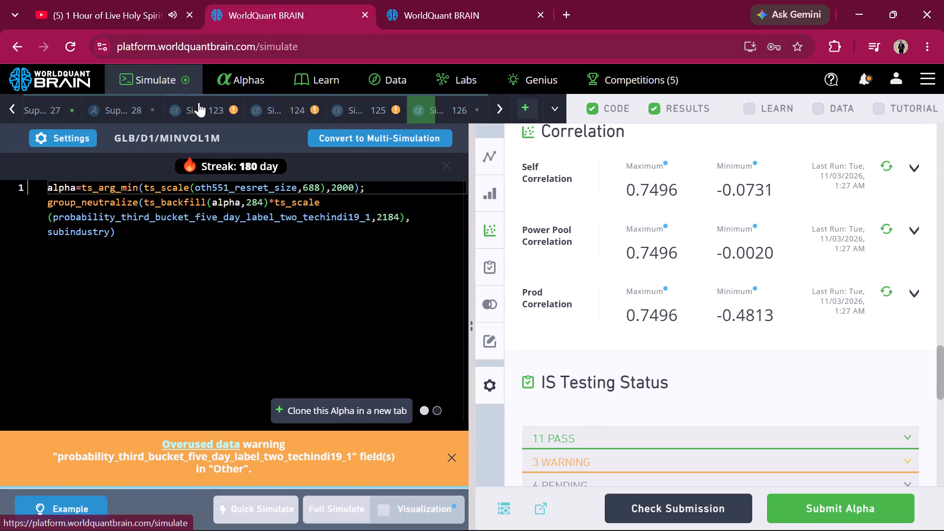
# Open Simulation 123, reveal its test period, and run its Prod, Power Pool and Self Correlation checks.
pyautogui.click(201, 103)
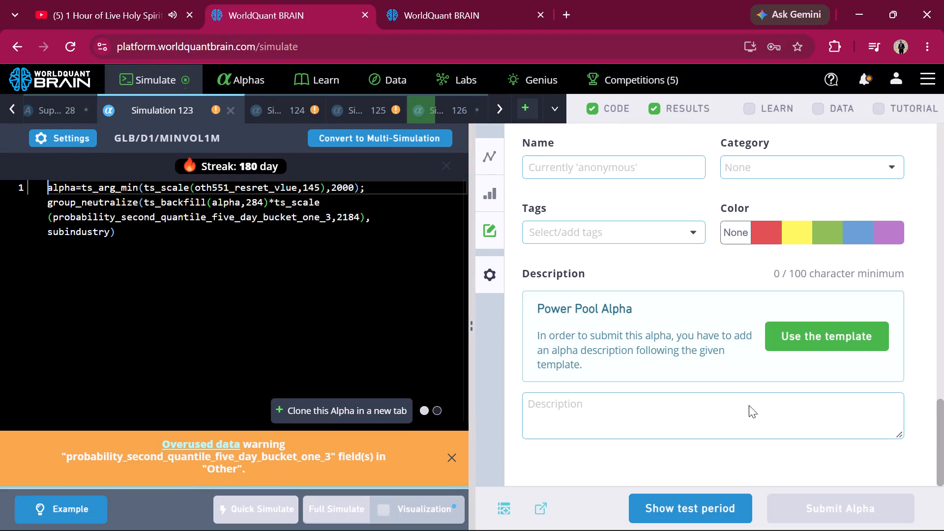
pyautogui.click(713, 494)
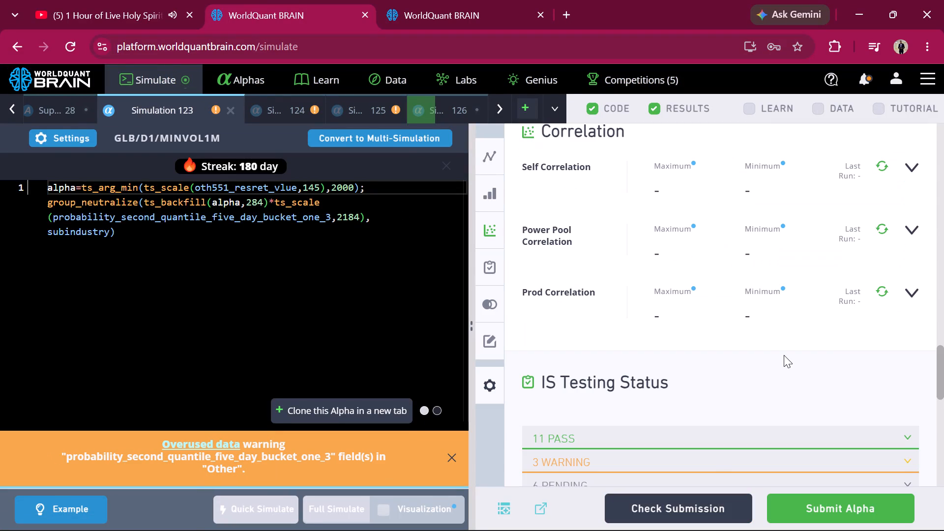
pyautogui.click(883, 293)
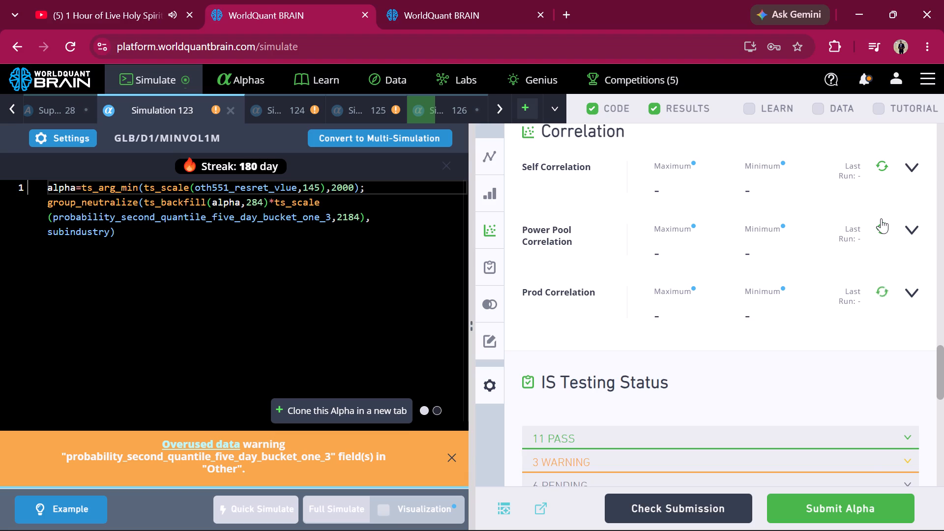
pyautogui.click(881, 229)
pyautogui.click(885, 172)
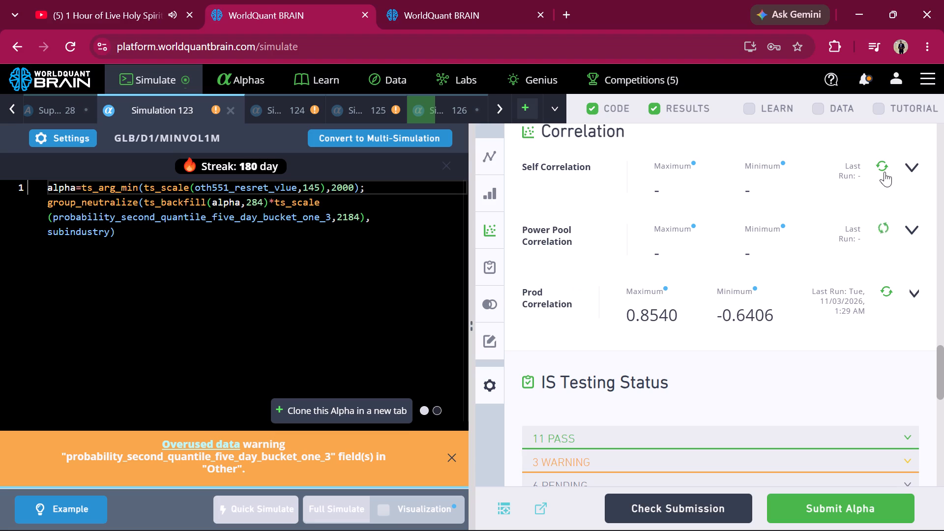
pyautogui.click(882, 167)
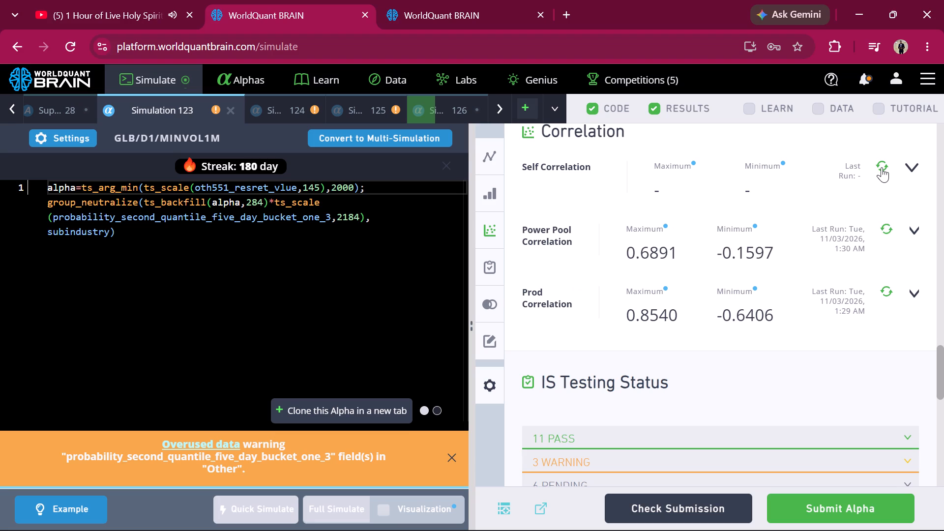
# Open Simulation 124, reveal its test period, and run its Prod, Power Pool and Self Correlation checks.
pyautogui.click(277, 104)
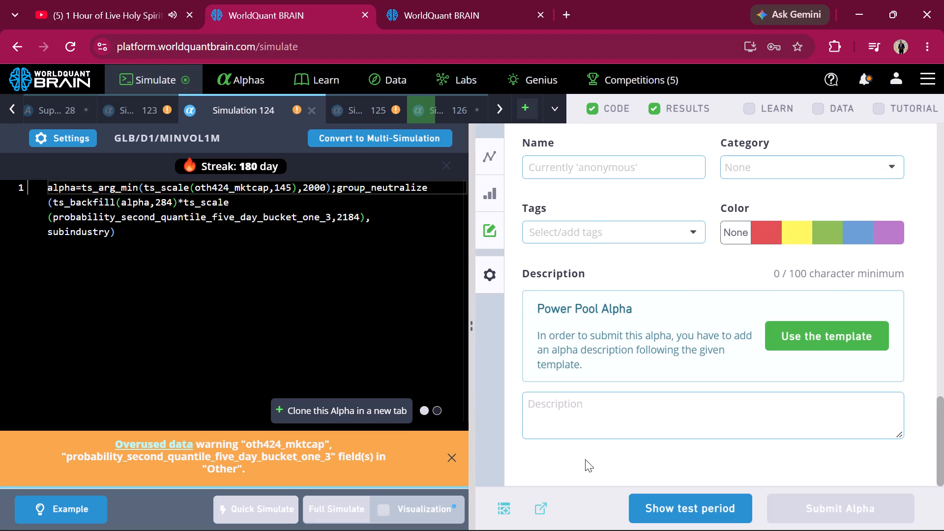
pyautogui.click(636, 505)
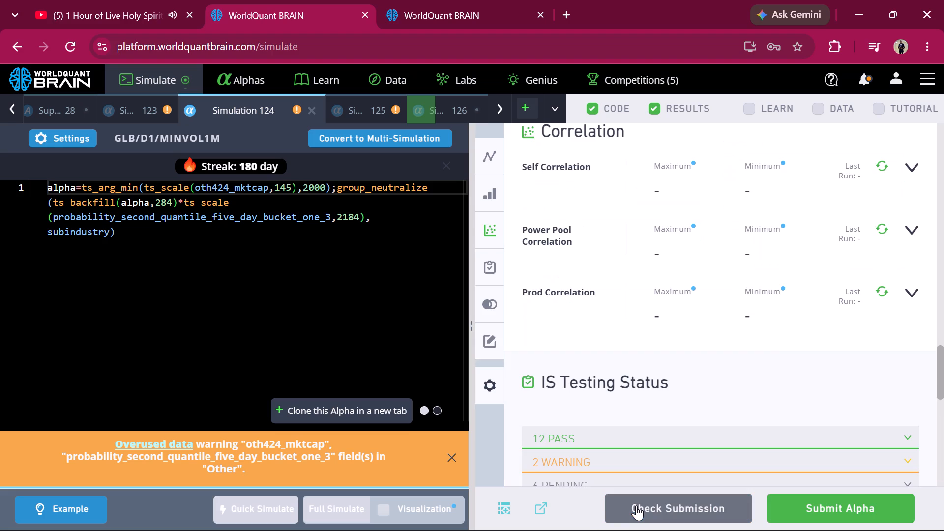
pyautogui.click(885, 290)
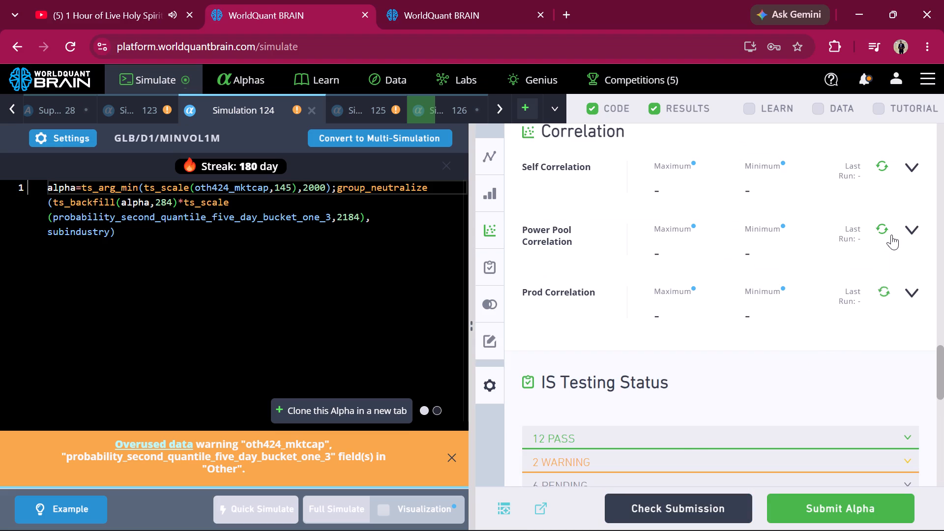
pyautogui.click(883, 230)
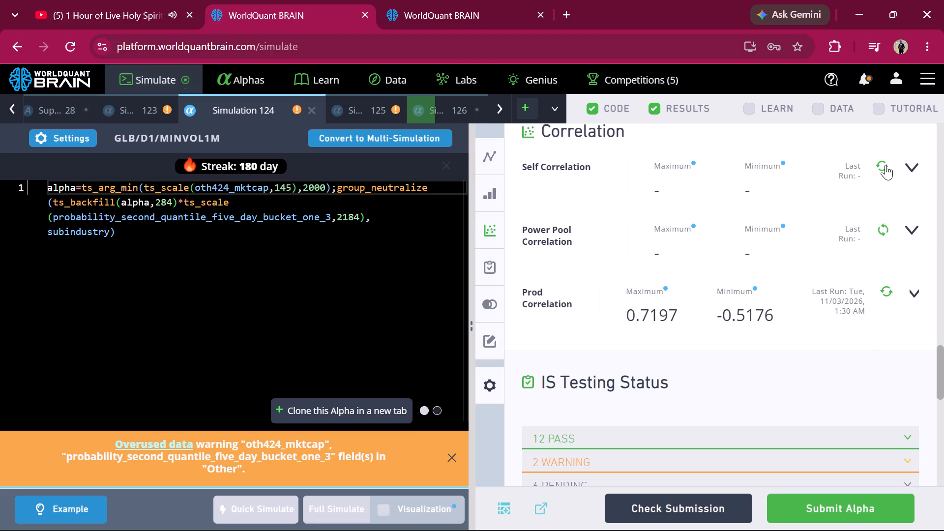
pyautogui.click(885, 164)
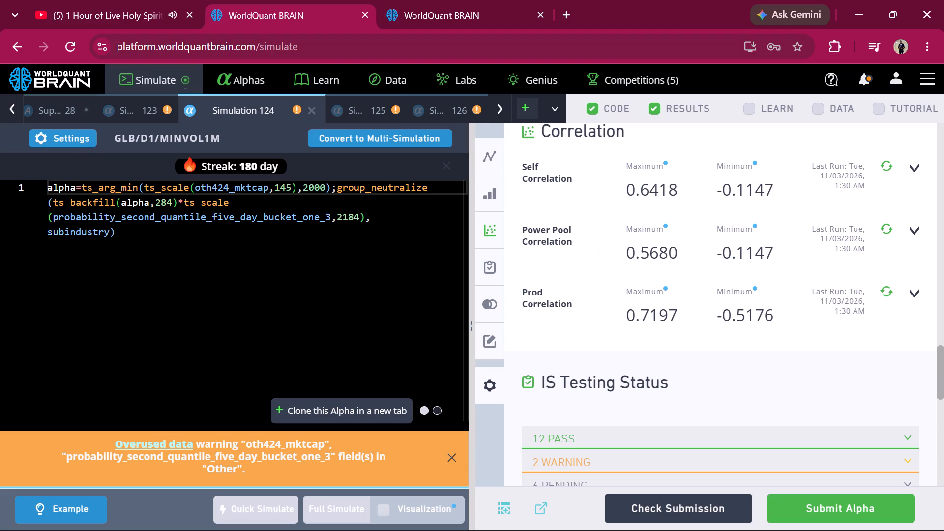
# Set the ts_scale window for oth424_mktcap to 200 in Simulation 124 and run a full simulation.
pyautogui.doubleClick(291, 188)
pyautogui.press('BackSpace')
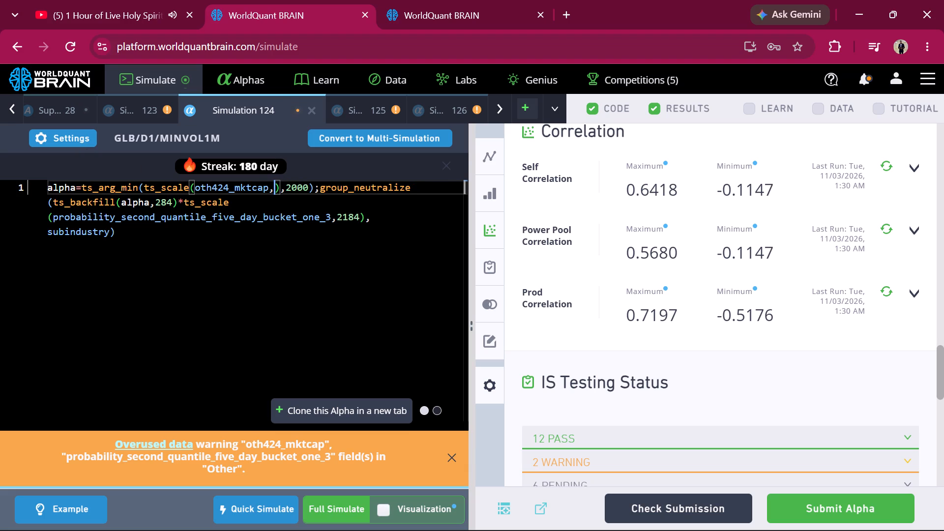
pyautogui.write('200')
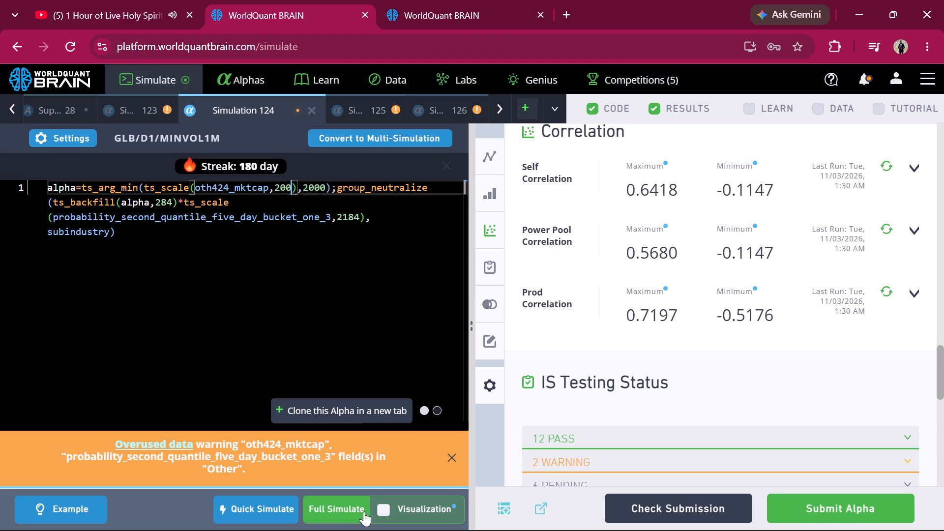
pyautogui.click(364, 511)
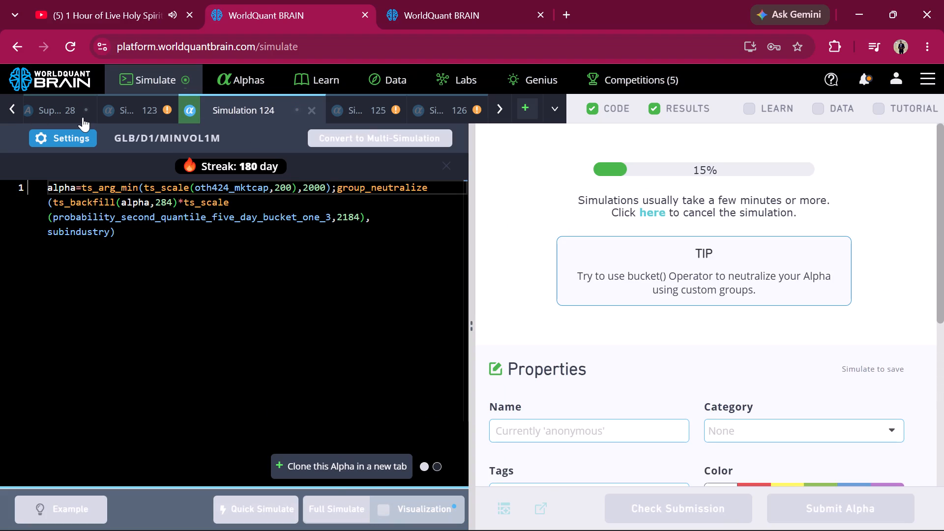
# Open Simulation 125, reveal its test period, show its IS-period summary, and run its Prod Correlation check.
pyautogui.click(132, 113)
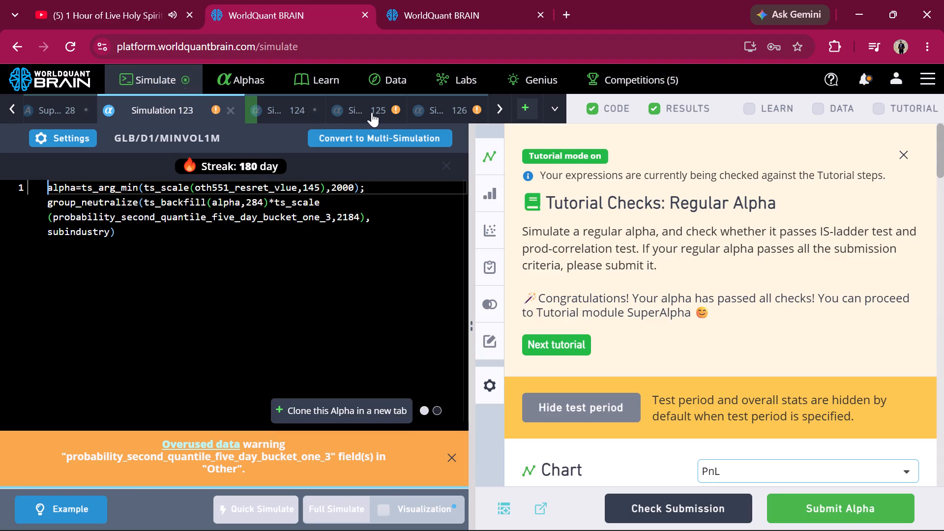
pyautogui.click(378, 111)
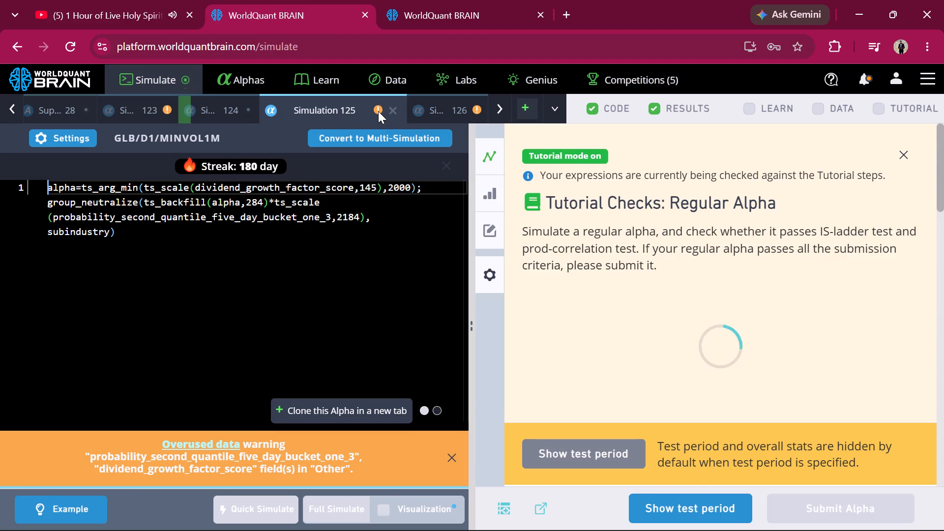
pyautogui.click(680, 502)
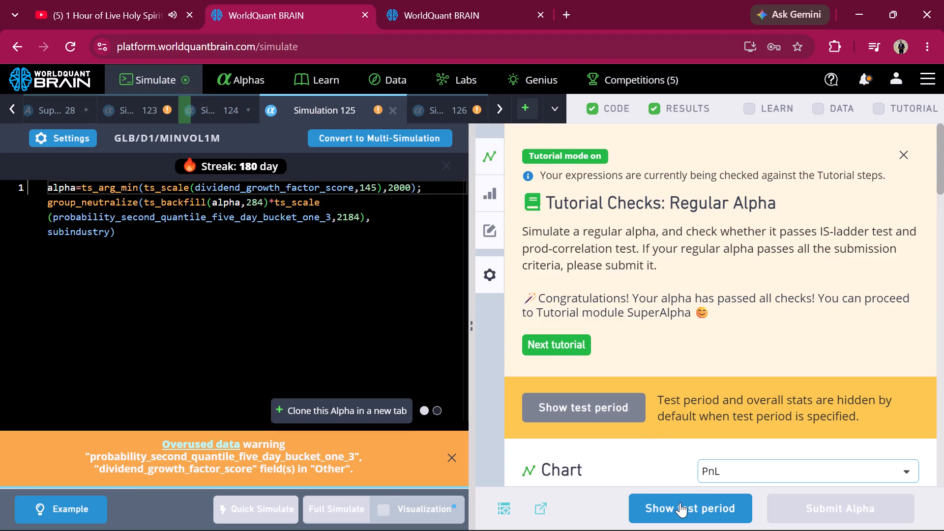
pyautogui.scroll(-7, 682, 353)
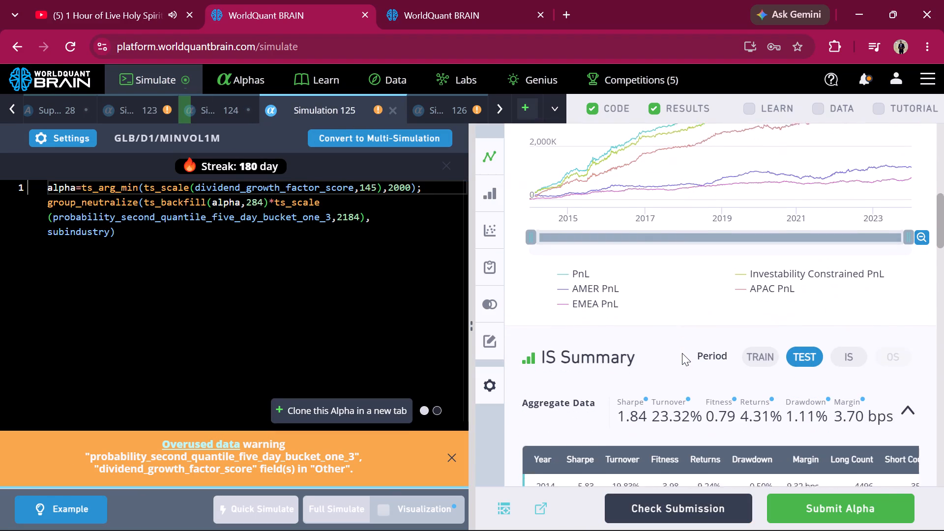
pyautogui.click(840, 334)
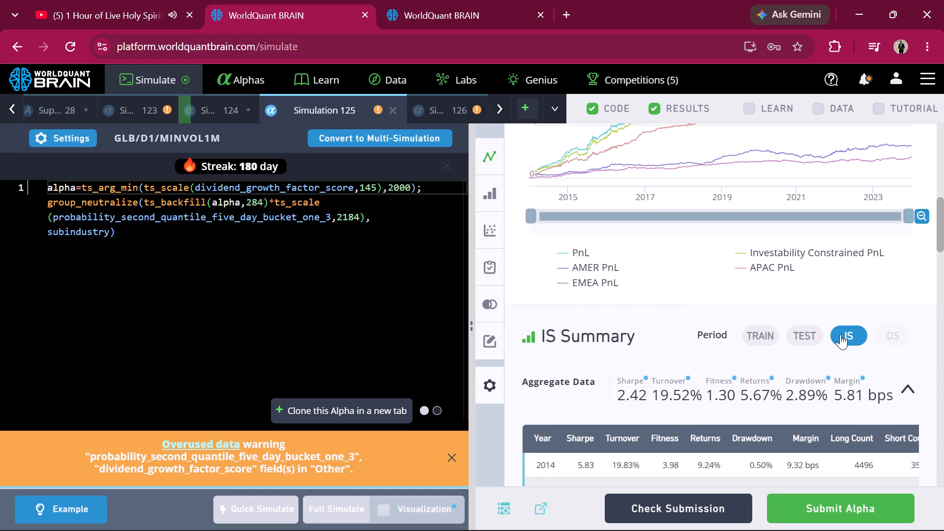
pyautogui.scroll(-11, 692, 411)
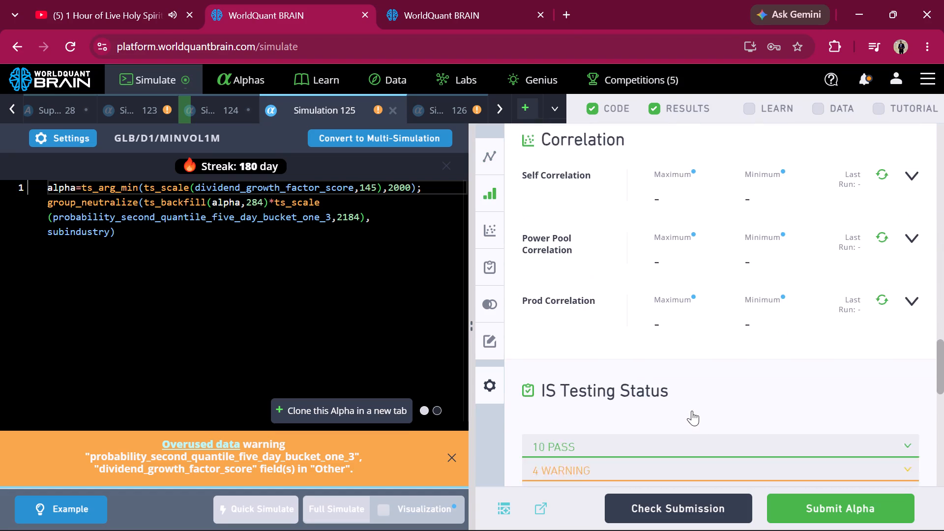
pyautogui.scroll(-1, 692, 411)
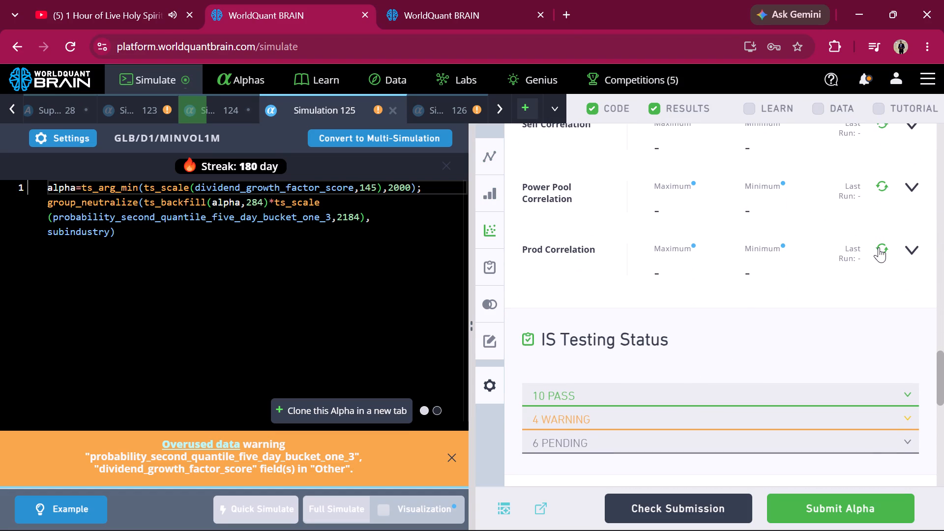
pyautogui.click(879, 247)
pyautogui.scroll(1, 879, 247)
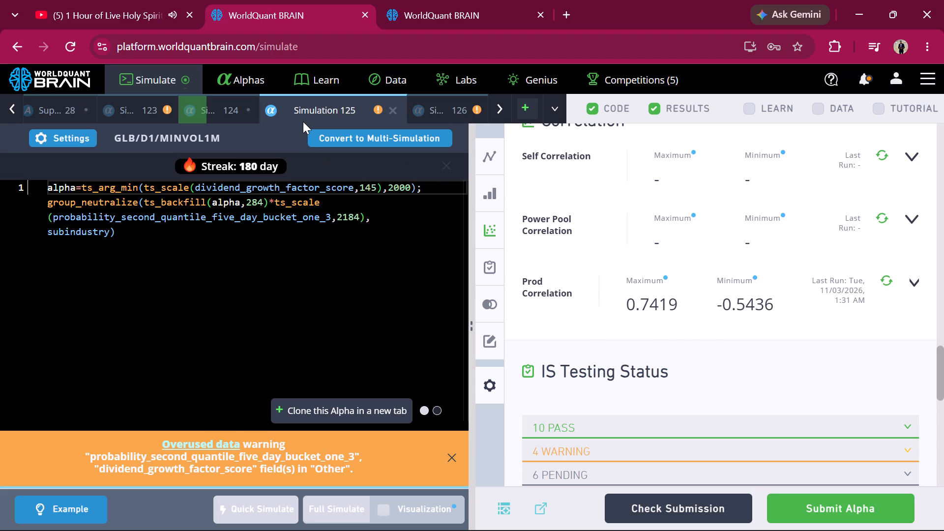
# Set Simulation 125's neutralization to Fast Factors, apply the settings, and run a full simulation.
pyautogui.click(84, 131)
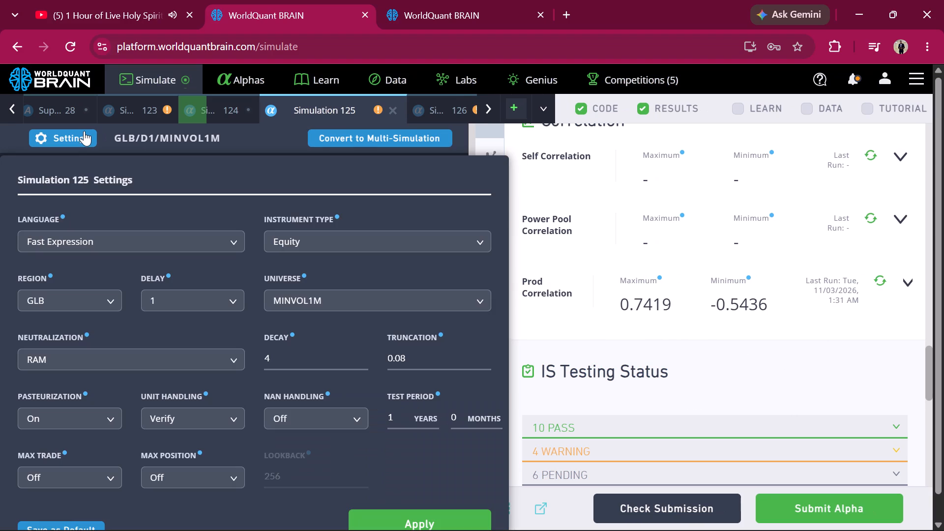
pyautogui.click(218, 361)
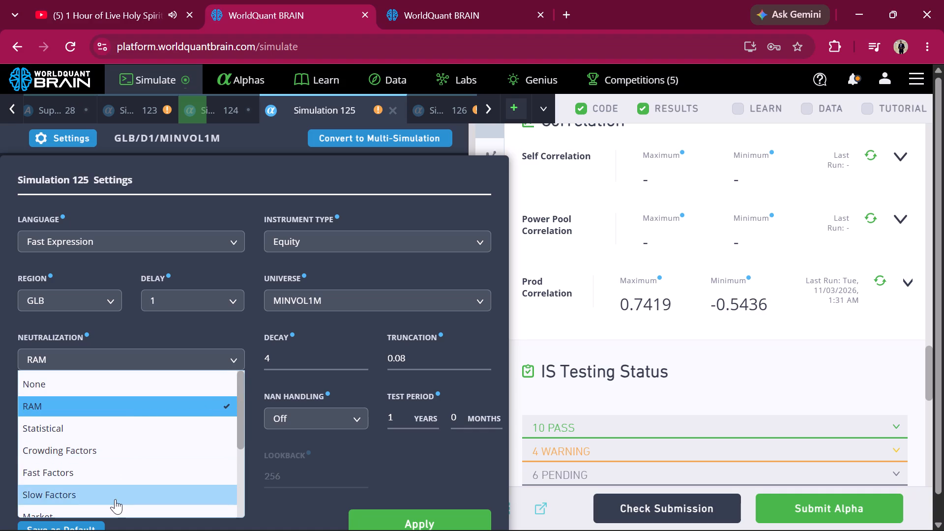
pyautogui.scroll(-1, 115, 499)
pyautogui.click(88, 427)
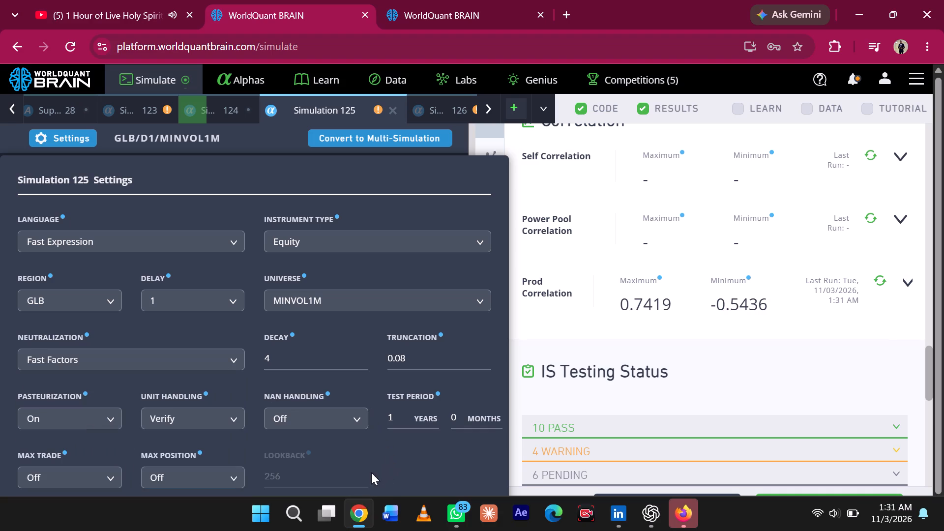
pyautogui.click(250, 513)
pyautogui.click(250, 513)
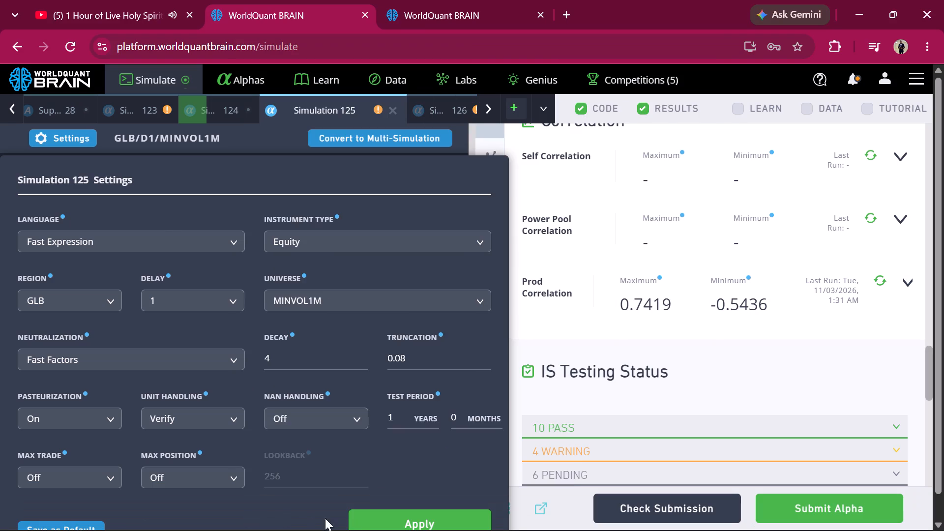
pyautogui.click(359, 519)
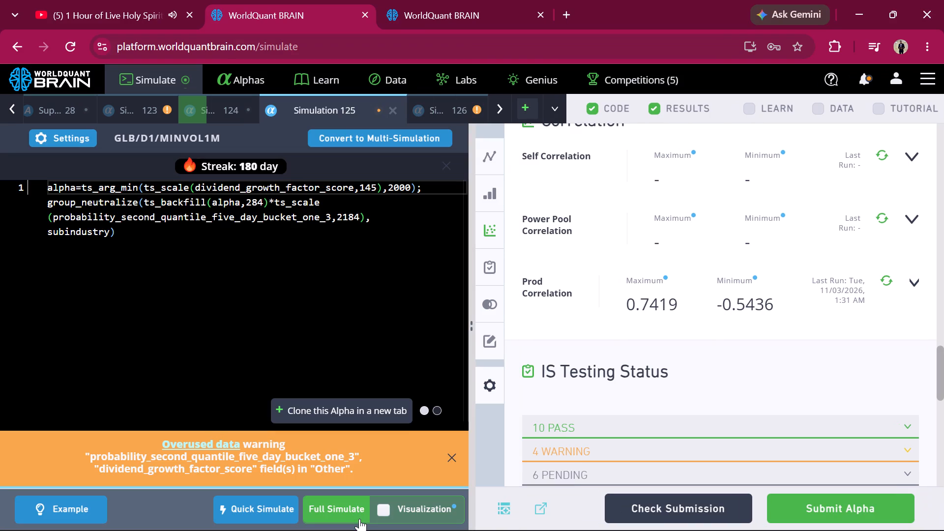
pyautogui.click(348, 518)
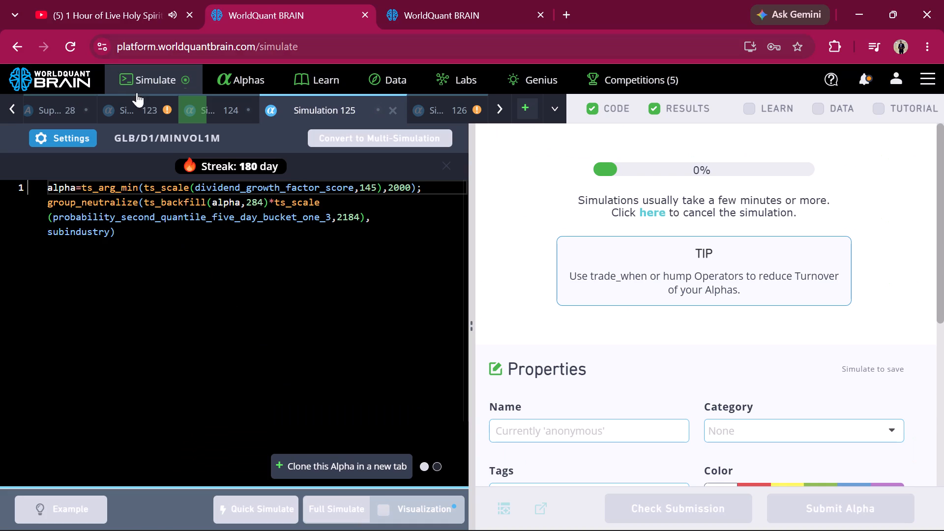
# Open Simulation 126, reveal its test period, show its IS-period summary, and review the yearly and regional aggregate data down to the correlations.
pyautogui.click(152, 116)
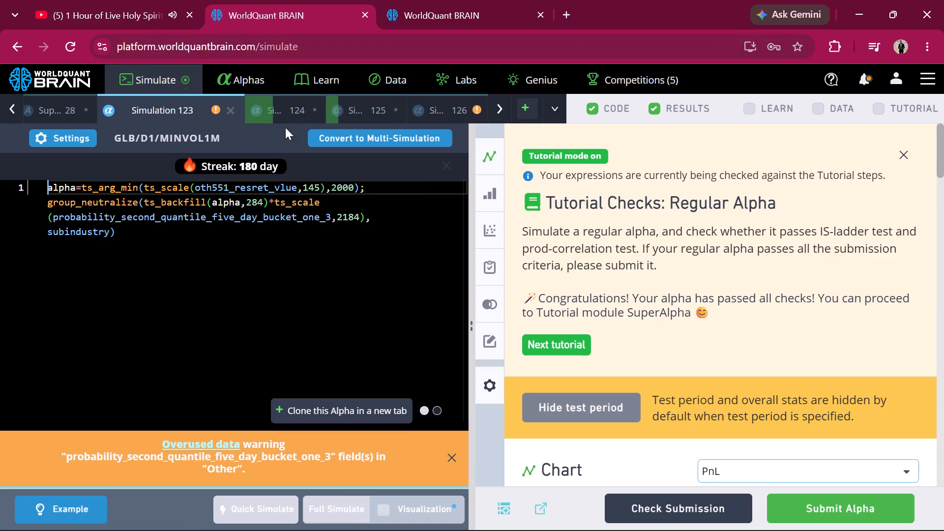
pyautogui.hscroll(-2, 324, 114)
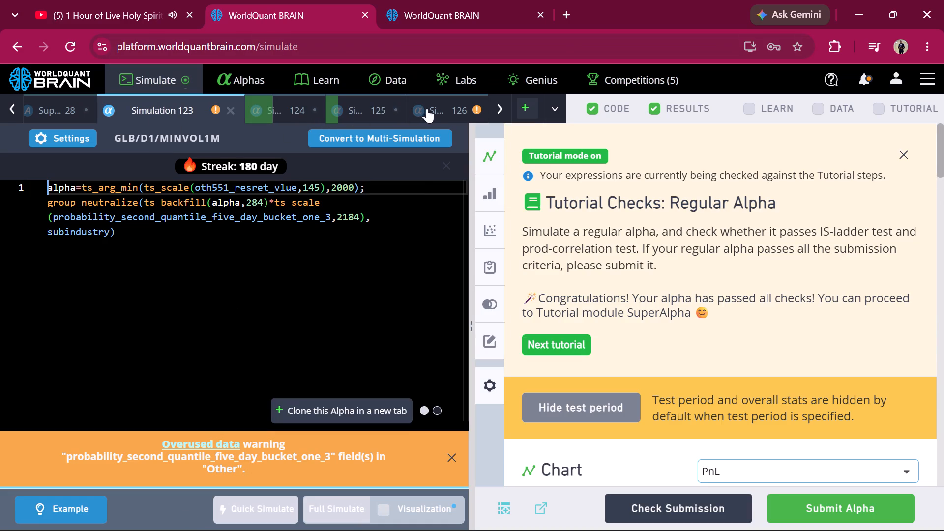
pyautogui.click(439, 108)
pyautogui.click(439, 108)
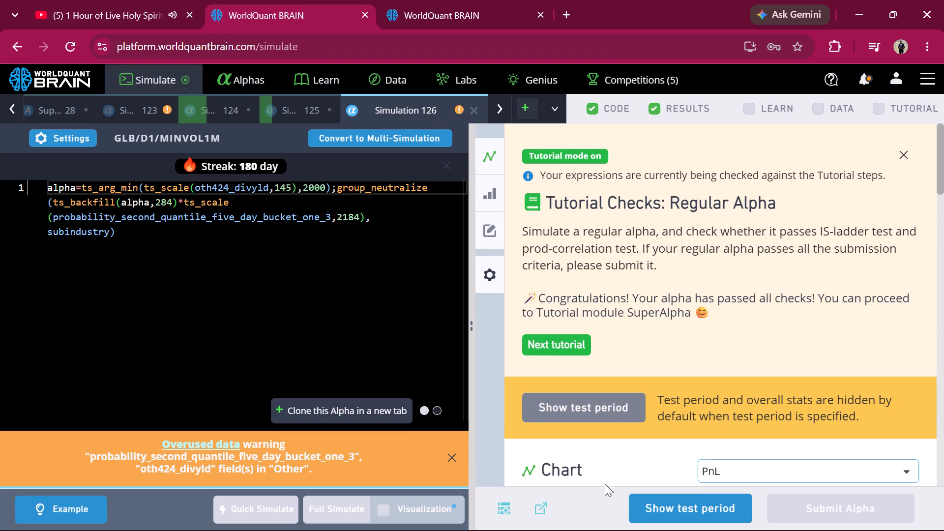
pyautogui.click(643, 506)
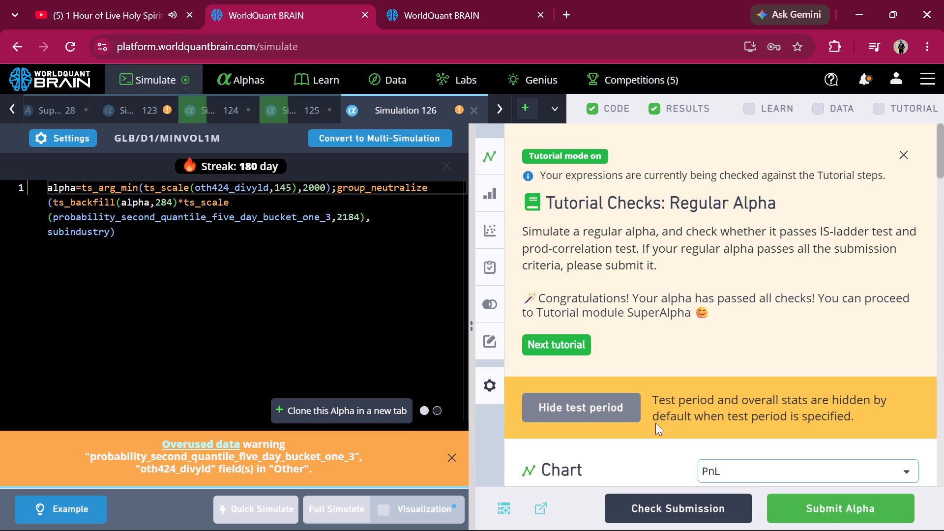
pyautogui.scroll(-6, 653, 394)
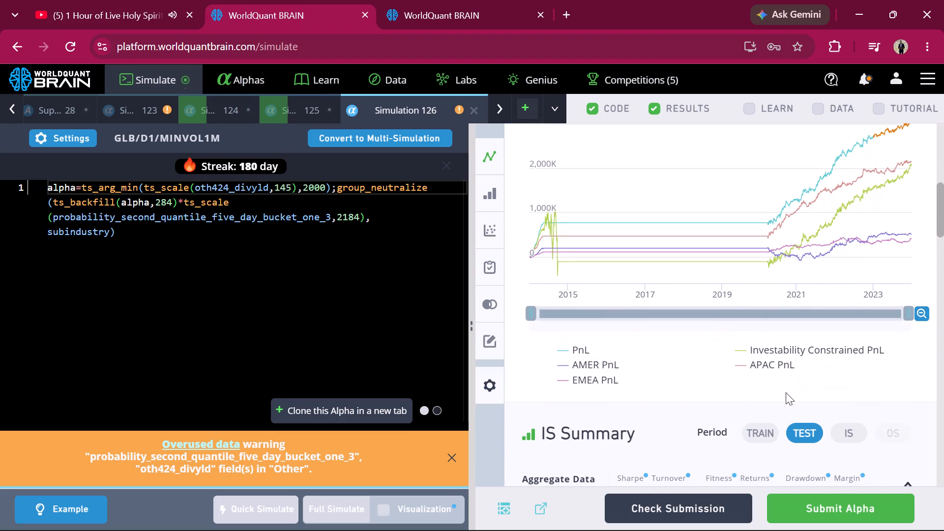
pyautogui.click(834, 425)
pyautogui.scroll(-2, 834, 425)
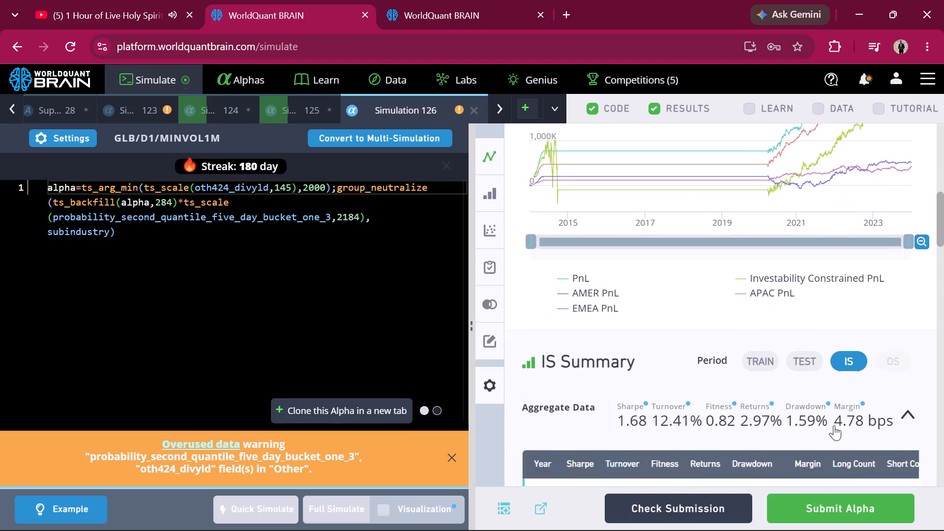
pyautogui.scroll(-3, 834, 425)
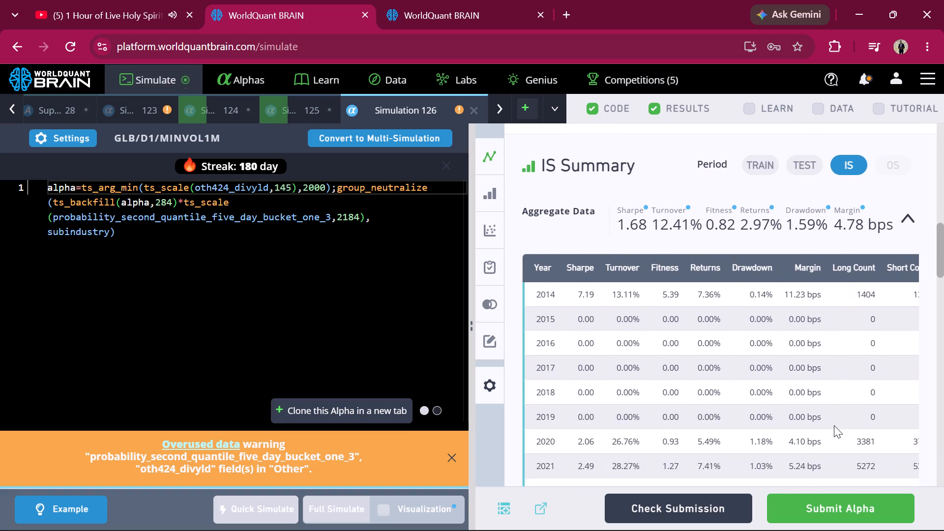
pyautogui.scroll(-6, 834, 425)
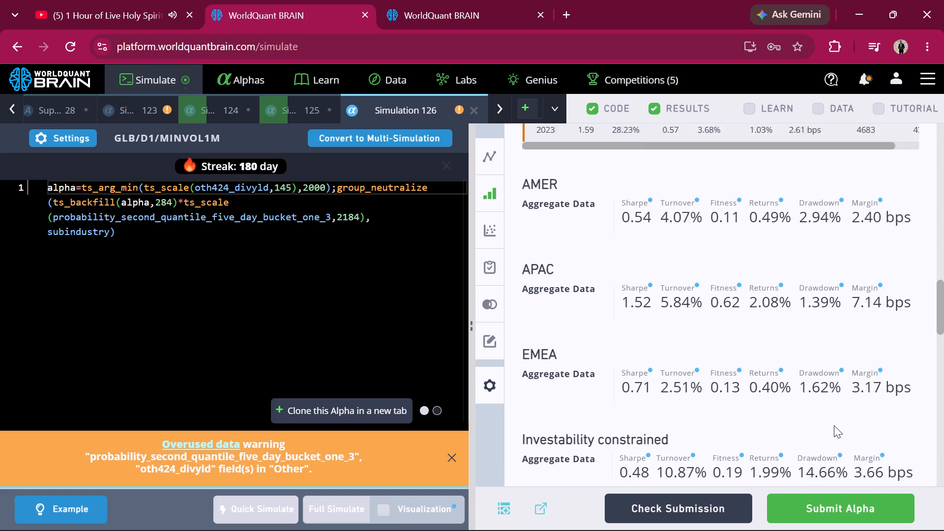
pyautogui.scroll(-3, 834, 425)
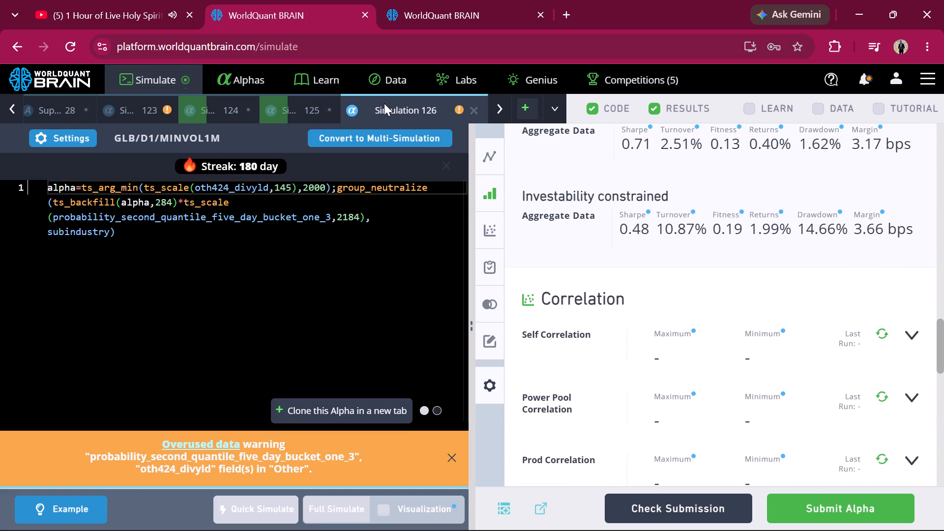
# Set Simulation 126's neutralization to Sector, apply the settings, and run a full simulation.
pyautogui.hscroll(-1, 384, 103)
pyautogui.hscroll(1, 384, 103)
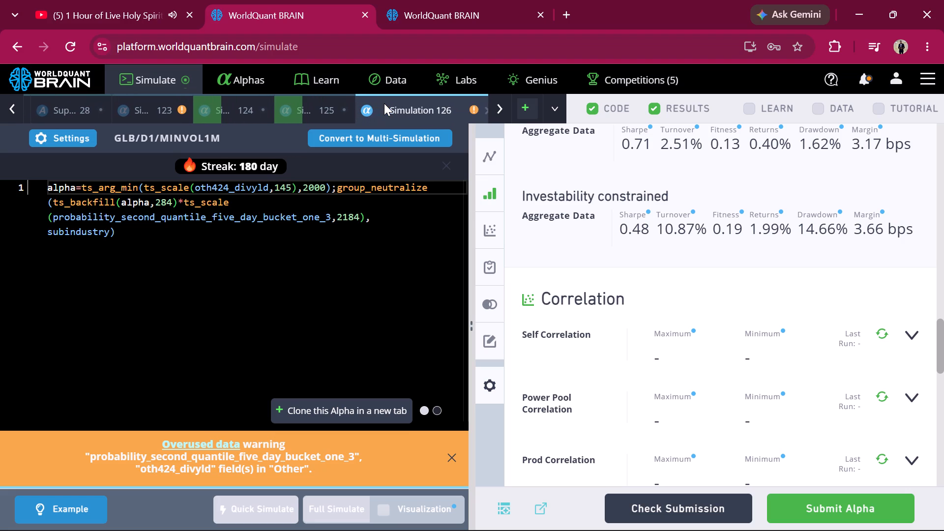
pyautogui.click(384, 103)
pyautogui.hscroll(-1, 384, 103)
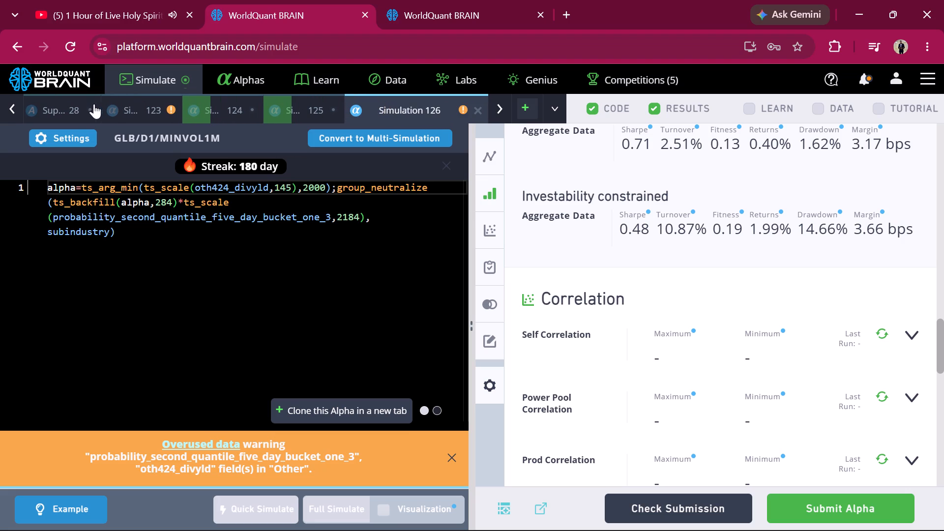
pyautogui.click(61, 143)
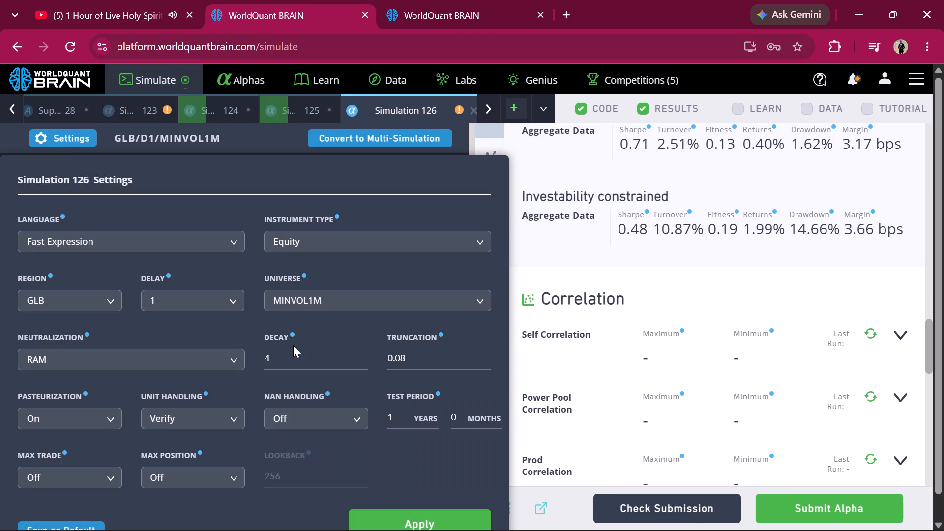
pyautogui.click(221, 360)
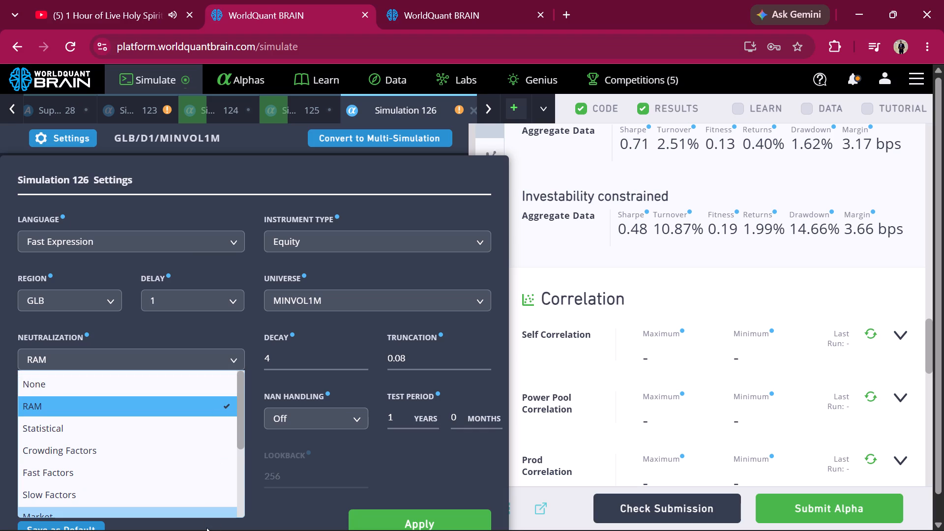
pyautogui.scroll(-1, 105, 447)
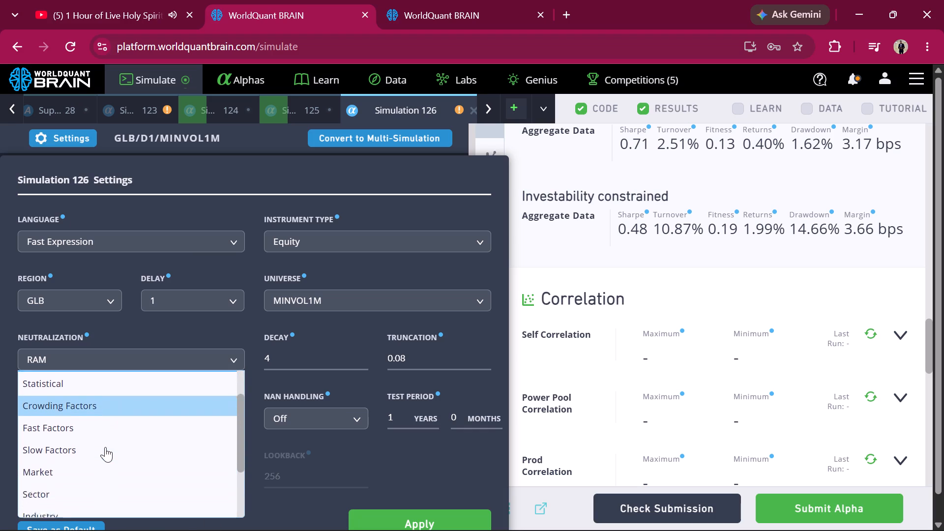
pyautogui.scroll(-1, 105, 447)
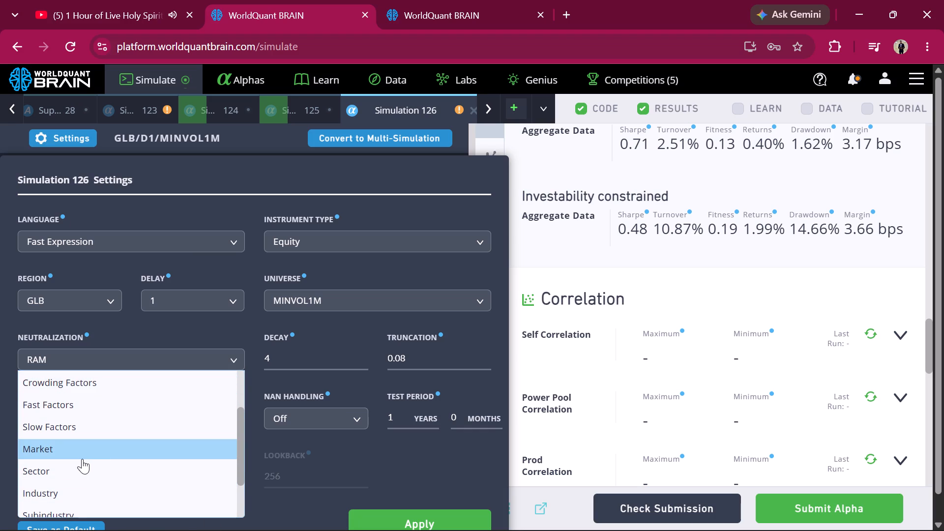
pyautogui.click(69, 482)
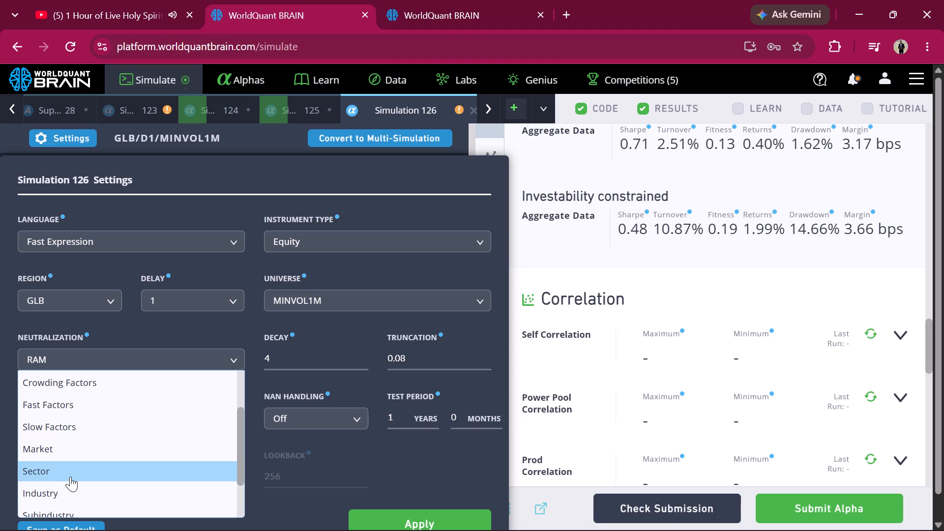
pyautogui.click(70, 476)
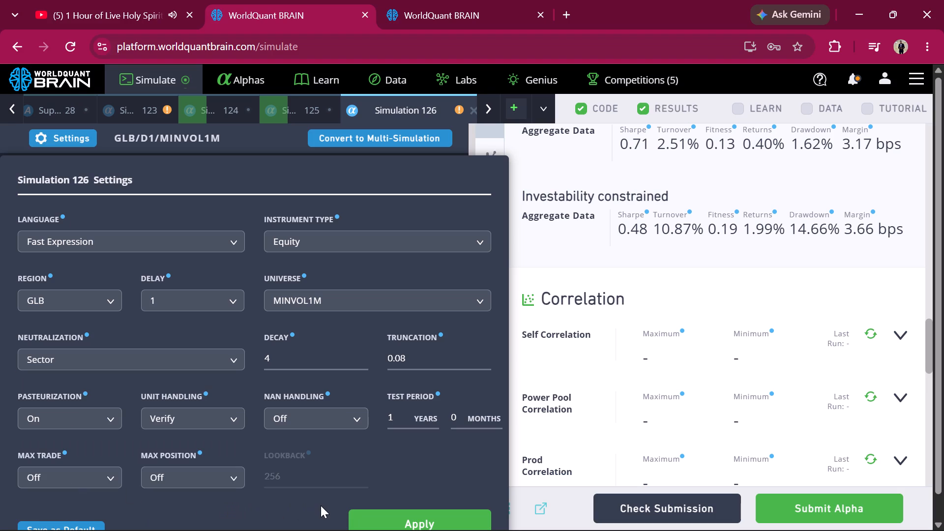
pyautogui.click(359, 513)
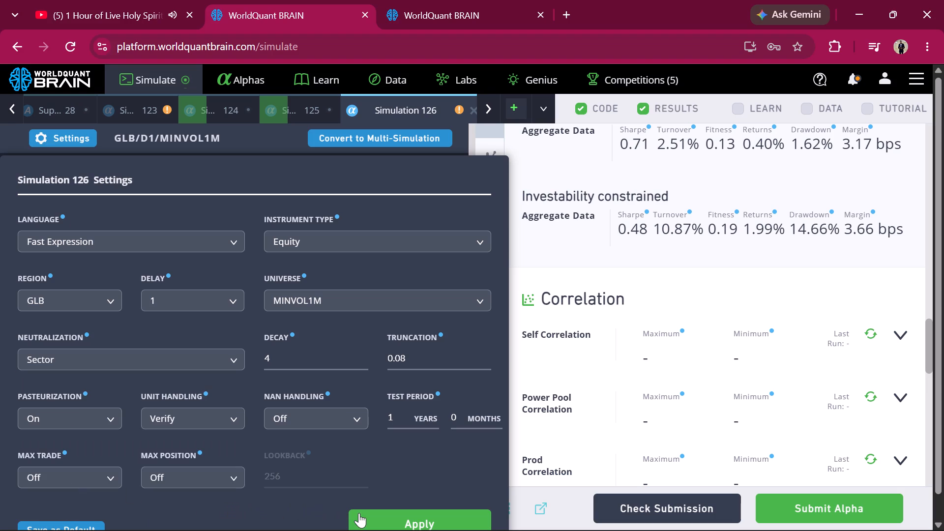
pyautogui.click(359, 513)
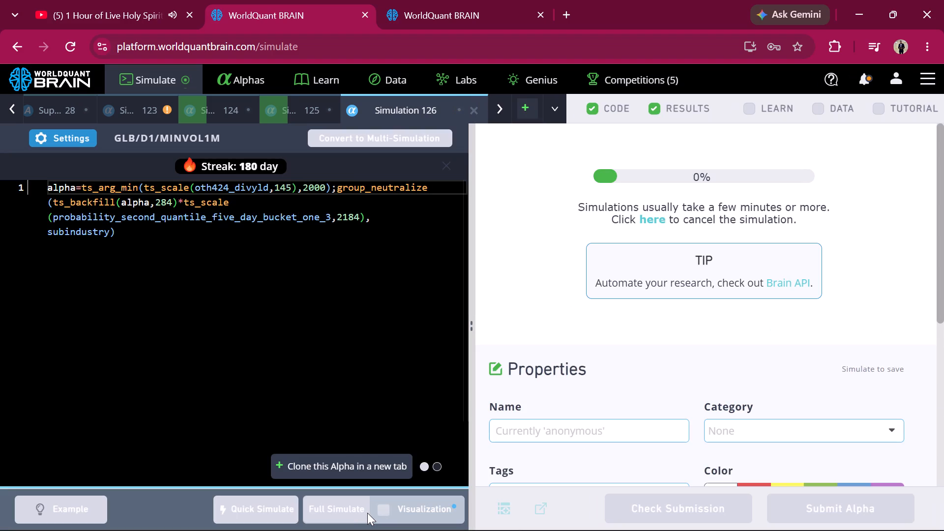
# Clone the Simulation 126 alpha into a new tab and run a full simulation of the copy.
pyautogui.click(328, 465)
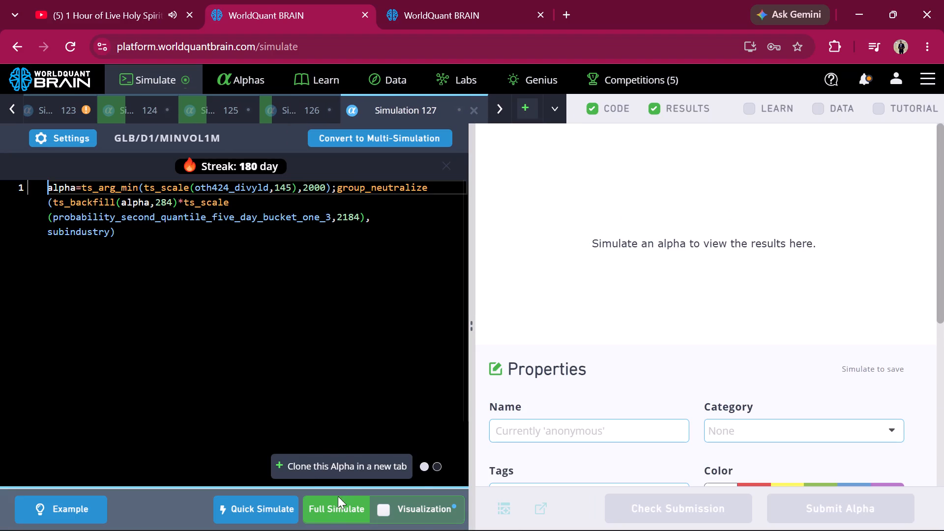
pyautogui.click(338, 503)
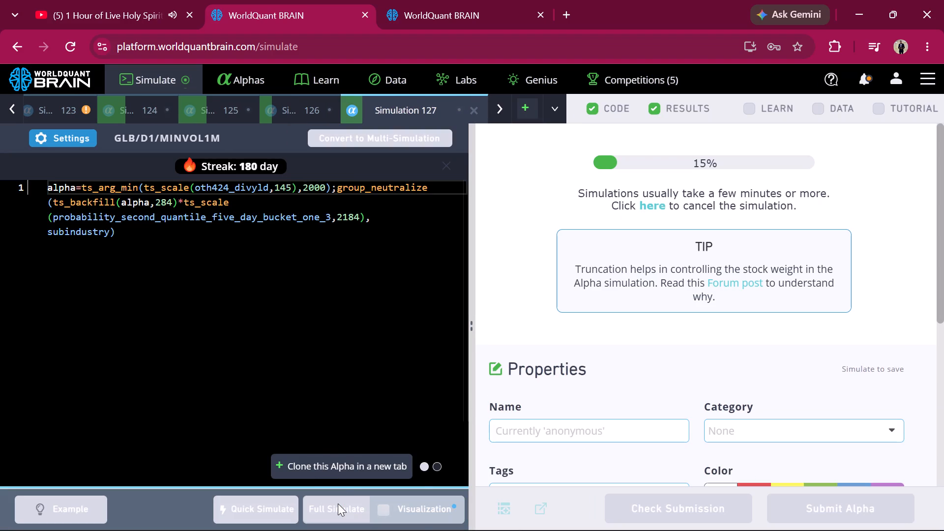
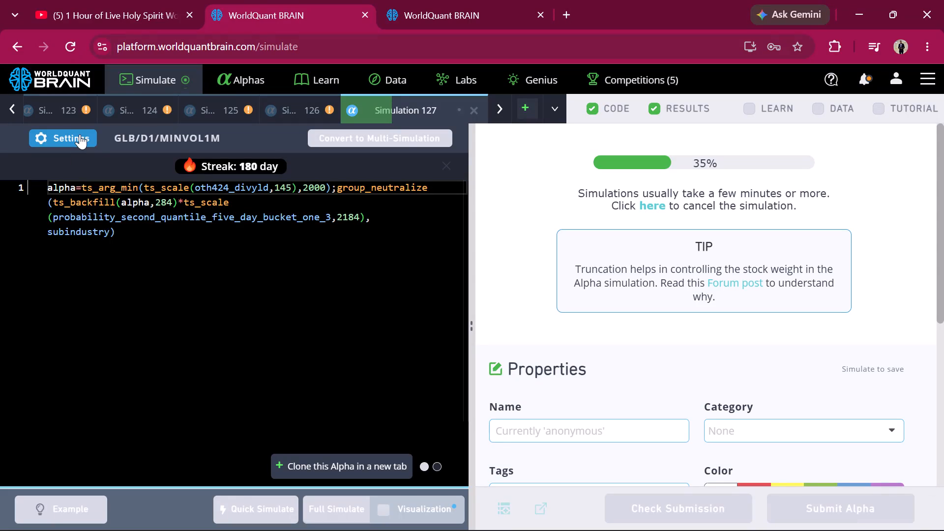
# Resume the worship video in the YouTube tab and return to the WorldQuant BRAIN simulation page.
pyautogui.click(94, 8)
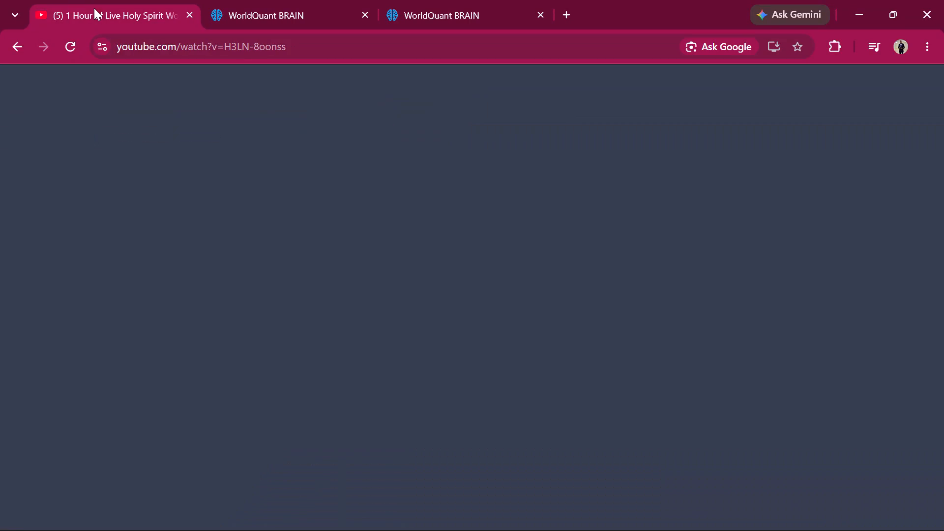
pyautogui.click(542, 332)
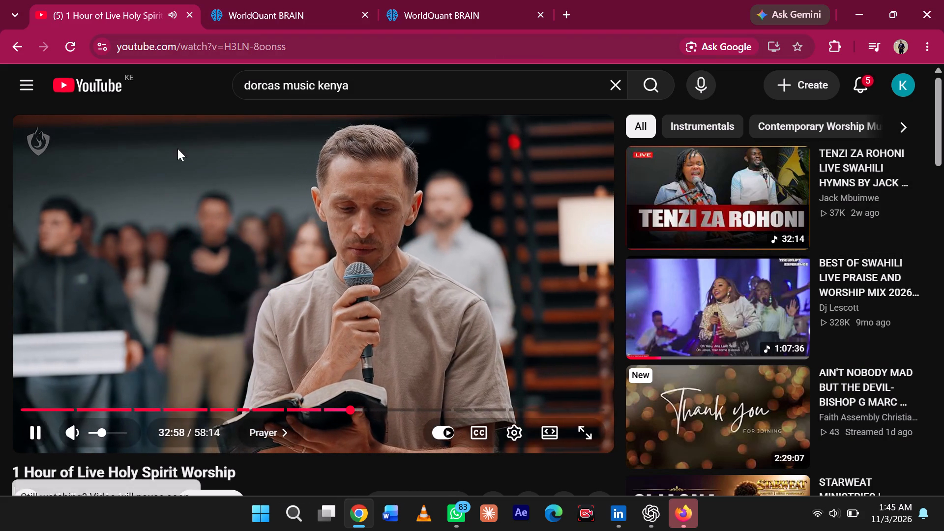
pyautogui.click(290, 15)
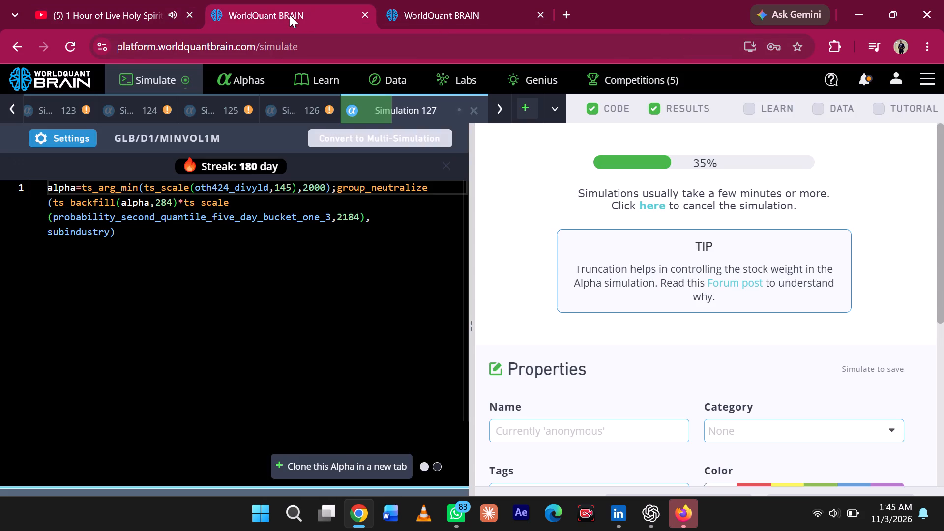
# Open Simulation 125, reveal its test period, show its IS-period summary, and review the aggregate data down to the correlations and testing status.
pyautogui.click(230, 114)
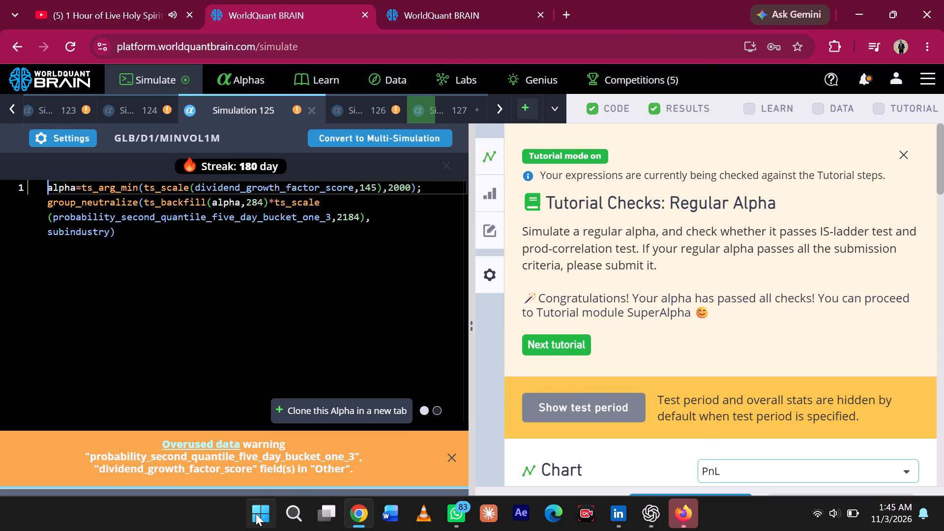
pyautogui.click(256, 513)
pyautogui.click(252, 530)
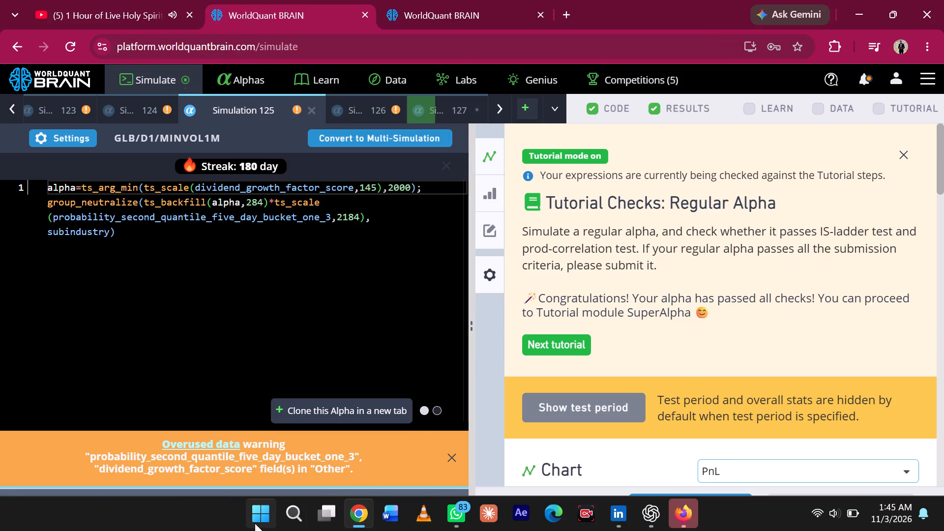
pyautogui.click(255, 523)
pyautogui.click(249, 527)
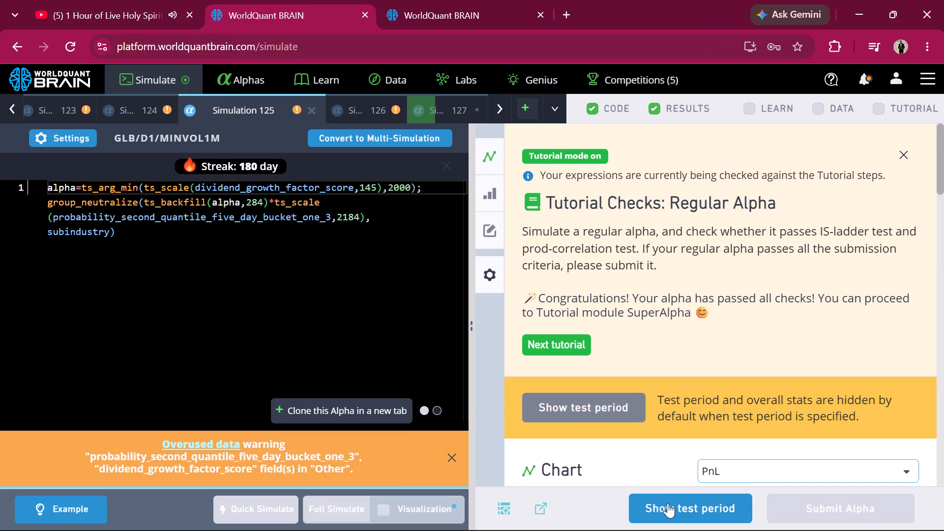
pyautogui.click(668, 503)
pyautogui.scroll(-3, 870, 326)
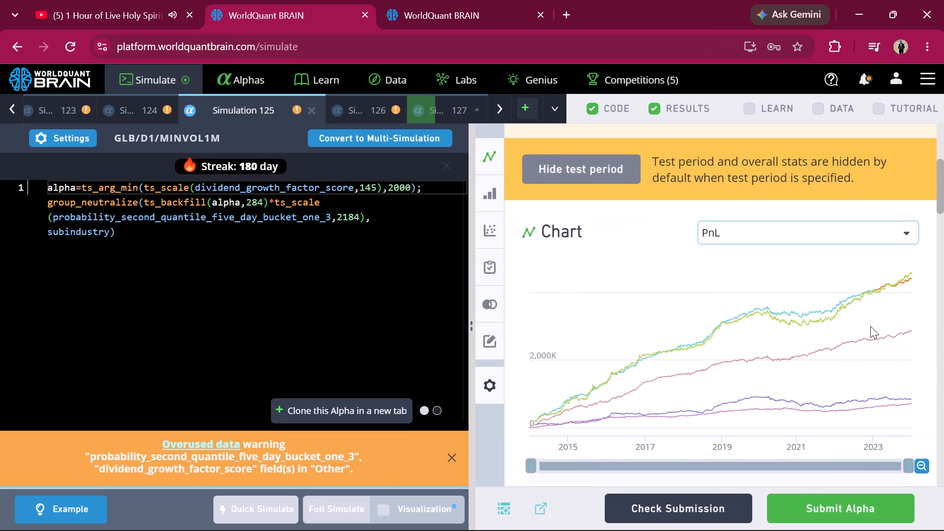
pyautogui.scroll(-2, 874, 317)
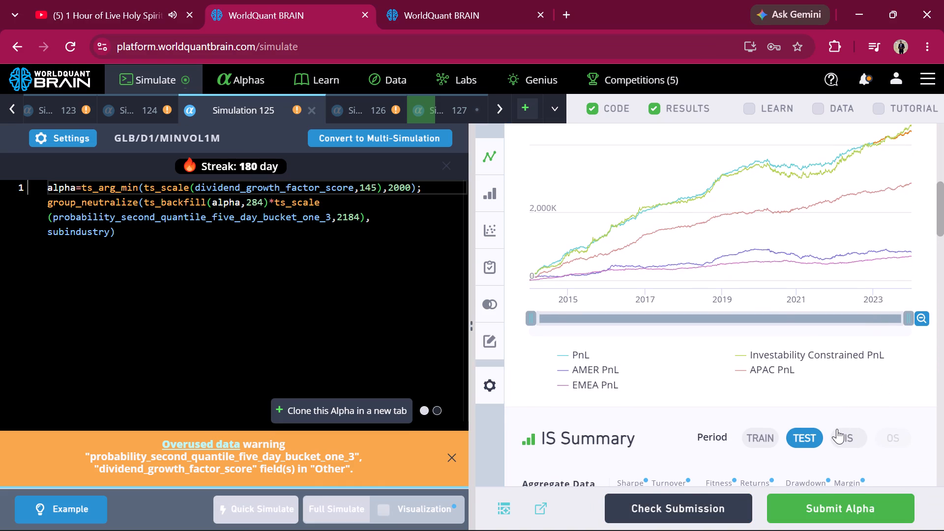
pyautogui.click(837, 429)
pyautogui.scroll(-5, 837, 429)
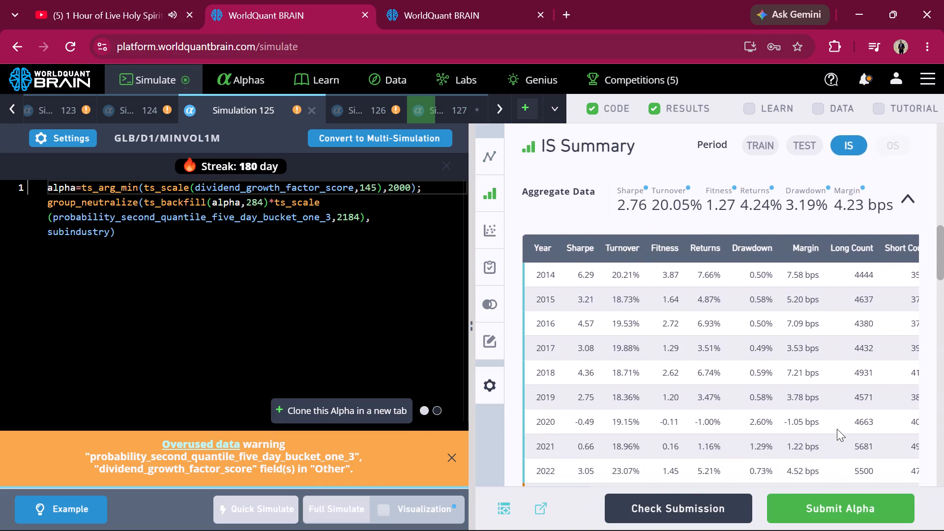
pyautogui.scroll(-9, 837, 429)
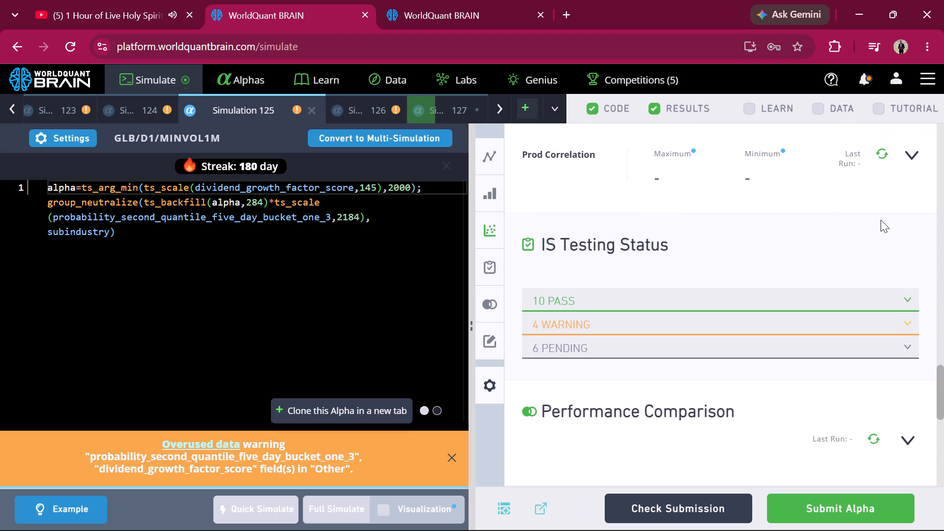
# Run the Prod, Power Pool and Self Correlation checks for Simulation 125.
pyautogui.click(886, 155)
pyautogui.scroll(2, 886, 155)
pyautogui.click(883, 180)
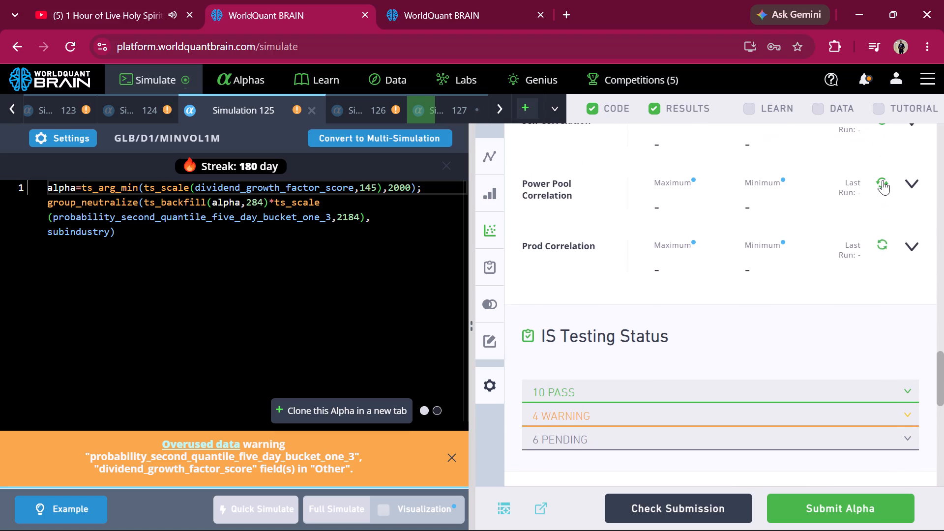
pyautogui.scroll(1, 883, 180)
pyautogui.click(883, 180)
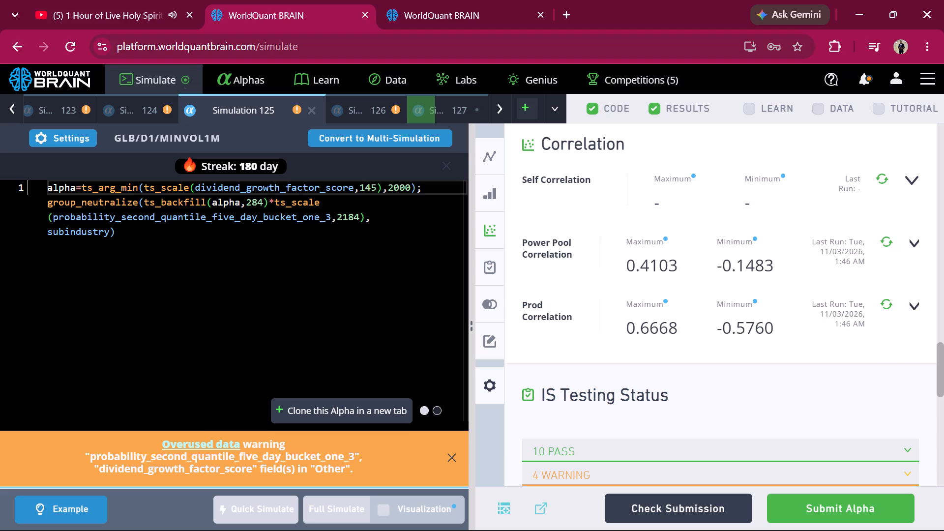
# Open Simulation 126, reveal its test period, and run its Power Pool and Prod Correlation checks.
pyautogui.click(376, 114)
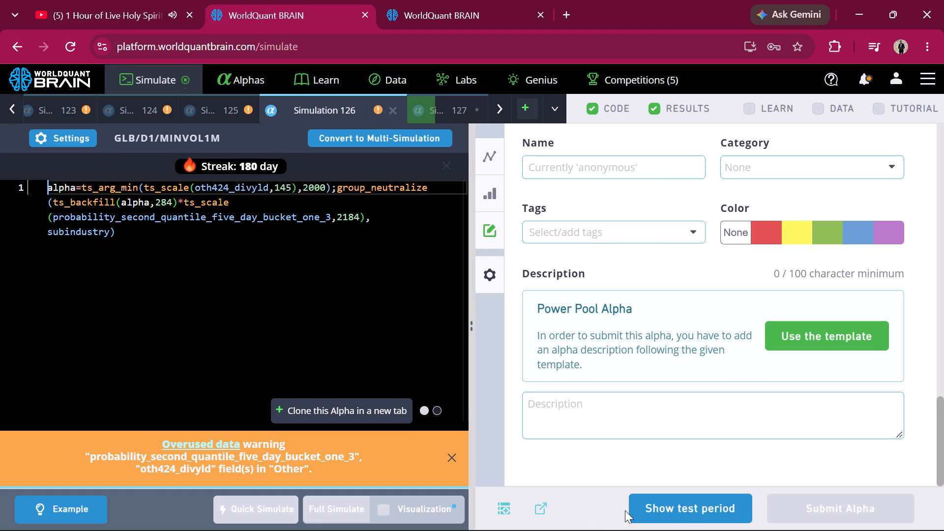
pyautogui.click(646, 509)
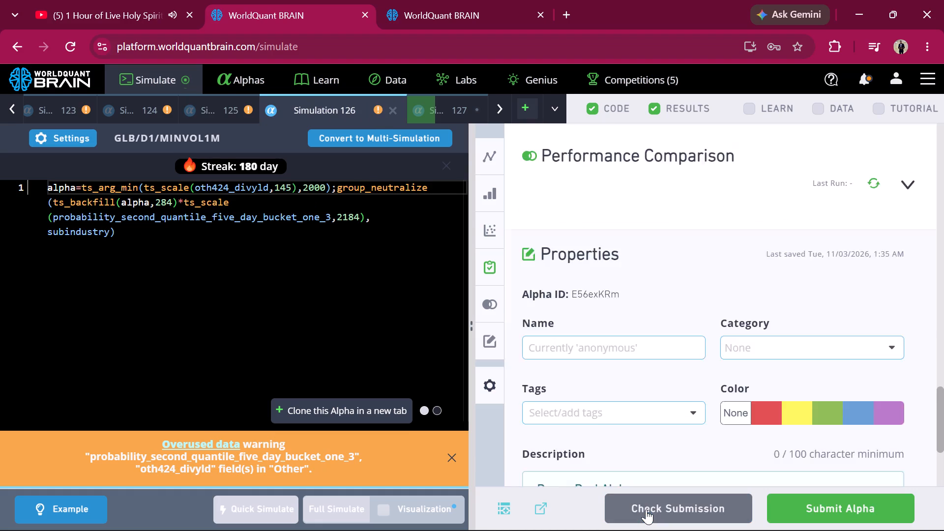
pyautogui.scroll(-3, 813, 244)
pyautogui.hscroll(1, 813, 244)
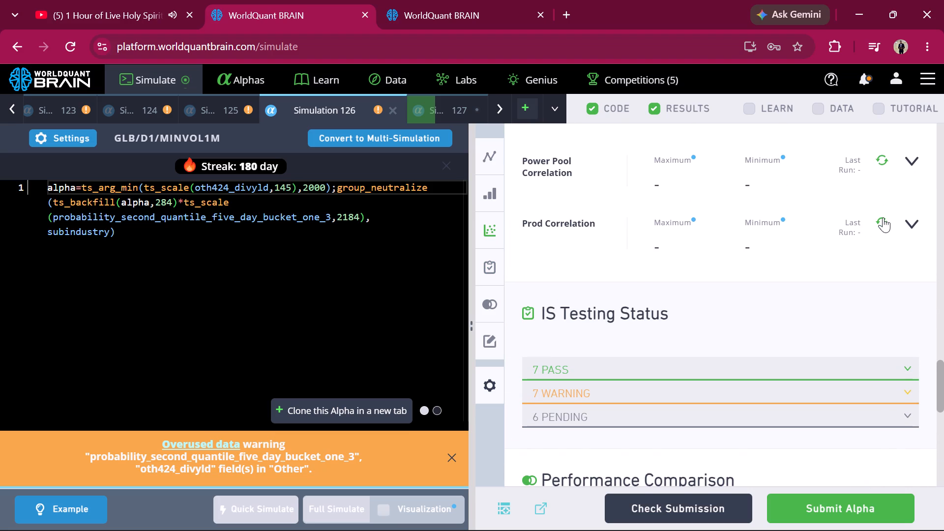
pyautogui.click(884, 162)
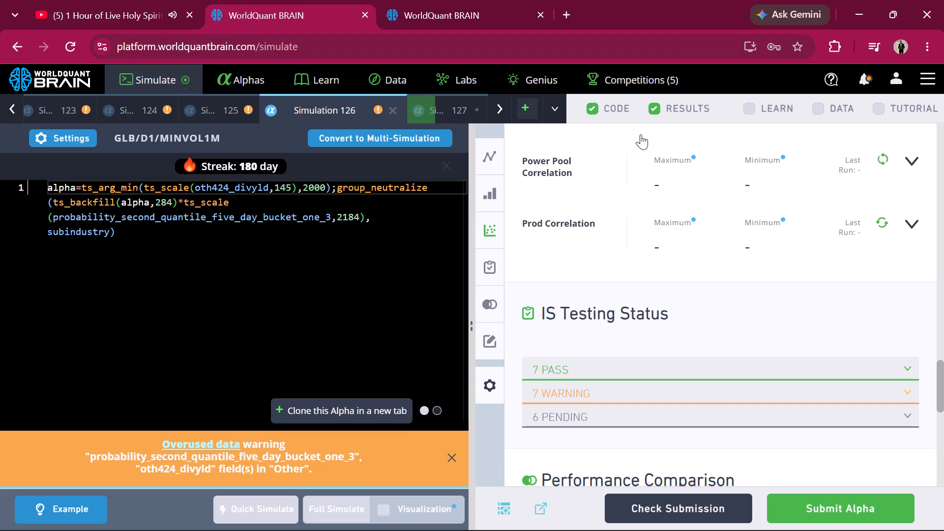
pyautogui.click(880, 227)
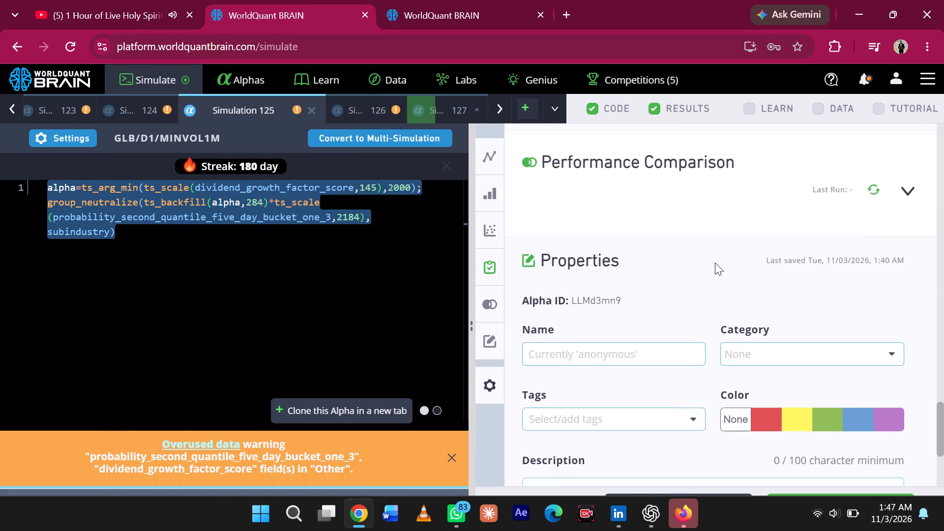
pyautogui.scroll(-3, 715, 263)
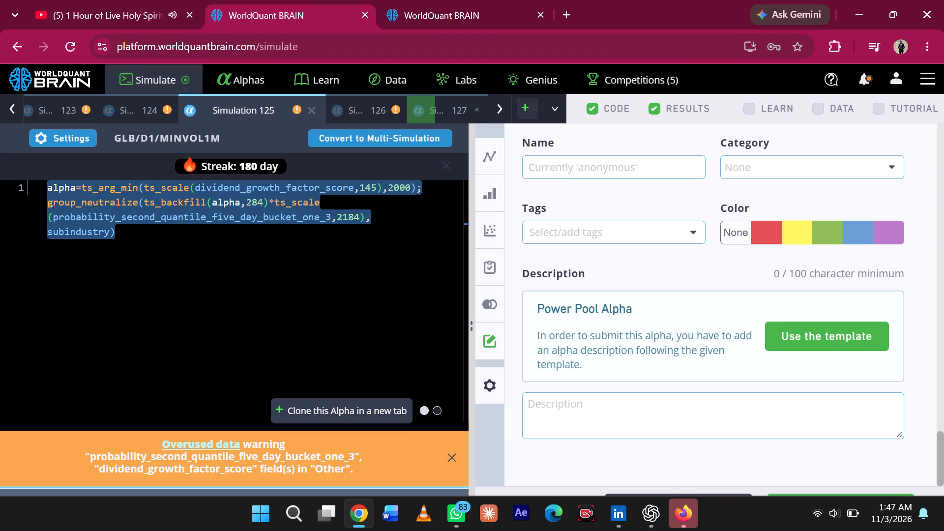
pyautogui.click(612, 409)
pyautogui.hotkey('ctrl', 'v')
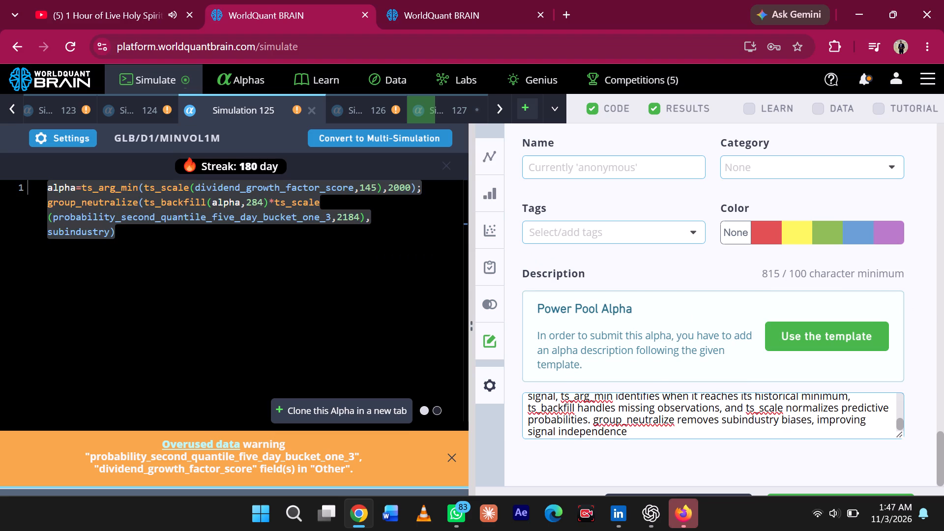
# Remove the blank line before "Rationale for operators used" in Simulation 125's description.
pyautogui.scroll(1, 612, 409)
pyautogui.click(524, 424)
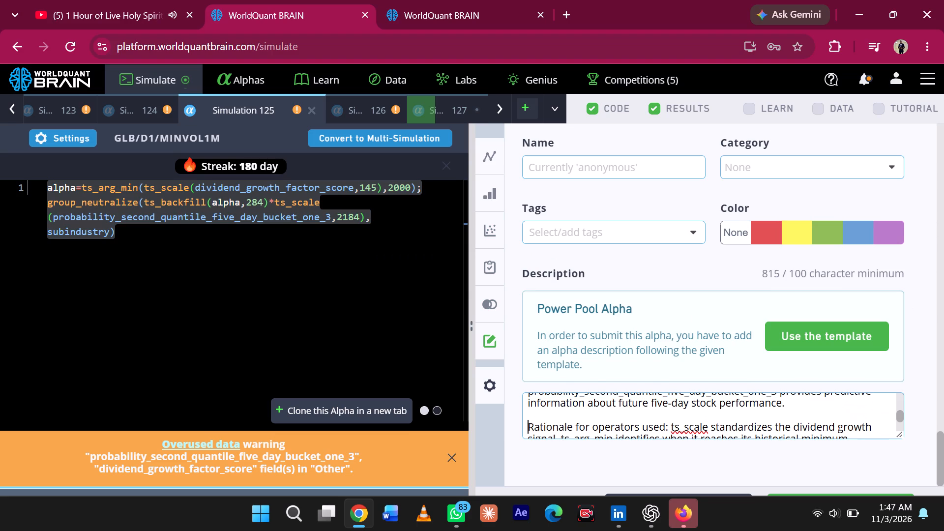
pyautogui.press('BackSpace')
pyautogui.scroll(3, 524, 424)
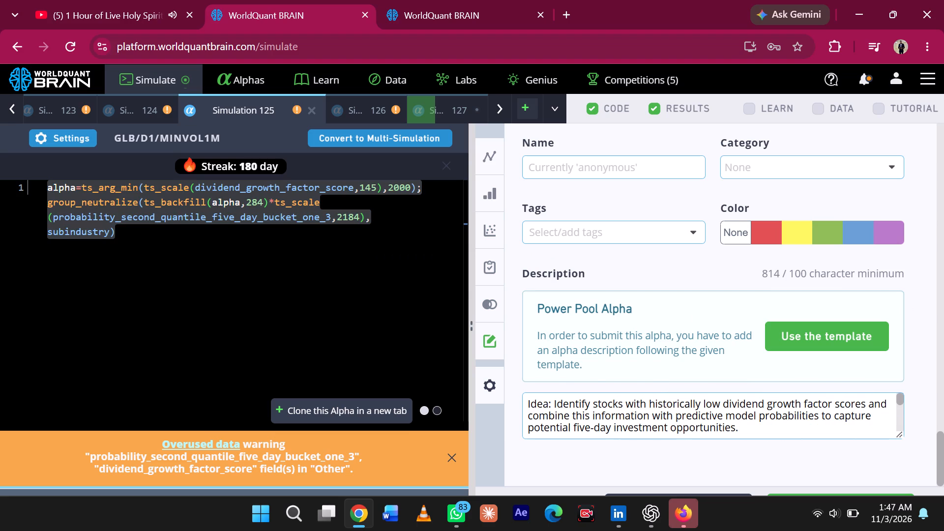
pyautogui.scroll(-3, 524, 424)
# Try to submit Simulation 125's alpha and expand the failed test under IS Testing Status.
pyautogui.click(272, 521)
pyautogui.click(272, 521)
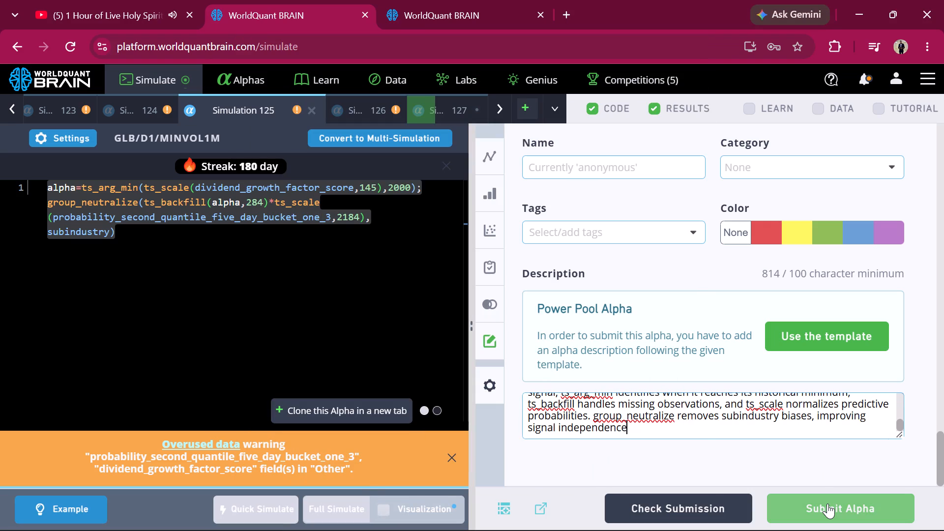
pyautogui.click(827, 503)
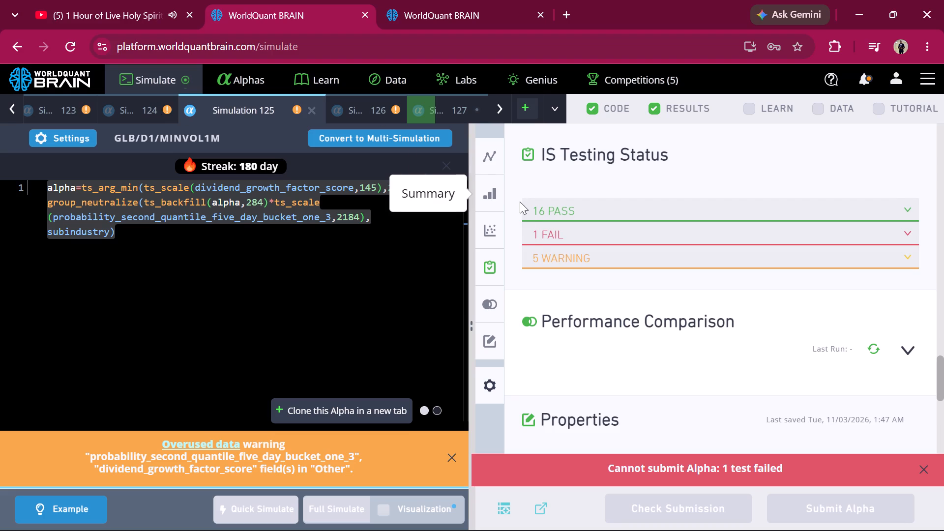
pyautogui.click(539, 232)
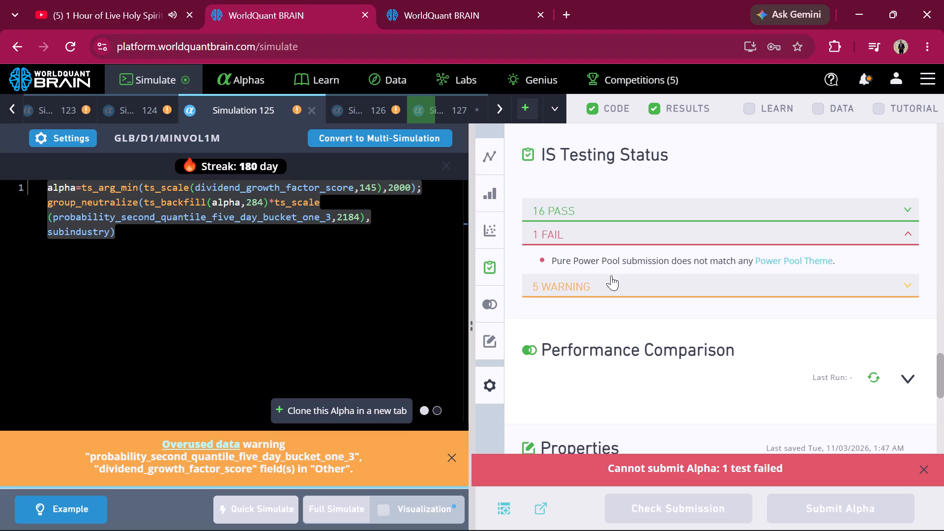
# Open Simulation 124, reveal its test period and switch the IS Summary to the IS period.
pyautogui.click(156, 110)
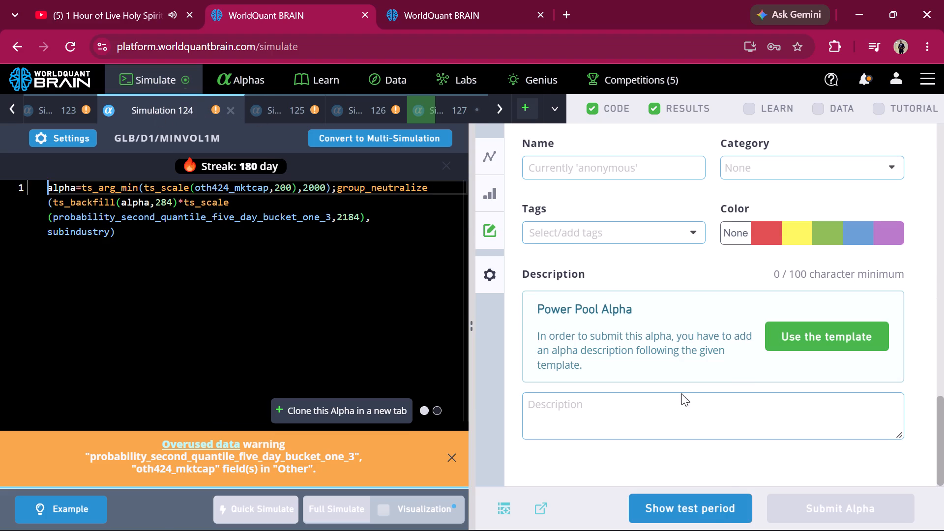
pyautogui.click(720, 509)
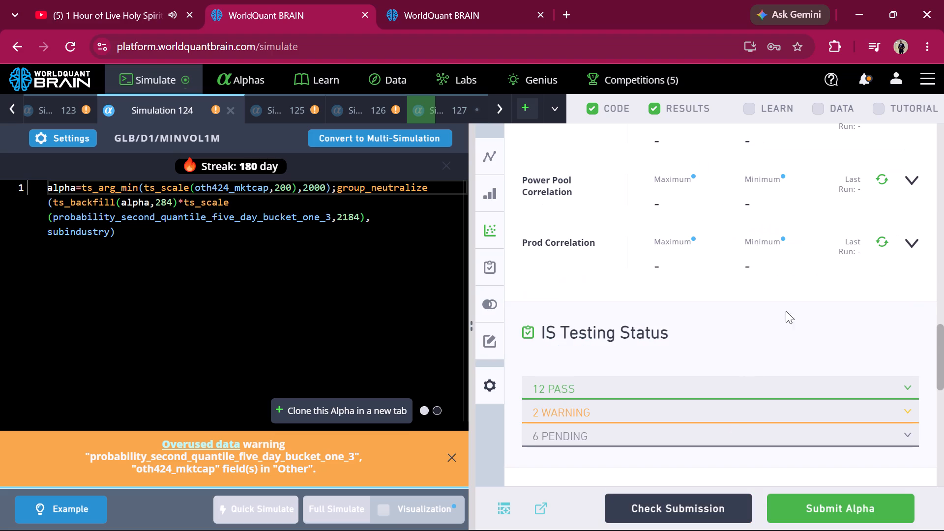
pyautogui.click(881, 236)
pyautogui.scroll(2, 881, 236)
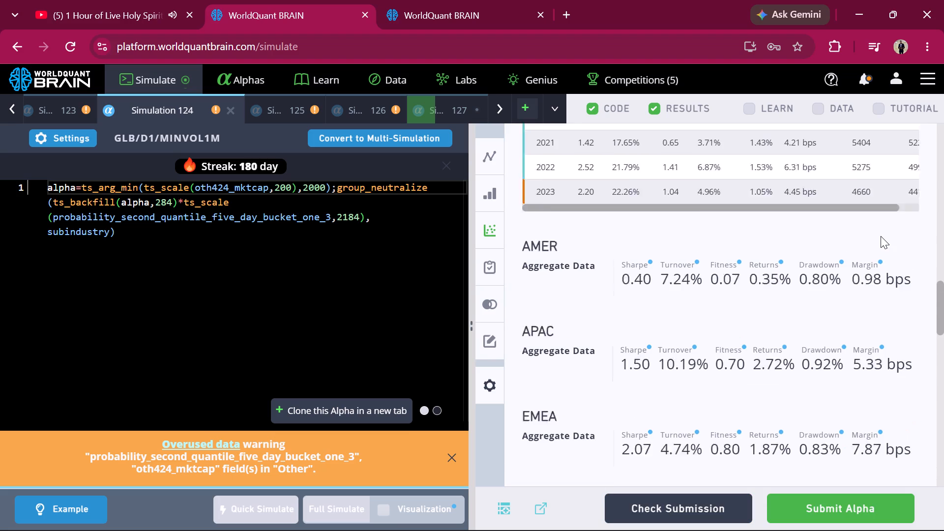
pyautogui.scroll(5, 881, 236)
pyautogui.scroll(-4, 881, 236)
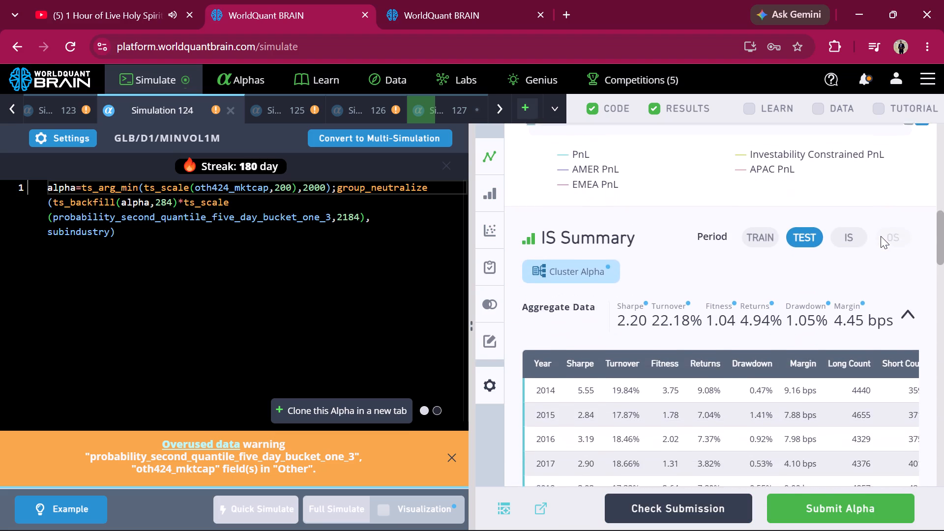
pyautogui.scroll(-1, 881, 236)
pyautogui.click(858, 159)
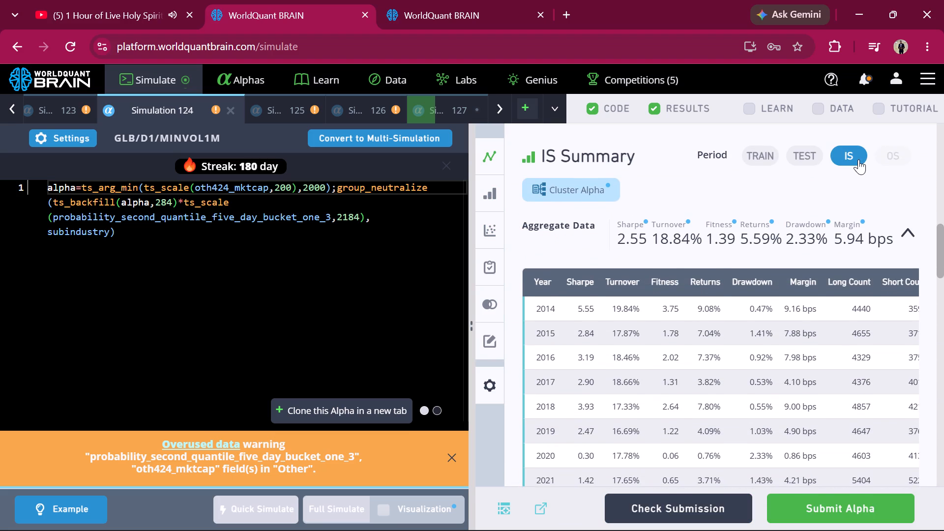
# Run the Prod, Power Pool and Self Correlation checks for Simulation 124.
pyautogui.scroll(-9, 858, 159)
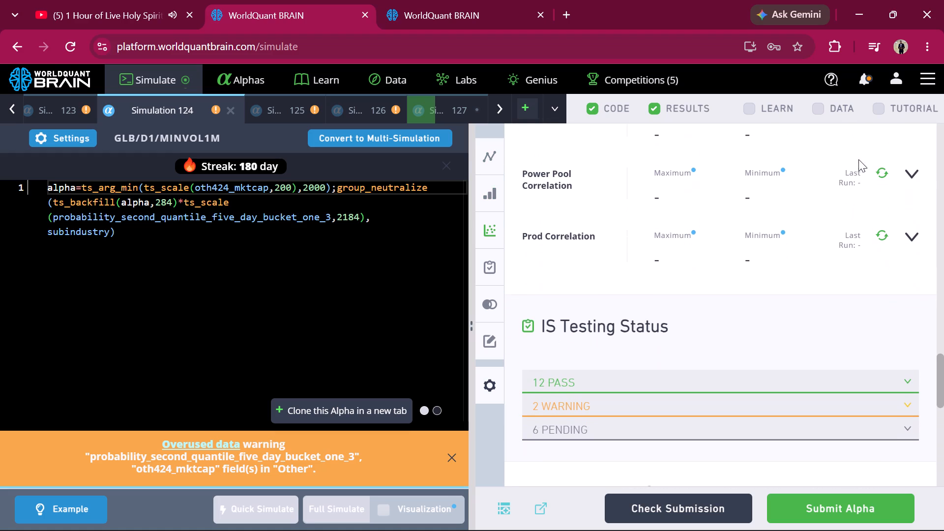
pyautogui.click(880, 239)
pyautogui.scroll(1, 880, 239)
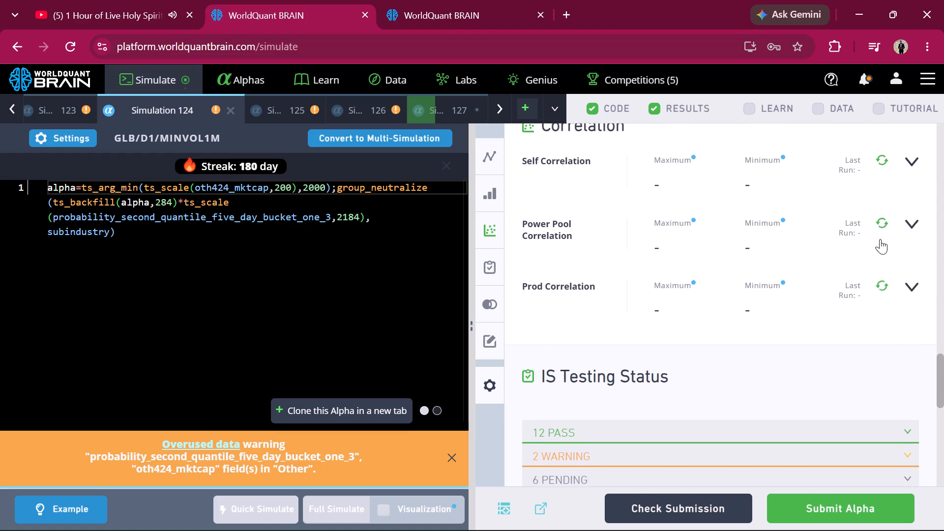
pyautogui.scroll(1, 880, 239)
pyautogui.click(880, 239)
pyautogui.click(884, 184)
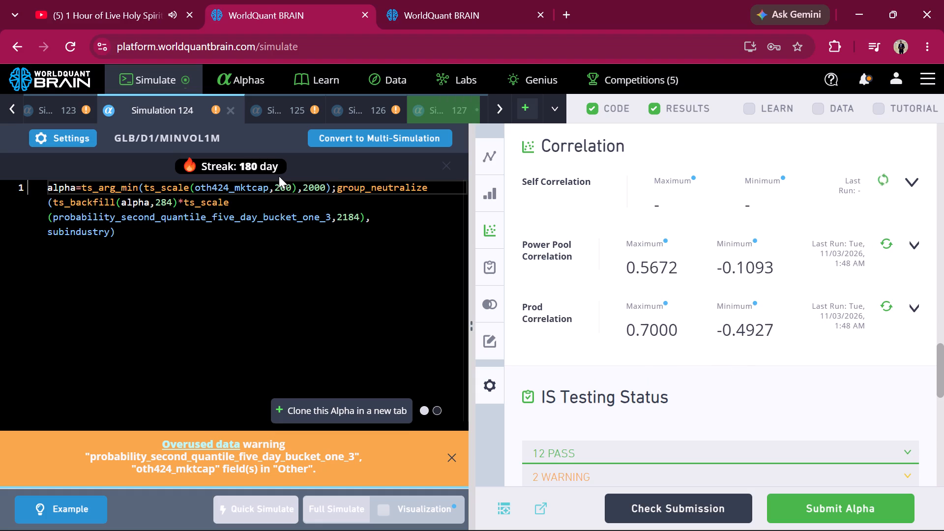
# Set the ts_scale window of oth424_mktcap to 300 in Simulation 124 and run a full simulation.
pyautogui.click(281, 188)
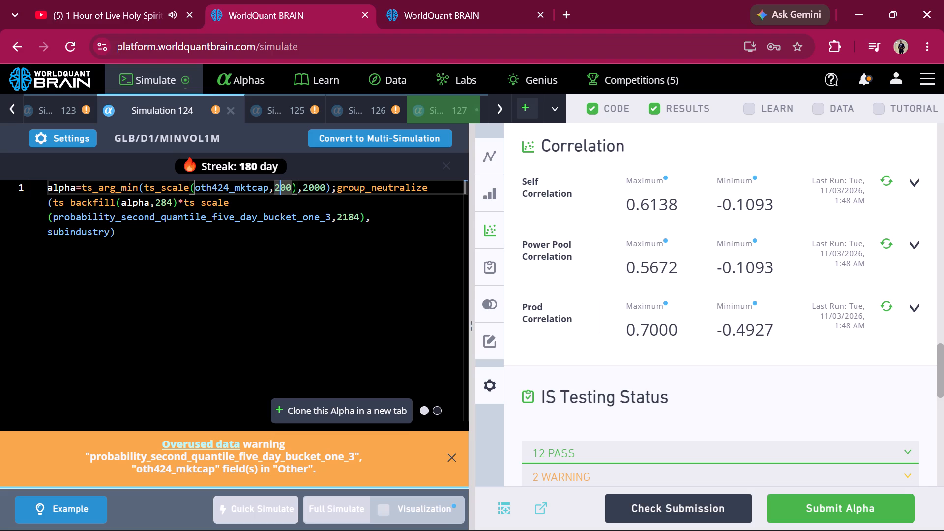
pyautogui.press('BackSpace')
pyautogui.press('3')
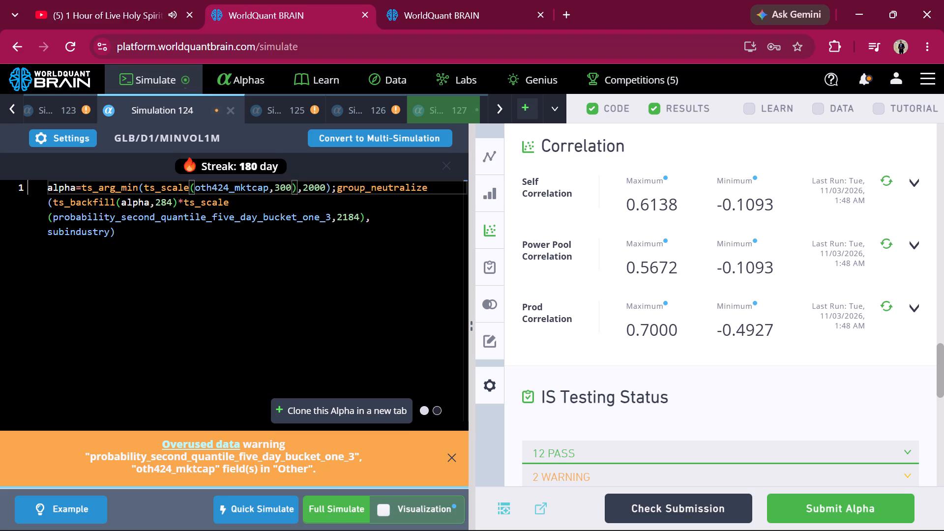
pyautogui.click(330, 505)
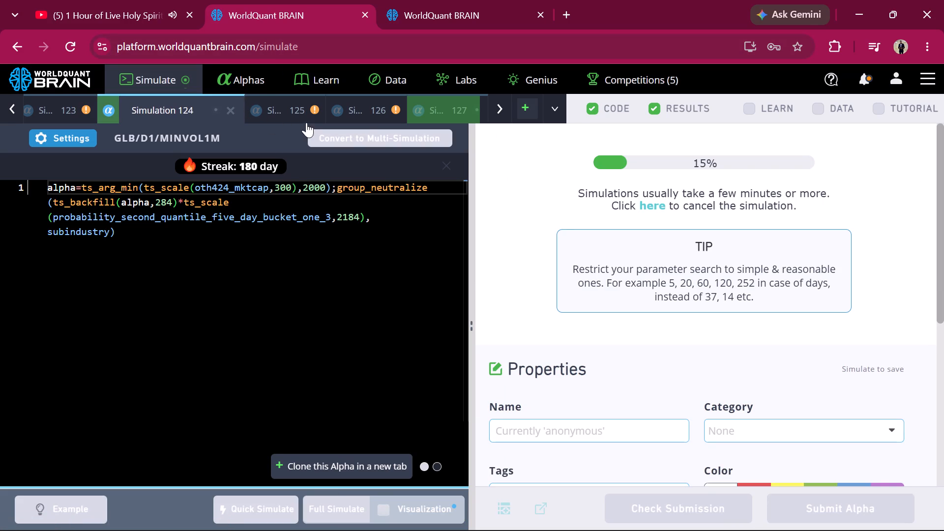
# Examine Simulation 123's yearly IS Summary results and return to those of Simulation 125.
pyautogui.click(308, 97)
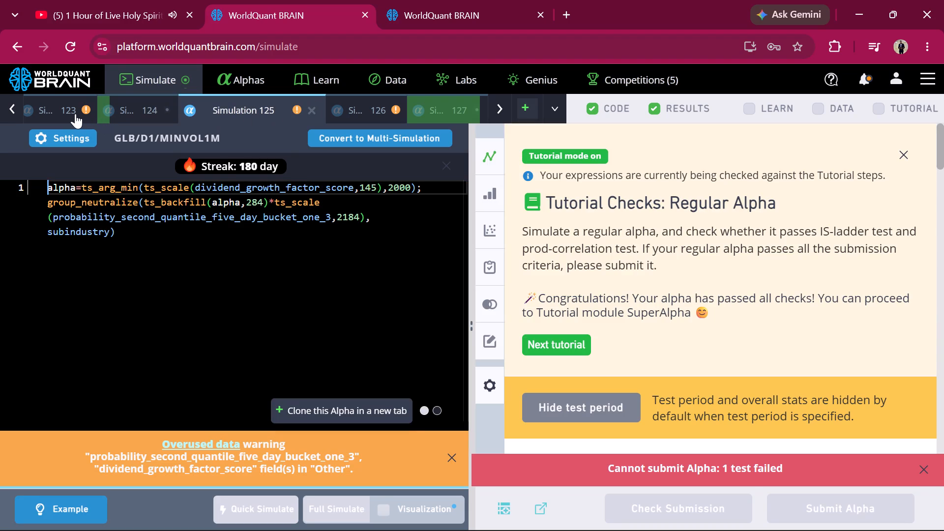
pyautogui.click(75, 114)
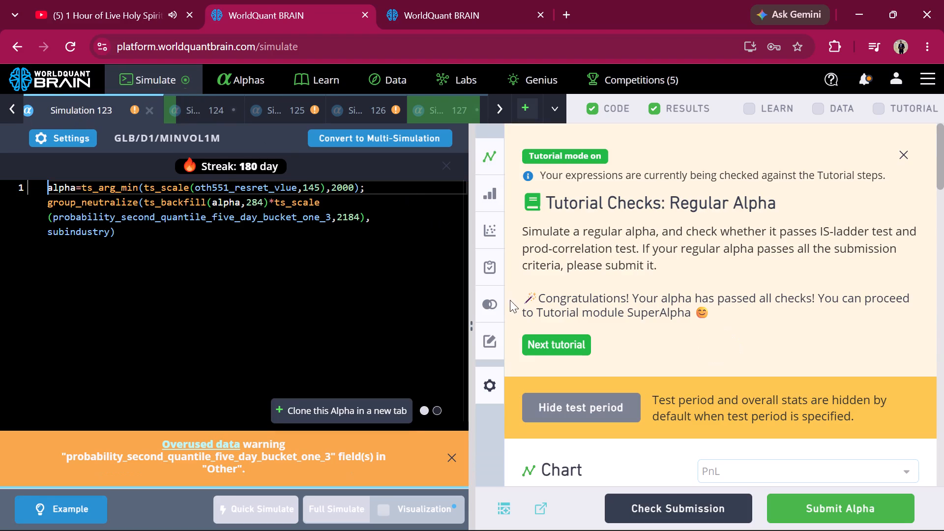
pyautogui.scroll(-3, 669, 370)
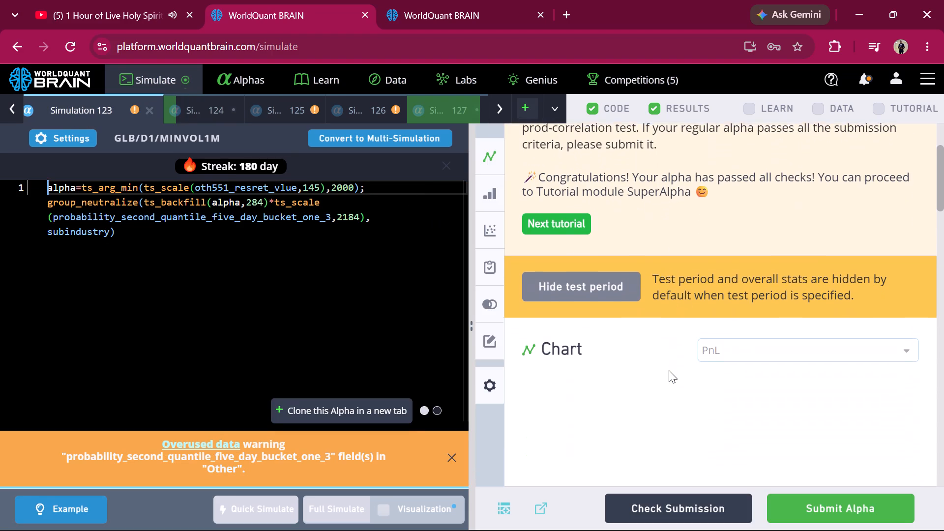
pyautogui.scroll(-3, 669, 370)
pyautogui.scroll(1, 669, 370)
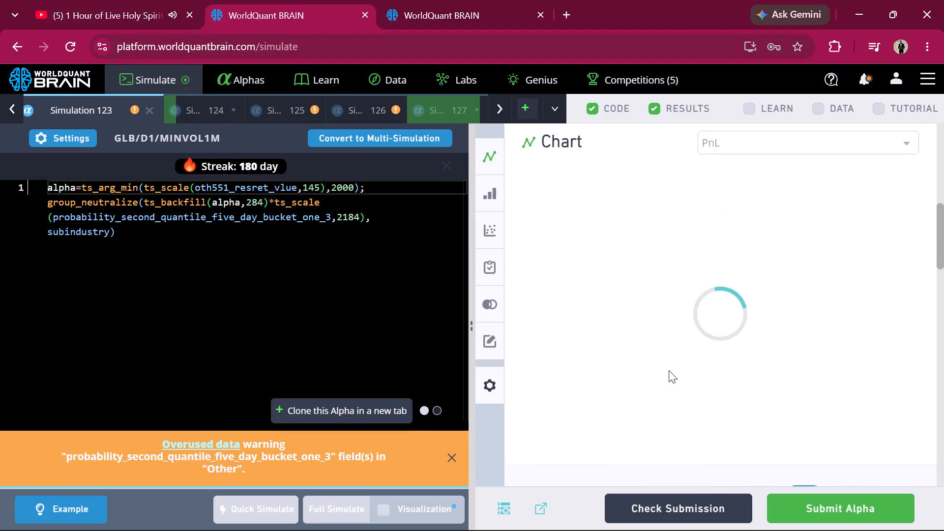
pyautogui.scroll(-4, 669, 370)
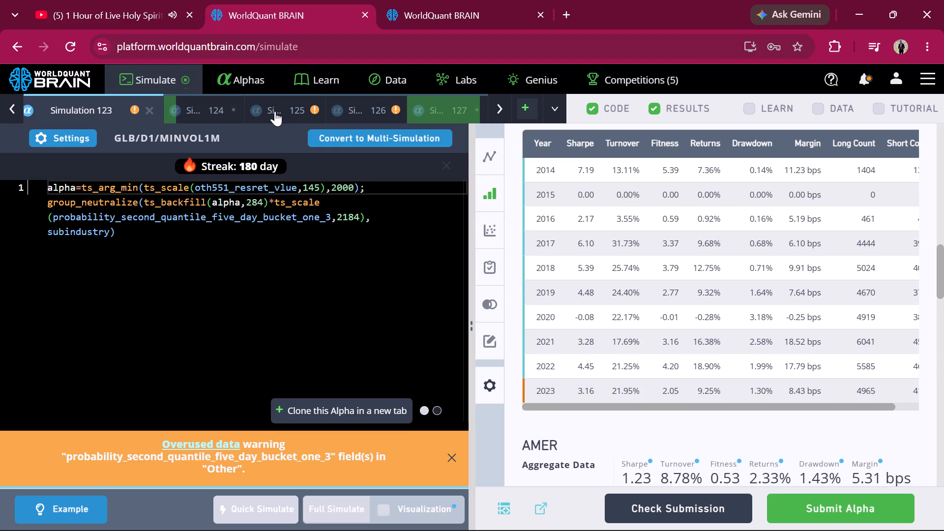
pyautogui.click(275, 111)
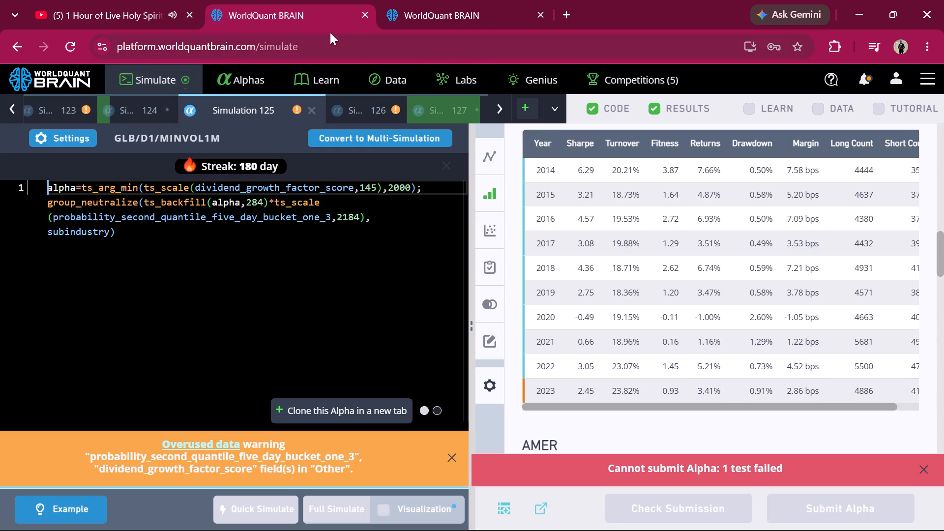
# Return to the GLB datasets list of the other category and open the Relationship enhanced with AI/ML dataset.
pyautogui.click(411, 16)
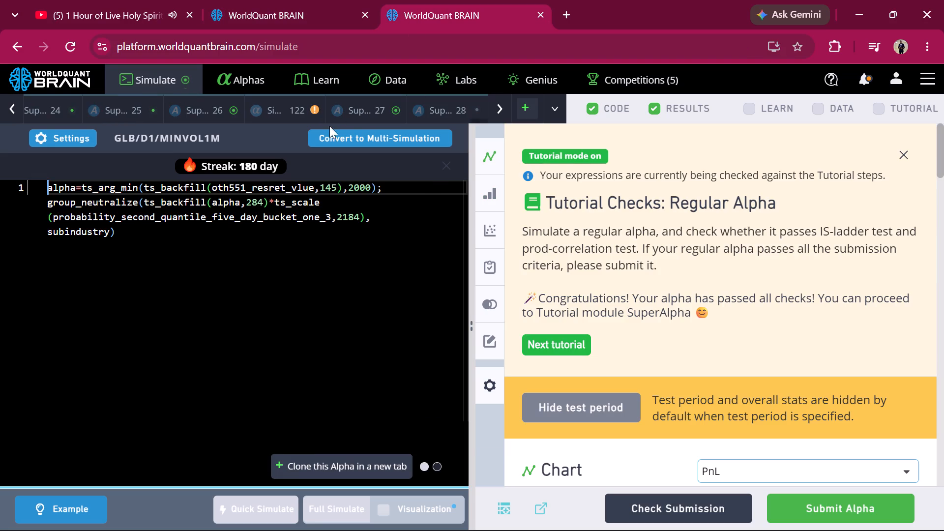
pyautogui.click(15, 39)
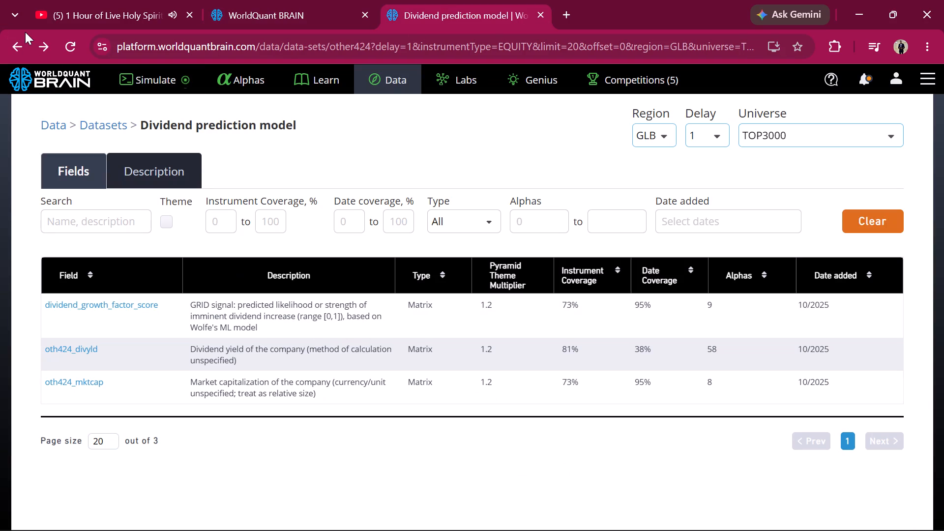
pyautogui.click(24, 43)
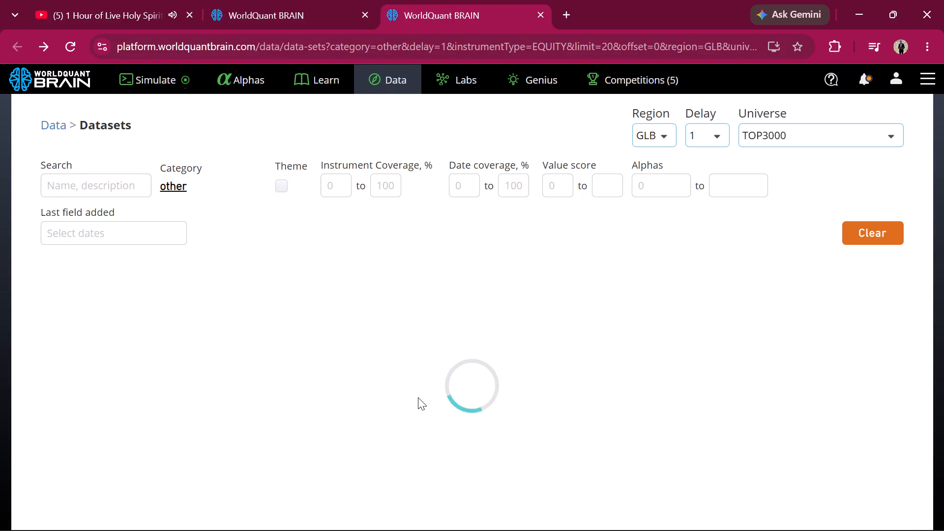
pyautogui.scroll(-5, 418, 397)
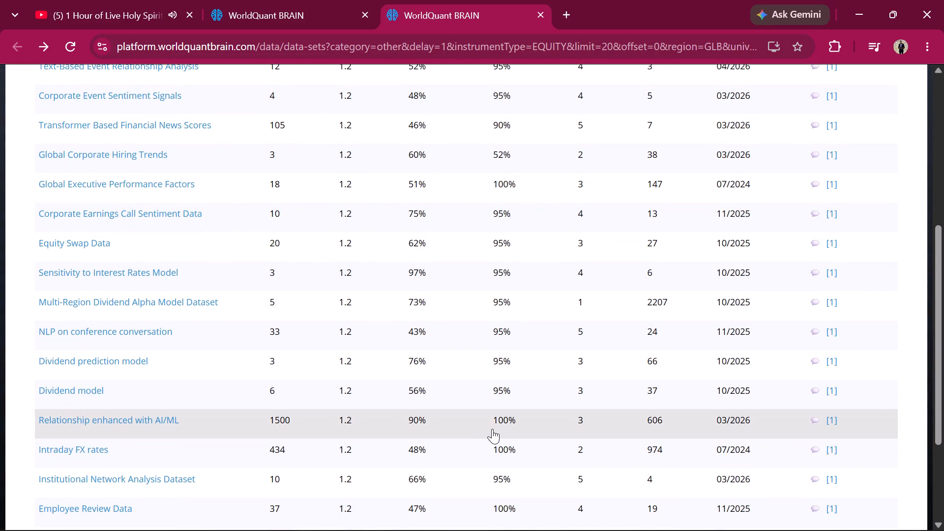
pyautogui.click(492, 429)
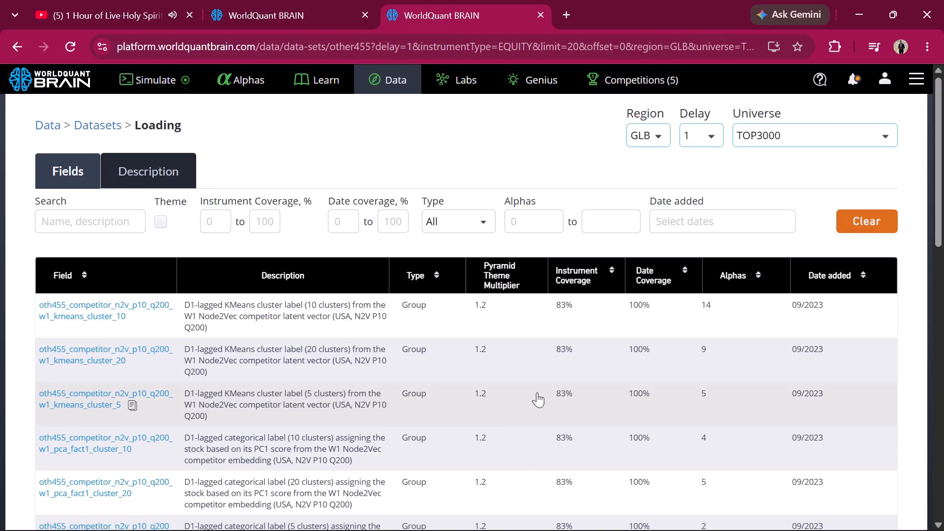
# Copy the names of the oth455_competitor_n2v_p10_q200_w1 fields pca_fact1_value, pca_fact2_value and pca_fact3_value, in that order.
pyautogui.scroll(-2, 339, 419)
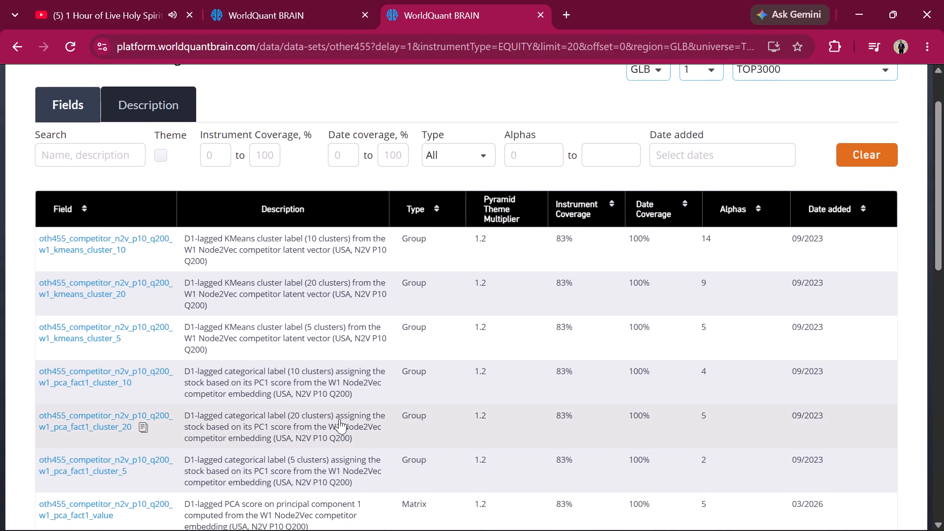
pyautogui.scroll(-4, 518, 366)
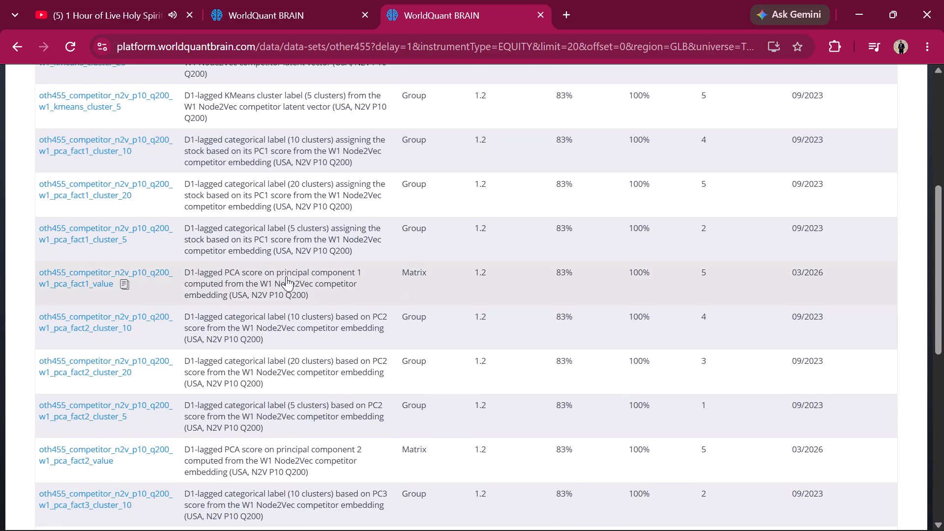
pyautogui.click(120, 283)
pyautogui.scroll(-3, 120, 246)
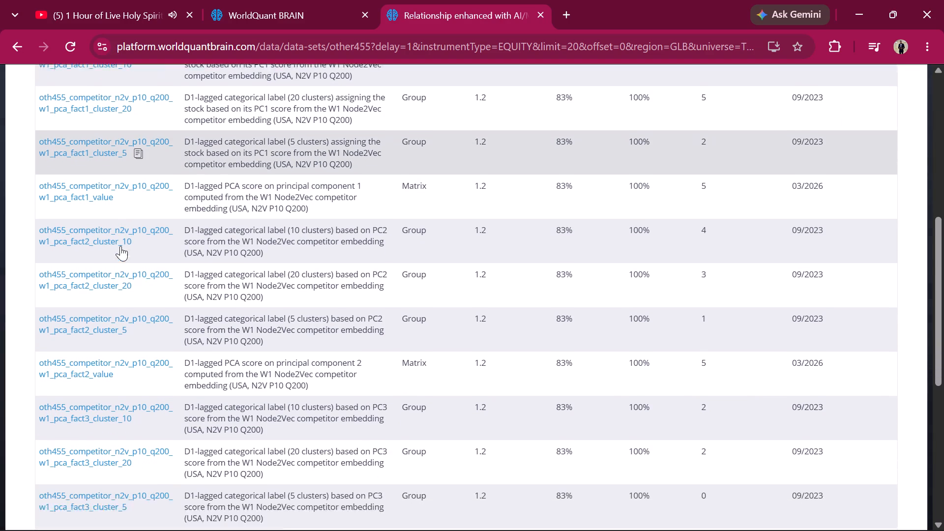
pyautogui.scroll(-1, 120, 246)
pyautogui.click(120, 337)
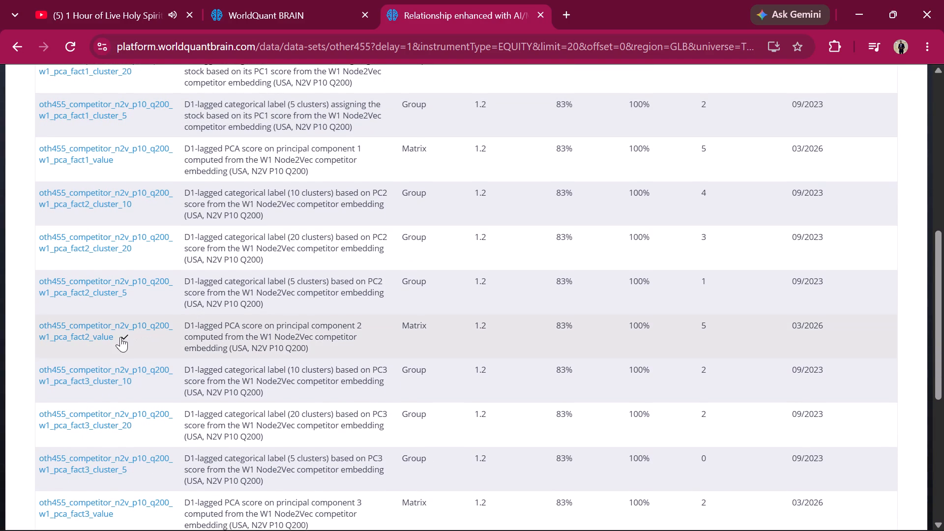
pyautogui.scroll(-3, 120, 337)
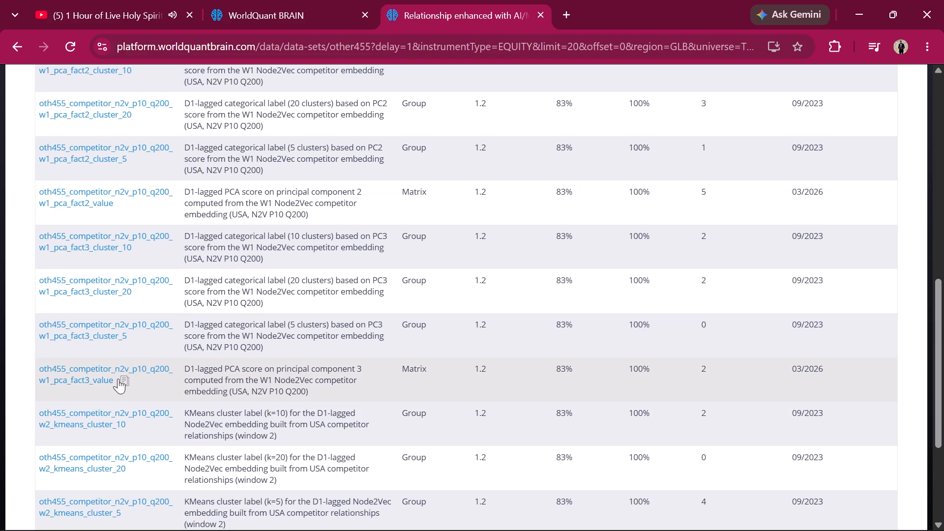
pyautogui.click(118, 379)
pyautogui.scroll(-4, 118, 379)
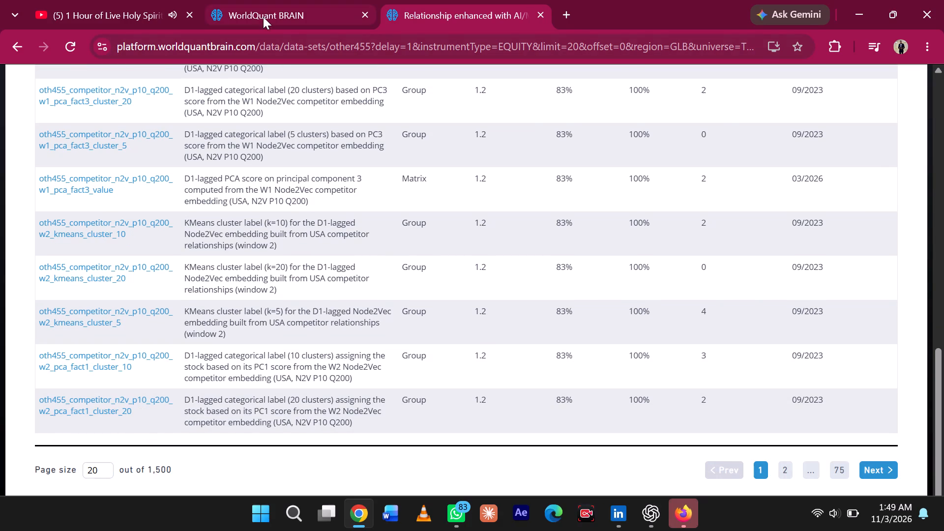
# Replace dividend_growth_factor_score in Simulation 125 with oth455_competitor_n2v_p10_q200_w1_pca_fact3_value and dismiss the overused data warning.
pyautogui.click(263, 17)
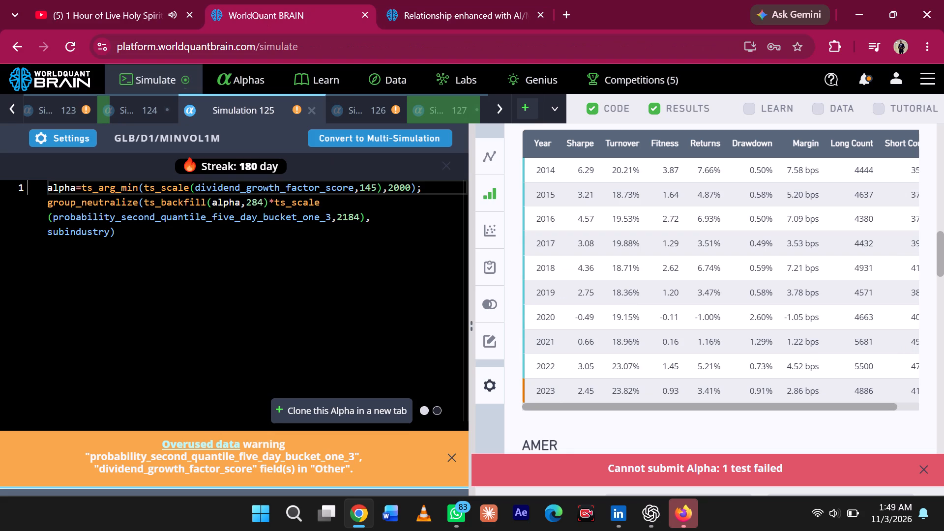
pyautogui.doubleClick(354, 190)
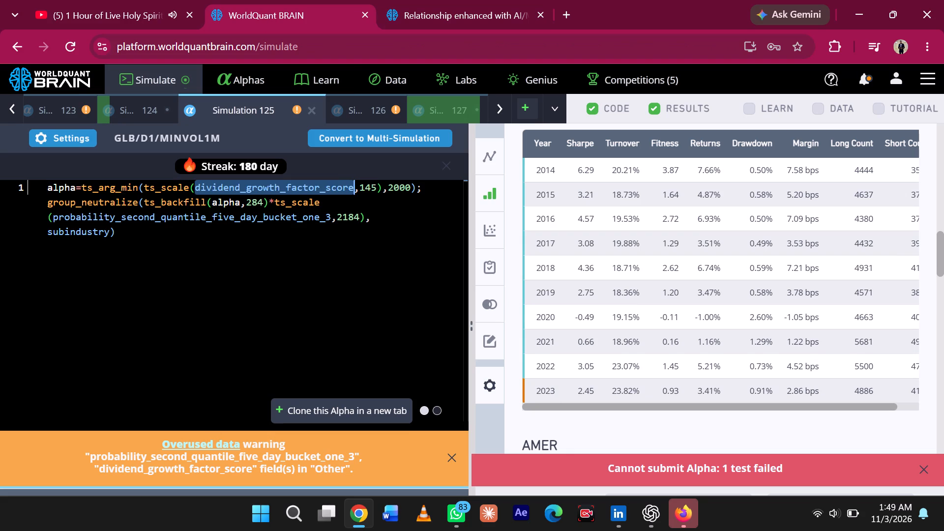
pyautogui.hotkey('ctrl', 'v')
pyautogui.click(354, 190)
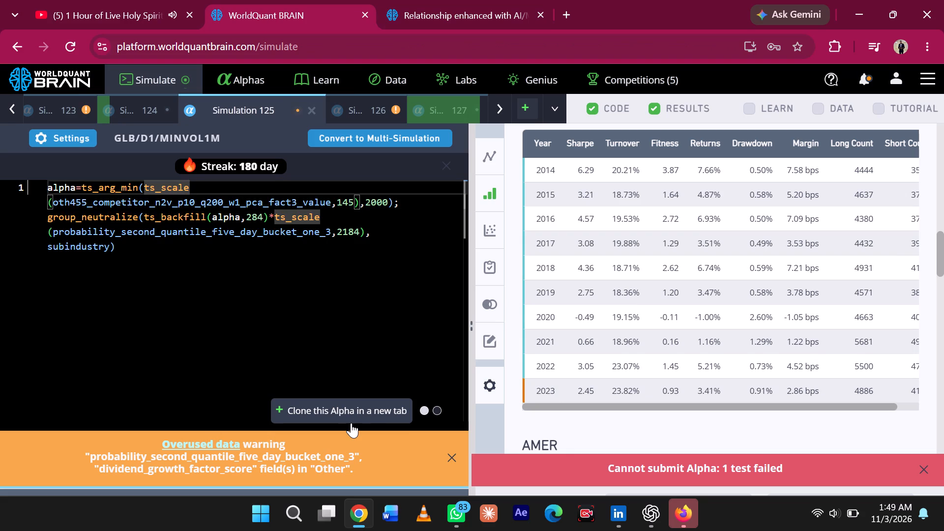
pyautogui.click(453, 461)
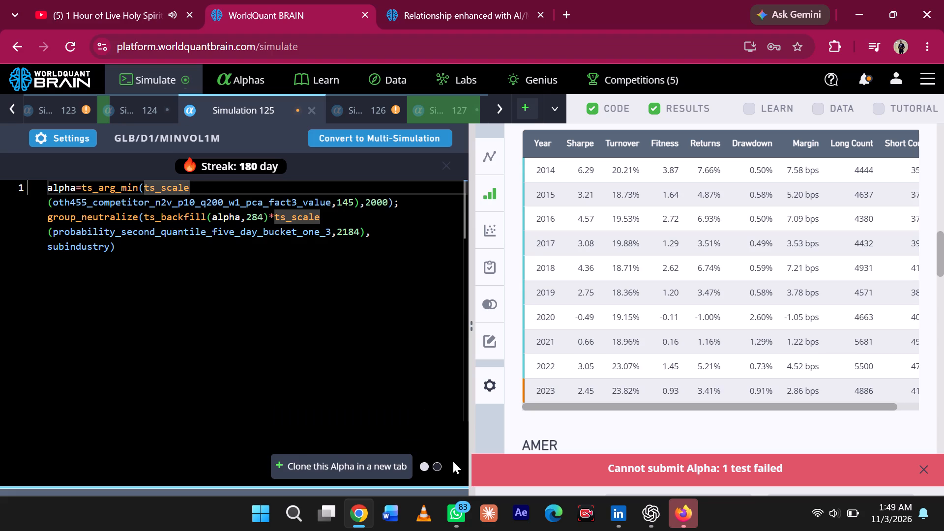
# Run the full simulation of the edited Simulation 125.
pyautogui.click(265, 511)
pyautogui.click(265, 511)
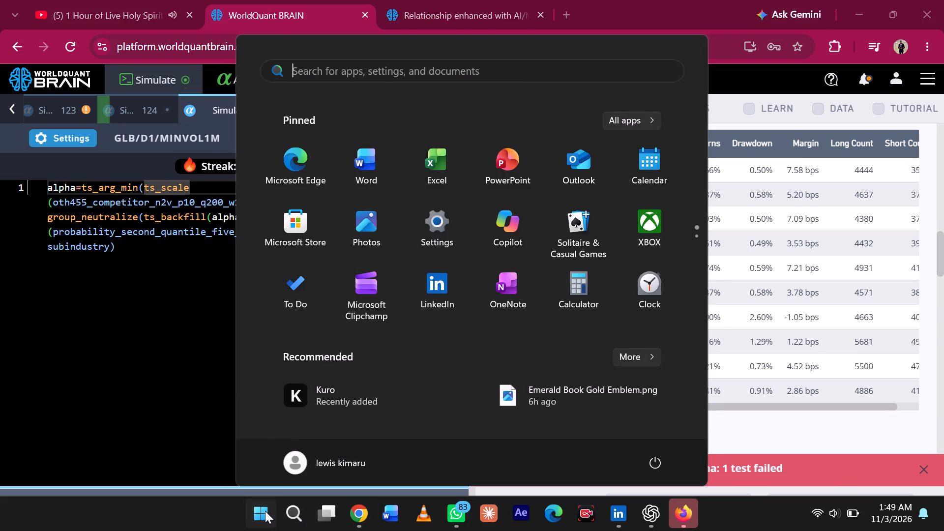
pyautogui.click(326, 506)
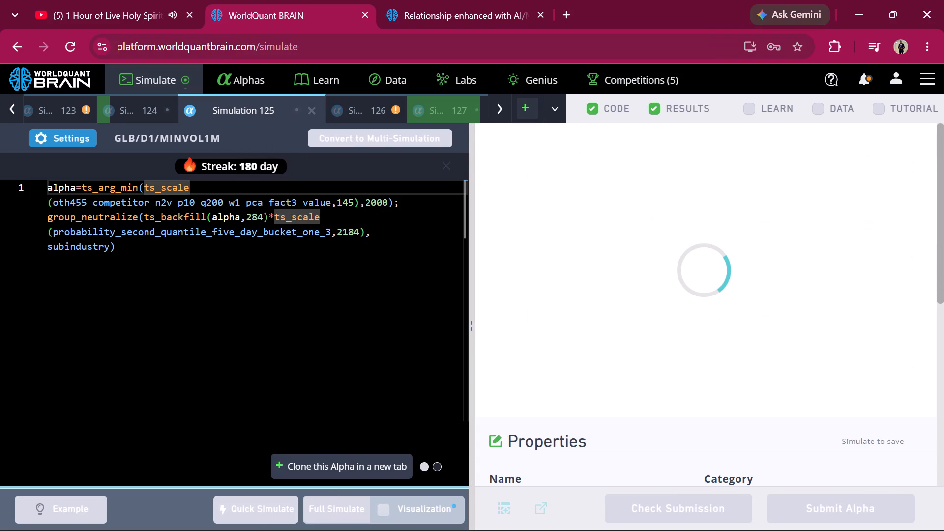
# Clone Simulation 125, replace its field with oth455_competitor_n2v_p10_q200_w1_pca_fact1_value, and run the full simulation.
pyautogui.click(367, 463)
pyautogui.doubleClick(329, 205)
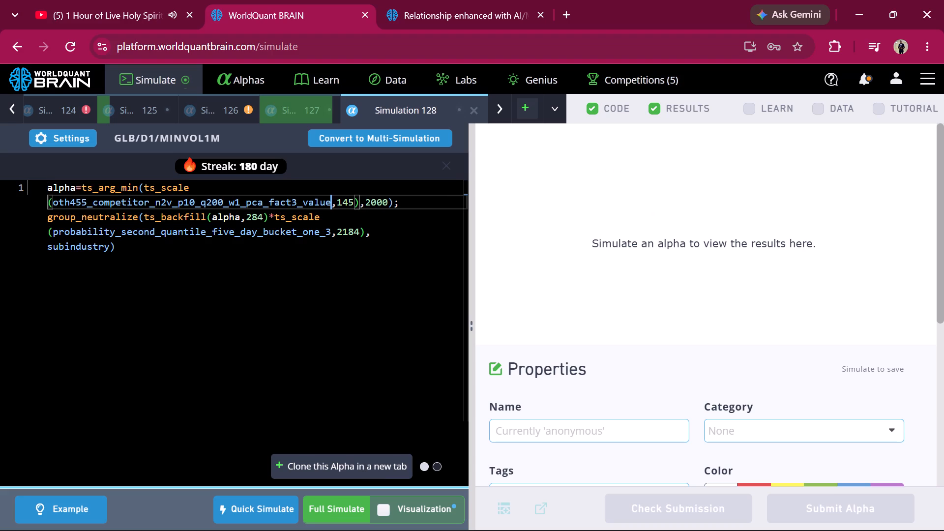
pyautogui.press('super+v')
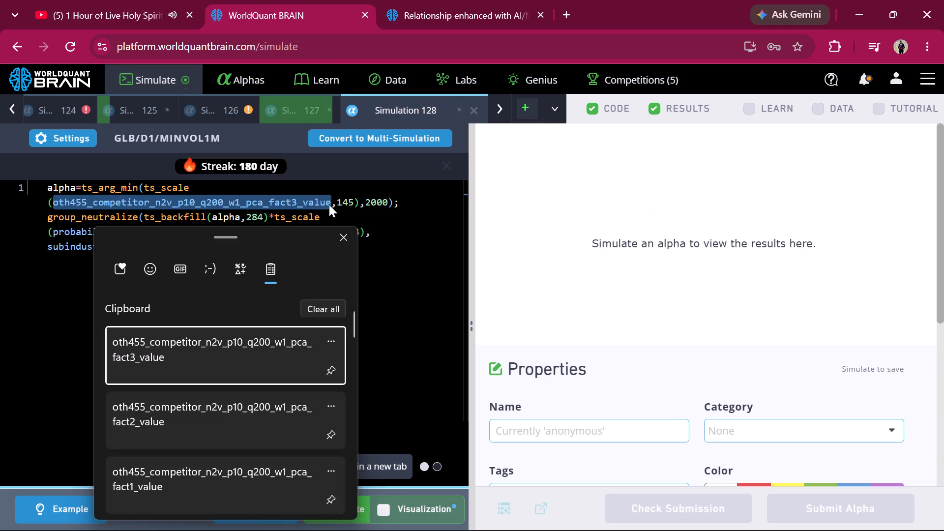
pyautogui.click(220, 471)
pyautogui.hotkey('ctrl', 'v')
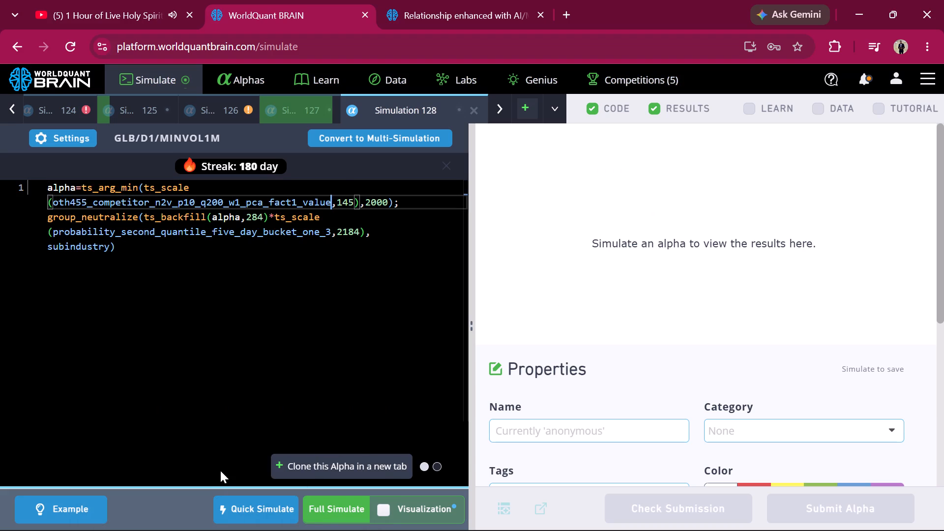
pyautogui.click(326, 512)
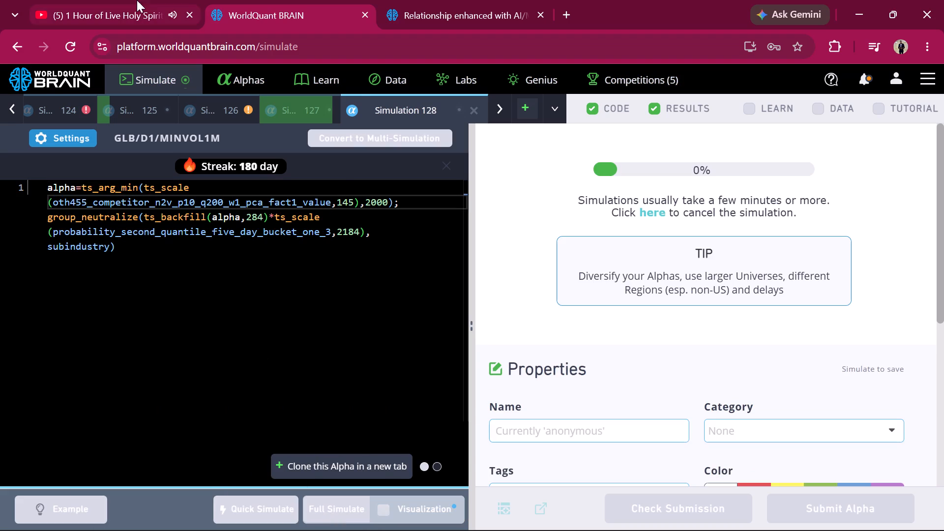
# Return to Simulation 124, which uses oth424_mktcap, and run its full simulation again.
pyautogui.hscroll(2, 252, 120)
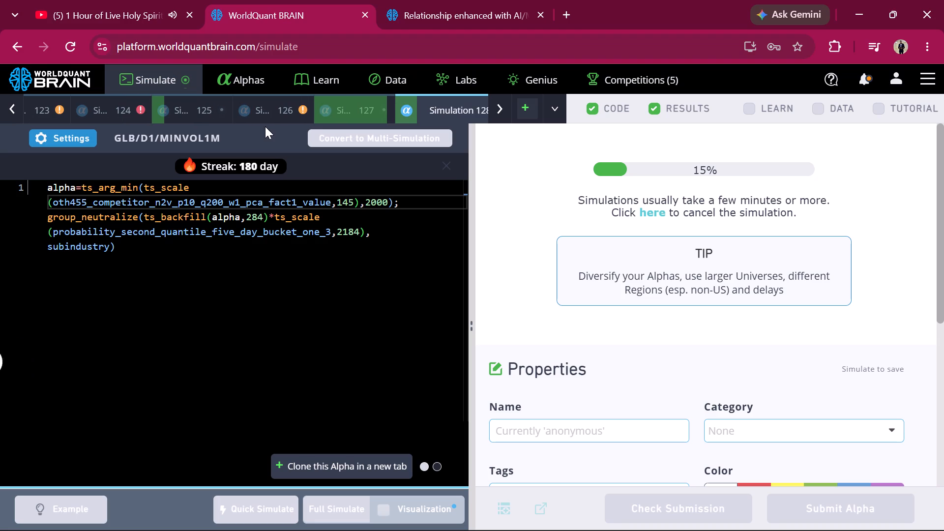
pyautogui.hscroll(1, 265, 126)
pyautogui.click(113, 105)
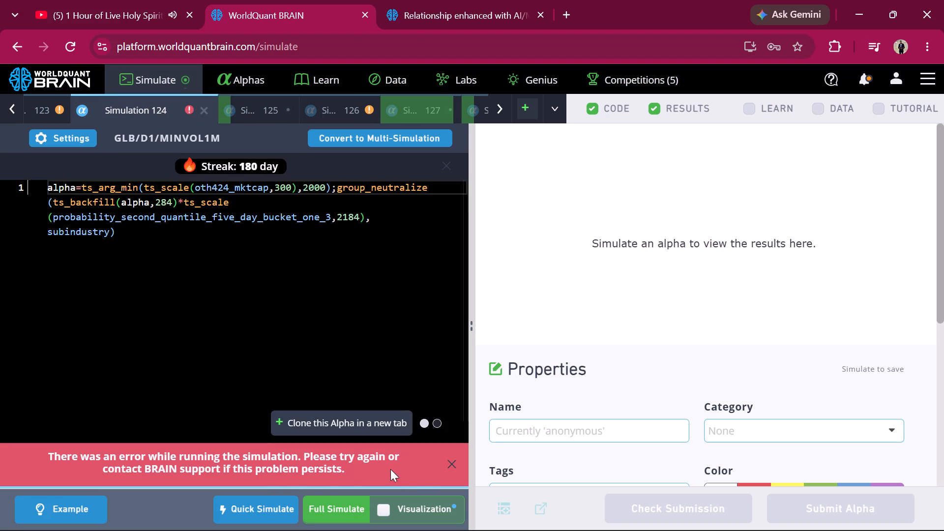
pyautogui.click(345, 509)
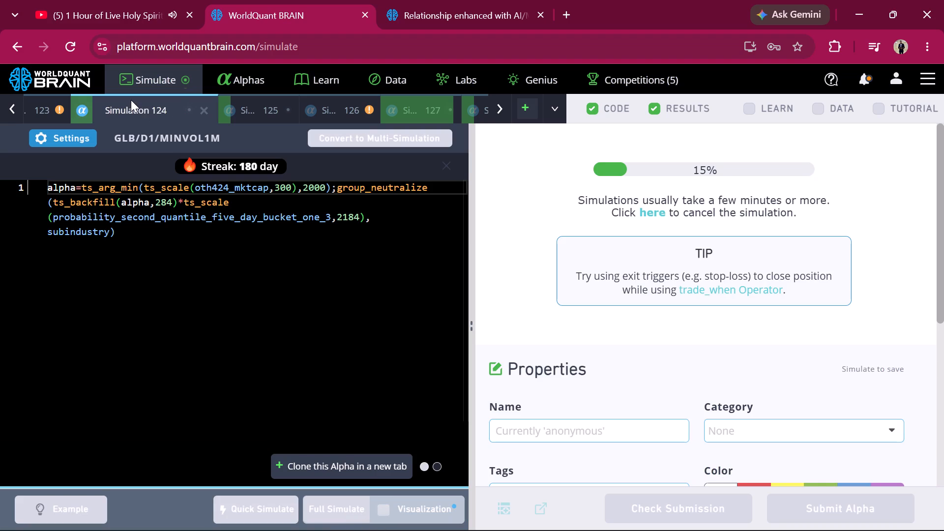
# Examine Simulation 123's IS Summary for the IS period, its correlations and its IS Testing Status.
pyautogui.hscroll(1, 131, 100)
pyautogui.click(109, 108)
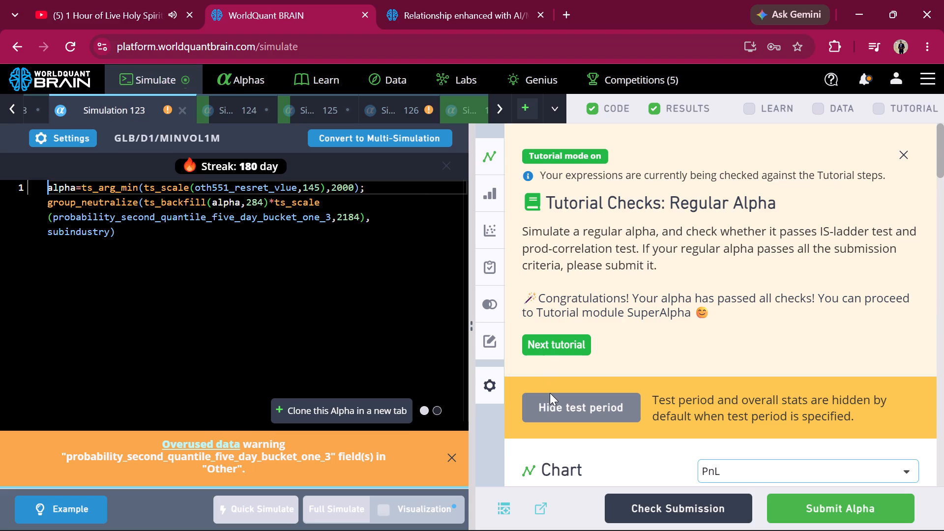
pyautogui.scroll(-6, 546, 390)
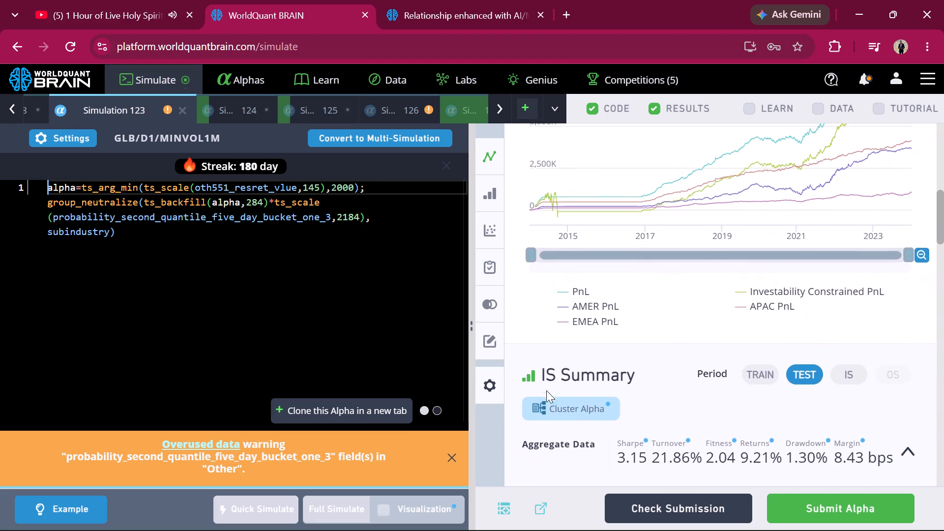
pyautogui.click(850, 361)
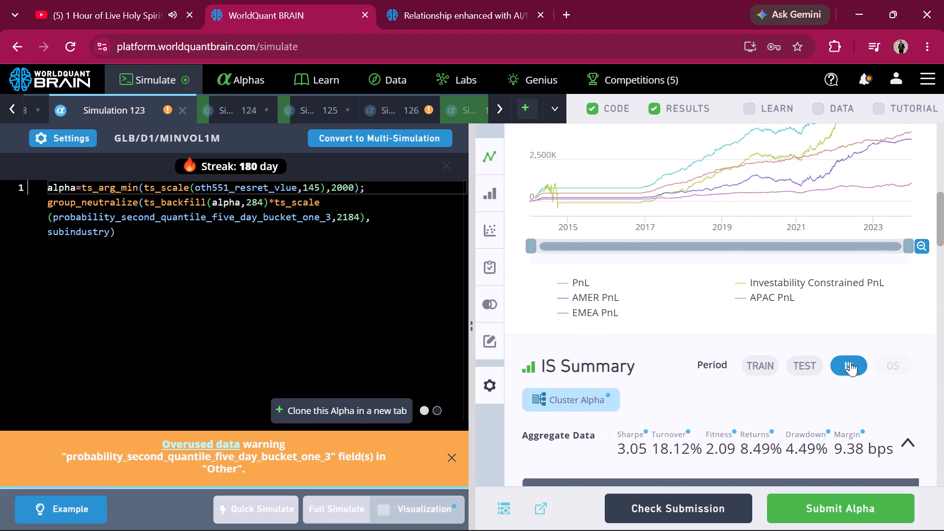
pyautogui.scroll(-13, 850, 361)
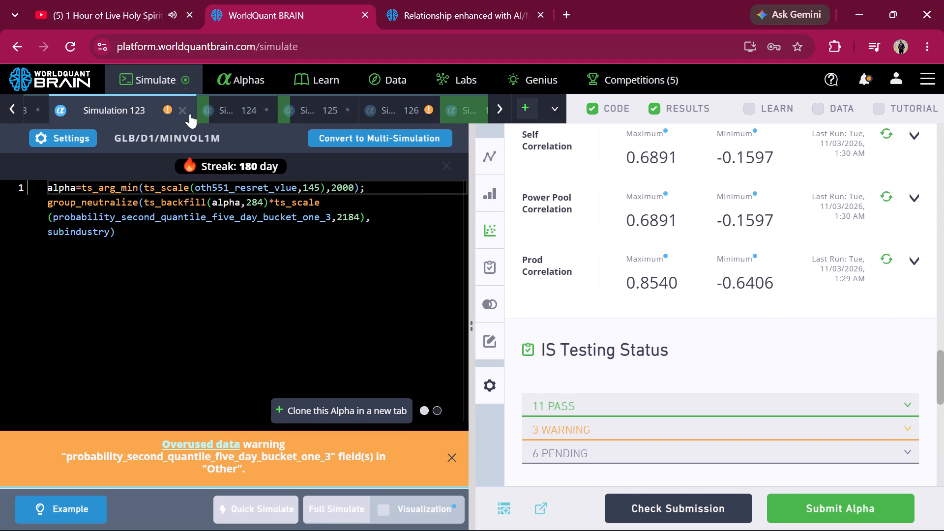
# Find Super Simulation 28 among the open simulations and run its full simulation.
pyautogui.hscroll(7, 190, 114)
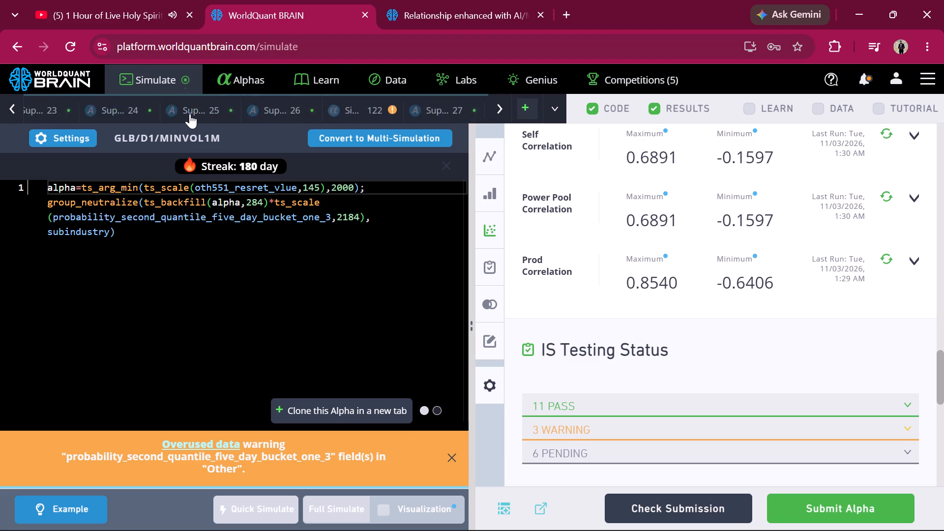
pyautogui.hscroll(5, 190, 114)
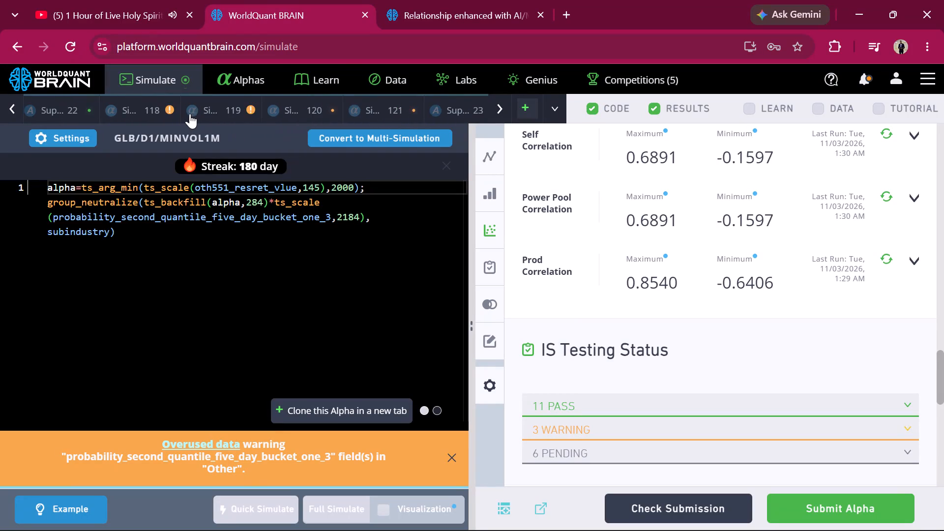
pyautogui.hscroll(1, 190, 114)
pyautogui.hscroll(-8, 190, 114)
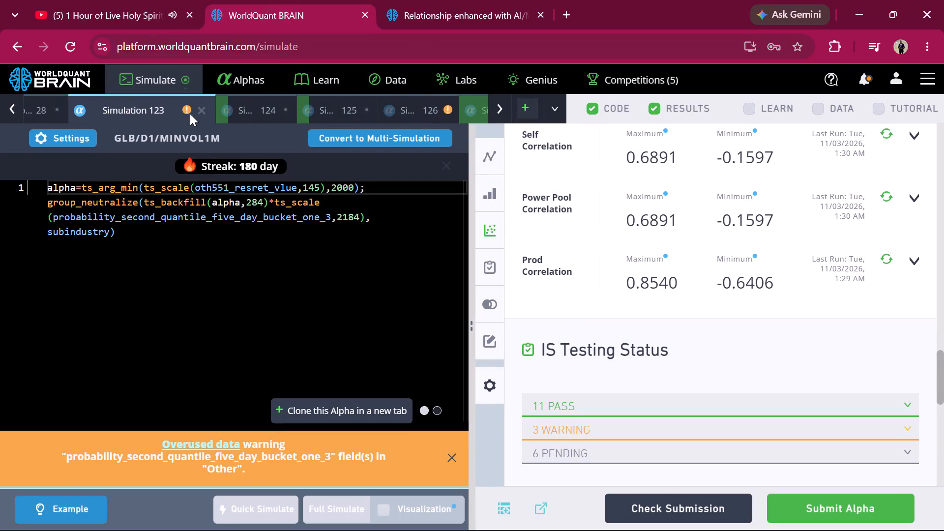
pyautogui.hscroll(-1, 190, 114)
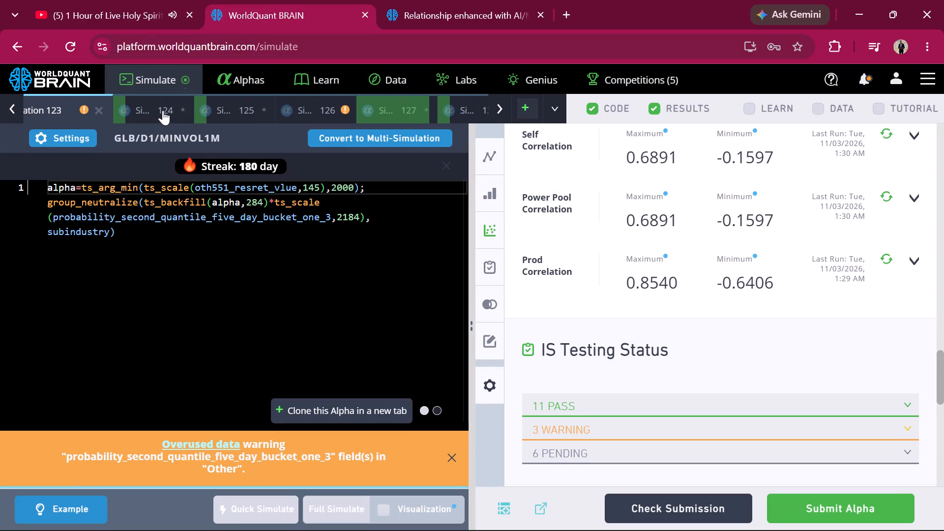
pyautogui.hscroll(-2, 163, 110)
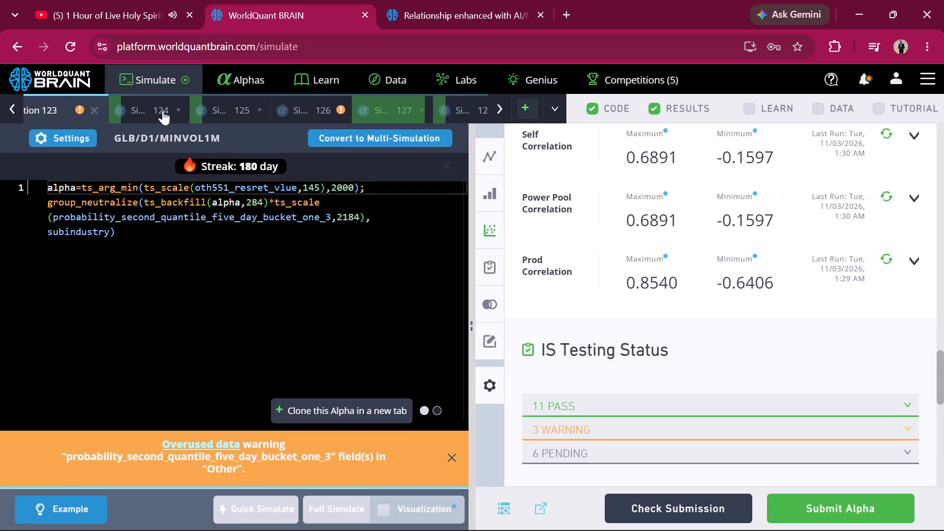
pyautogui.hscroll(-1, 163, 110)
pyautogui.hscroll(4, 163, 110)
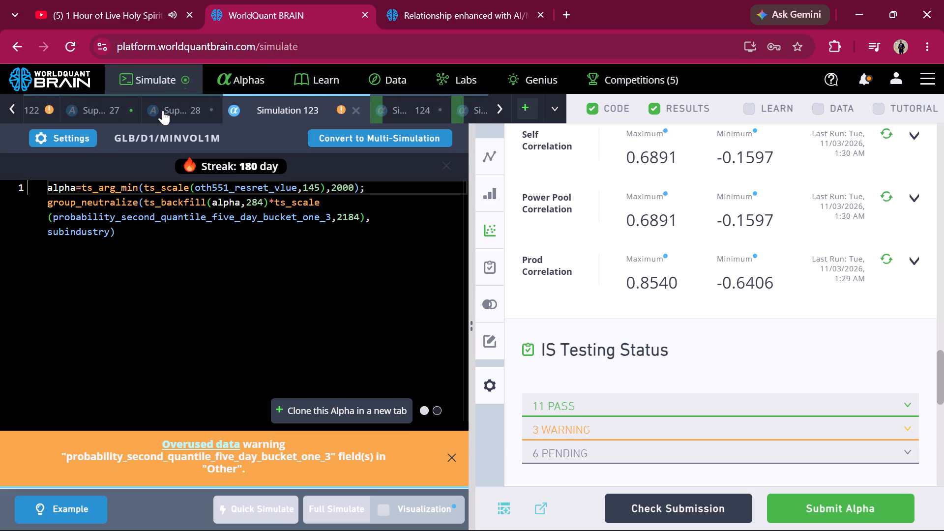
pyautogui.click(188, 110)
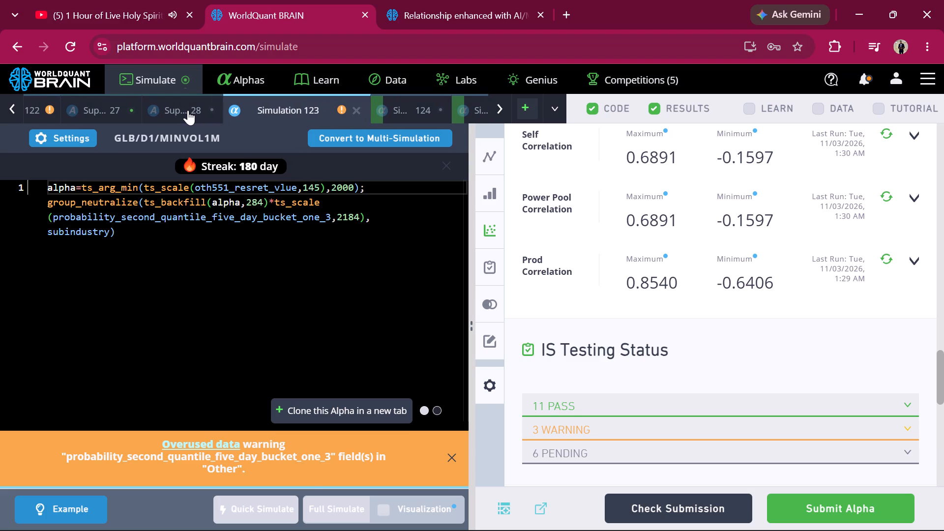
pyautogui.click(188, 110)
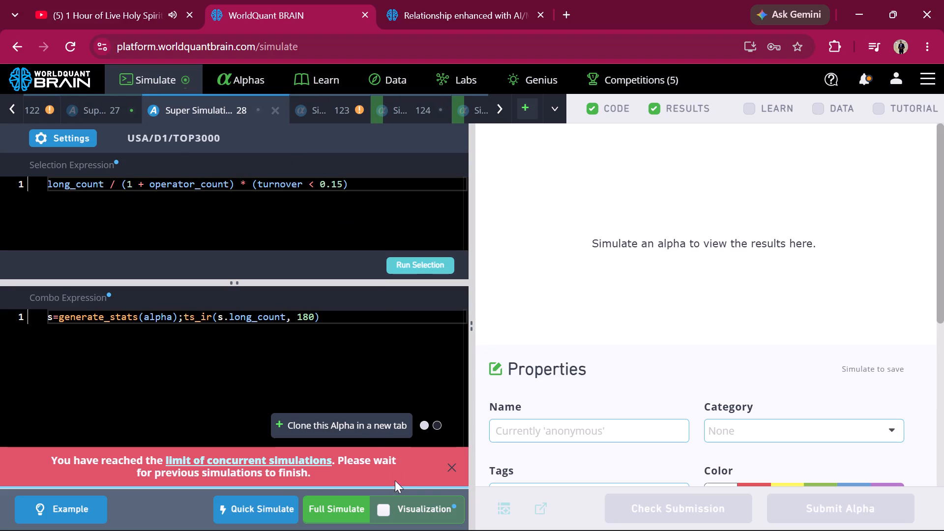
pyautogui.click(351, 503)
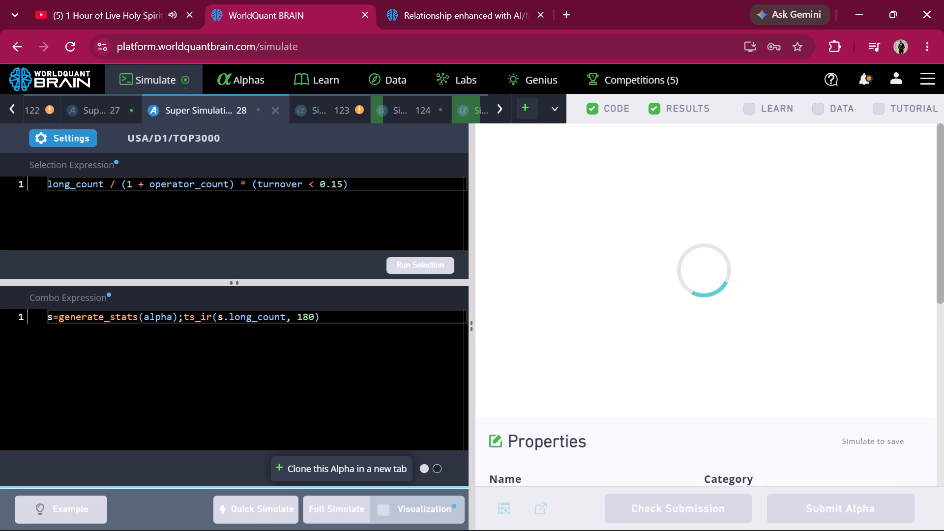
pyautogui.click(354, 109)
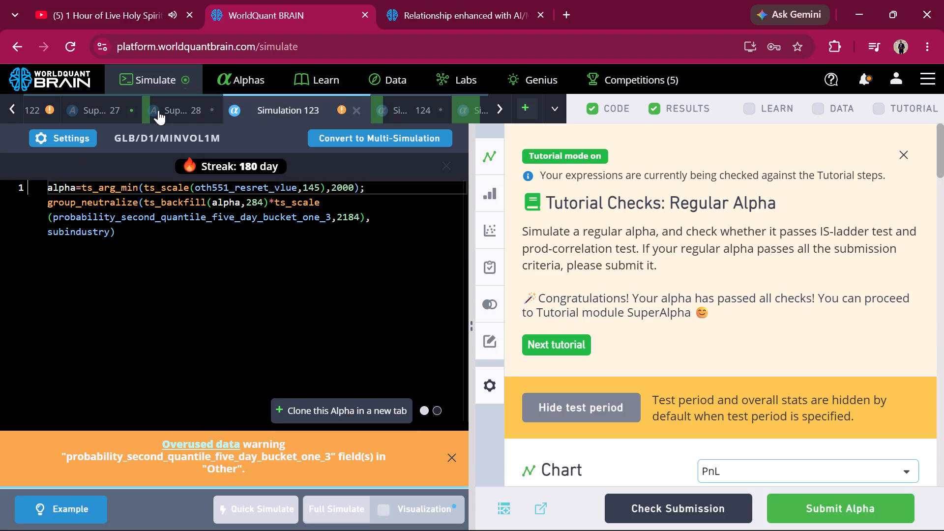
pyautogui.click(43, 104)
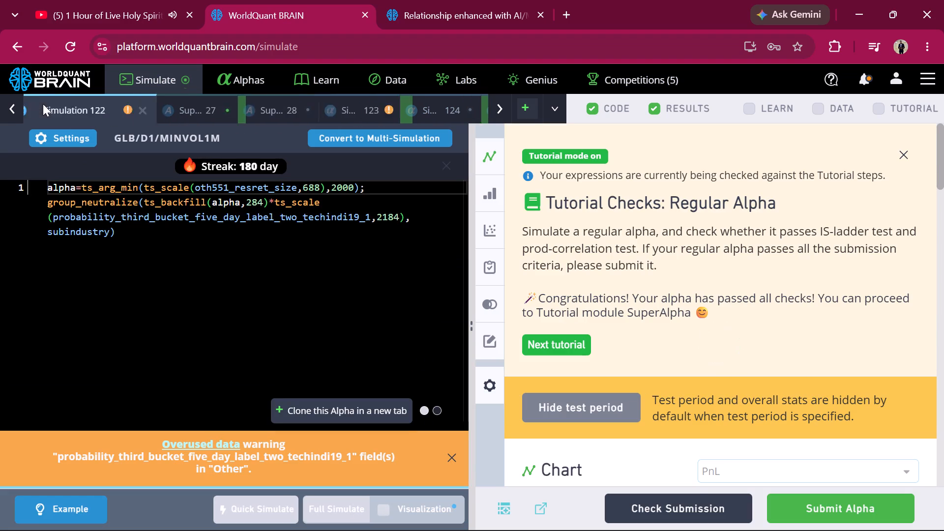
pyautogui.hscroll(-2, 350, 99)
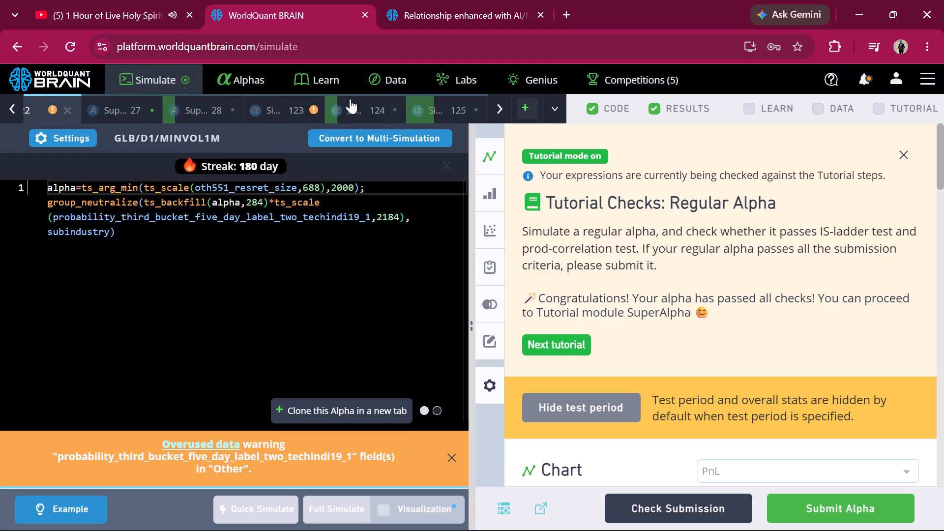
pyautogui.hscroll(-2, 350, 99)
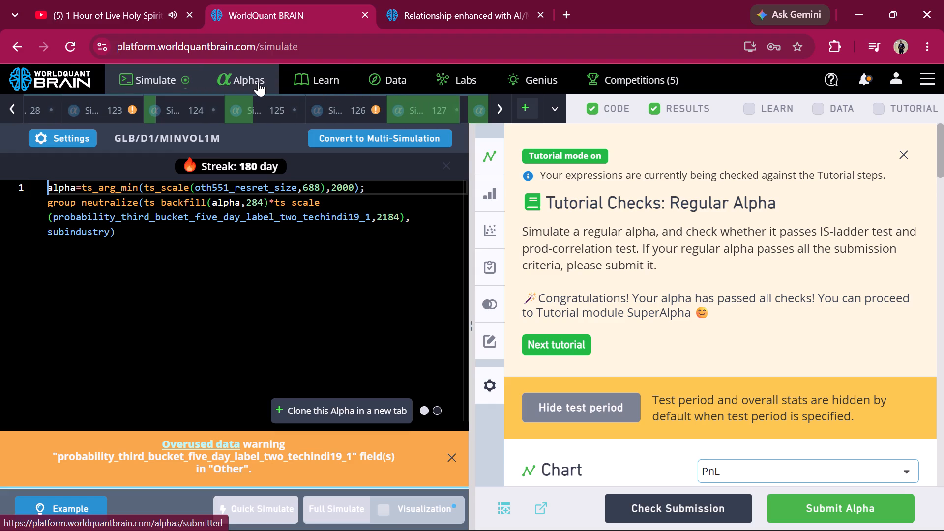
# Switch to YouTube, play the Best of Swahili Live Praise and Worship Mix 2026, and return to WorldQuant BRAIN.
pyautogui.click(130, 9)
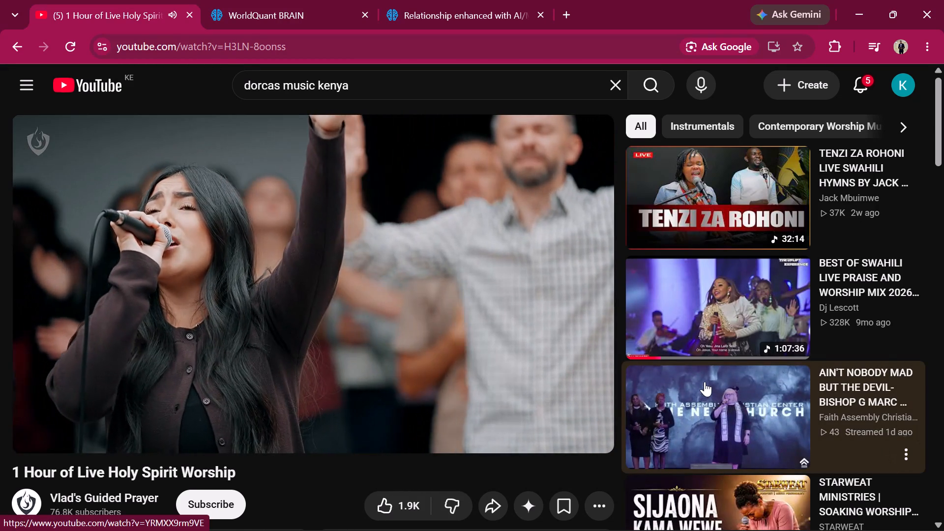
pyautogui.click(716, 297)
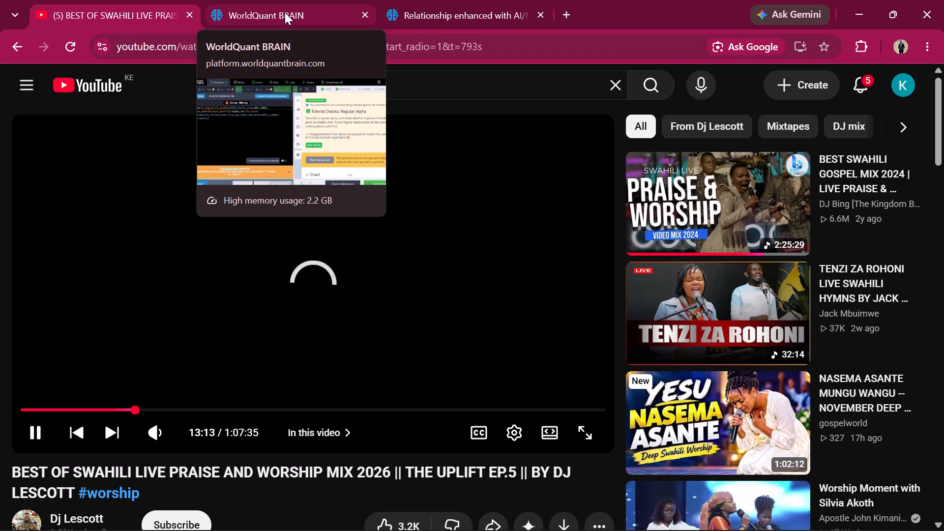
pyautogui.click(285, 12)
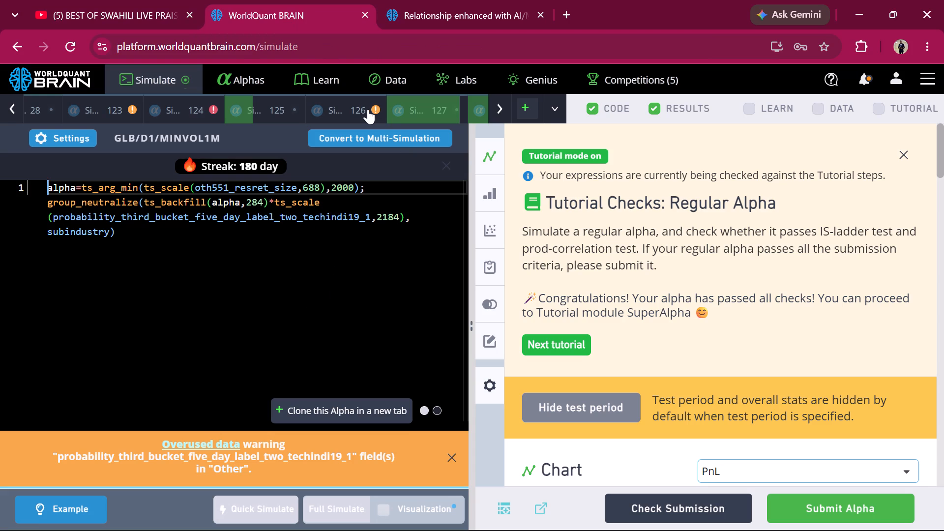
# Check the status of Simulations 126, 125 and 124, and dismiss Simulation 124's error message.
pyautogui.hscroll(-7, 368, 109)
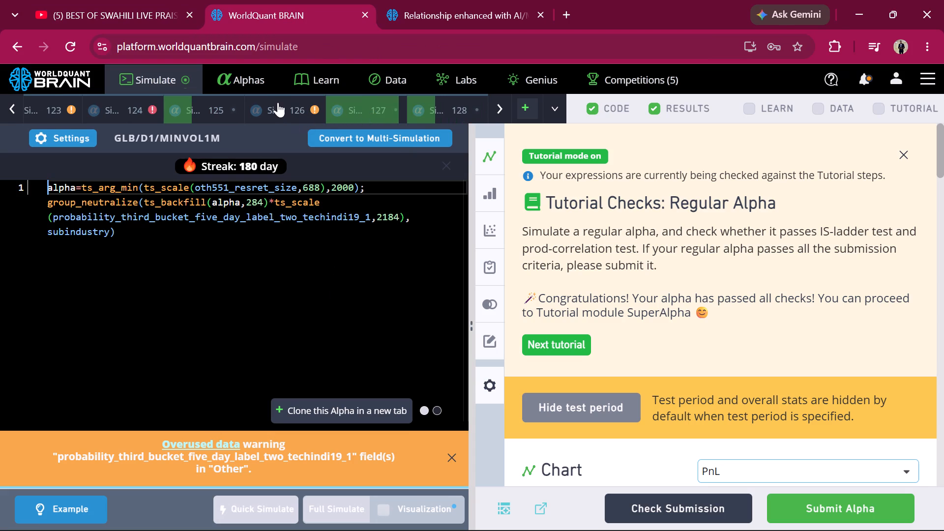
pyautogui.hscroll(-4, 275, 98)
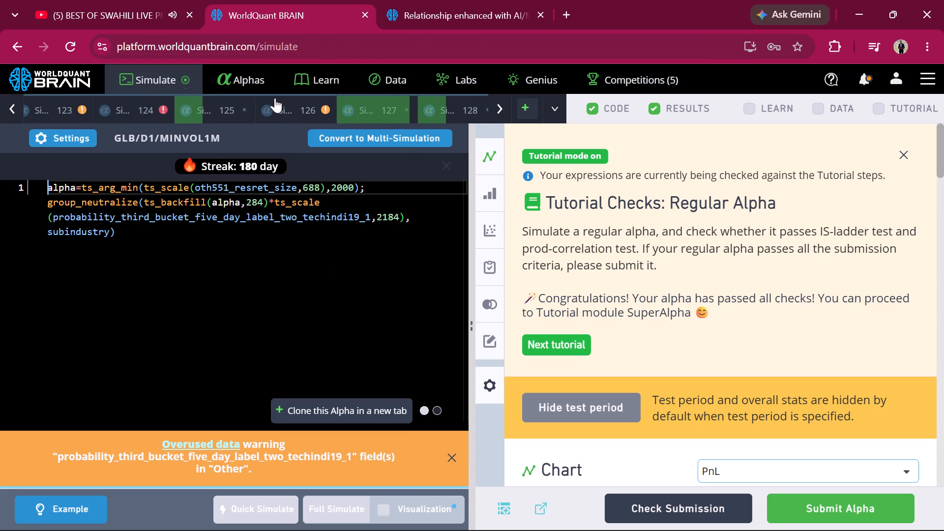
pyautogui.click(296, 107)
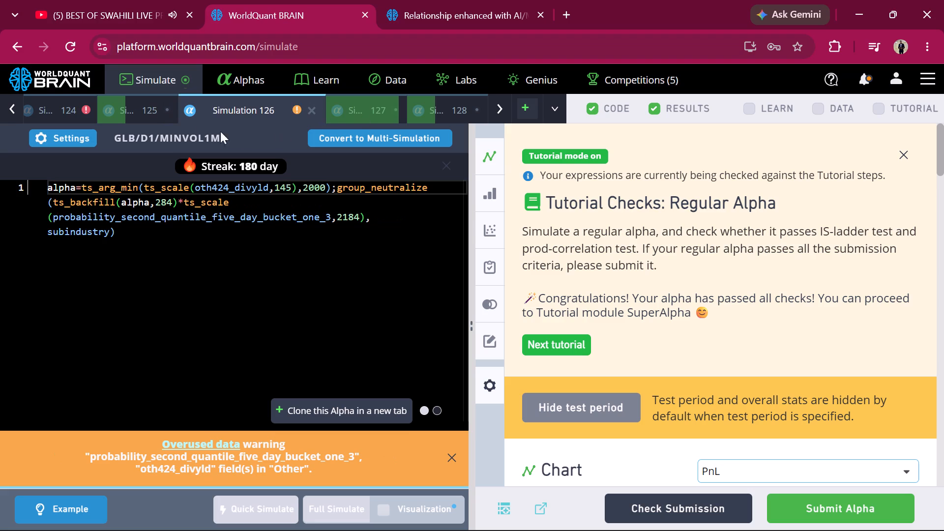
pyautogui.click(158, 109)
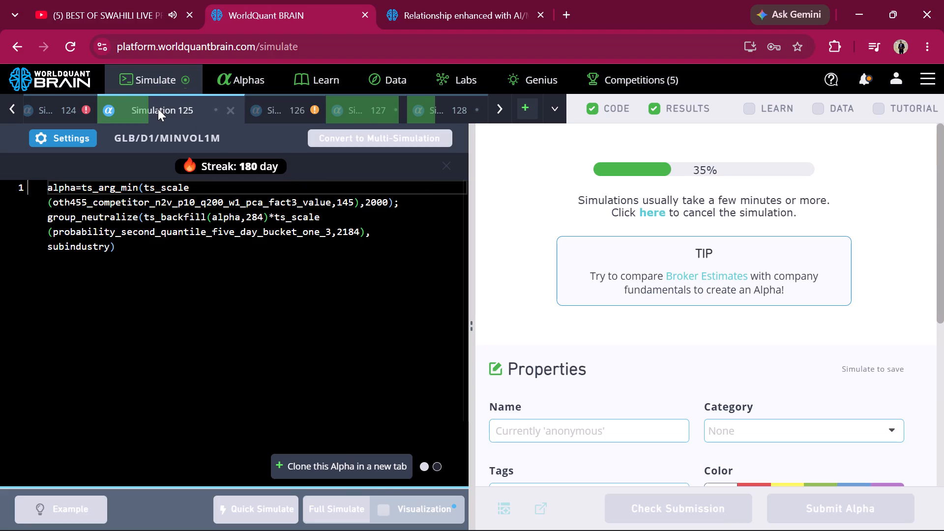
pyautogui.click(74, 105)
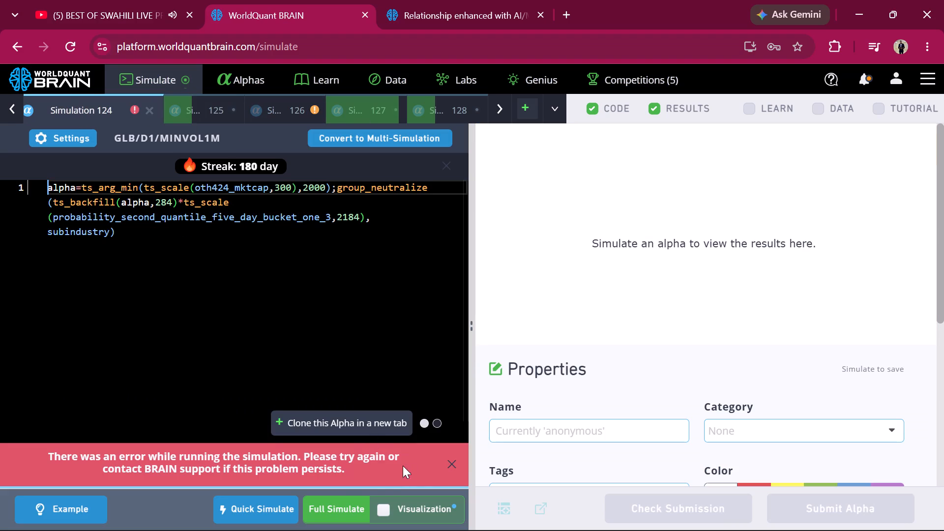
pyautogui.click(451, 466)
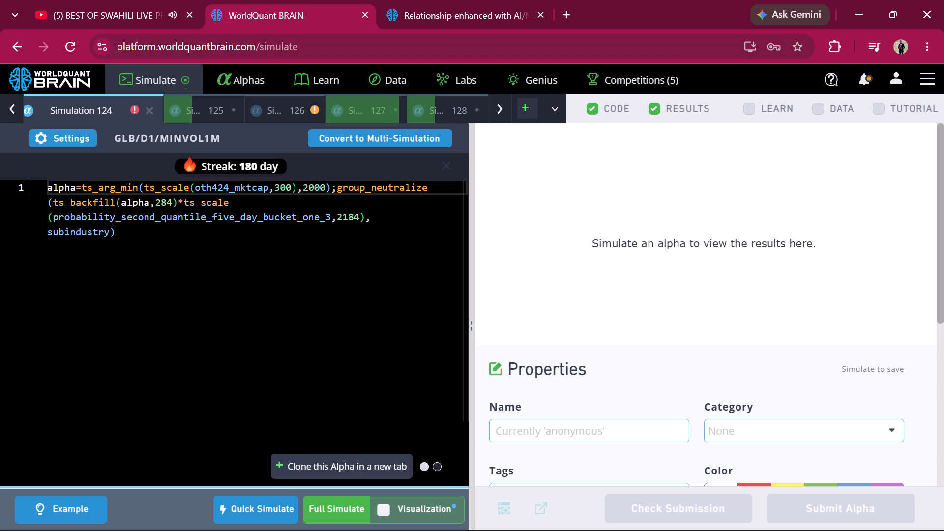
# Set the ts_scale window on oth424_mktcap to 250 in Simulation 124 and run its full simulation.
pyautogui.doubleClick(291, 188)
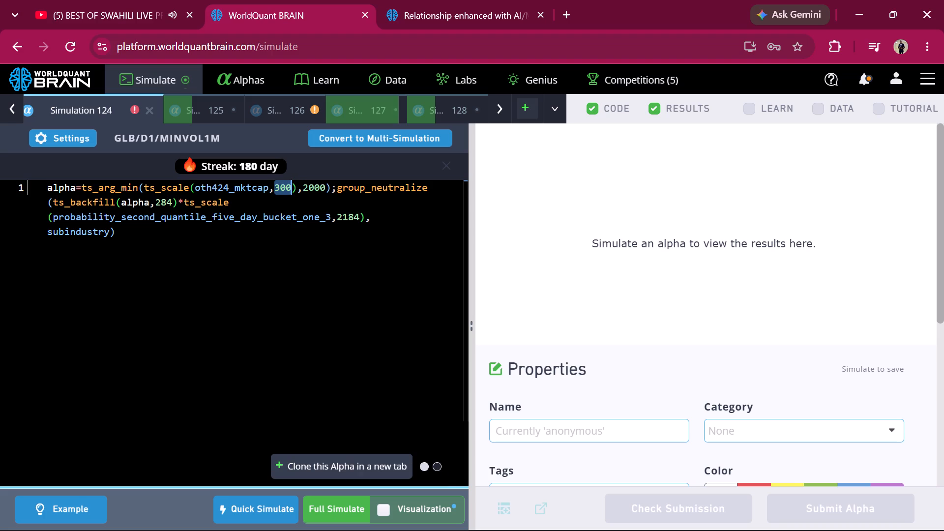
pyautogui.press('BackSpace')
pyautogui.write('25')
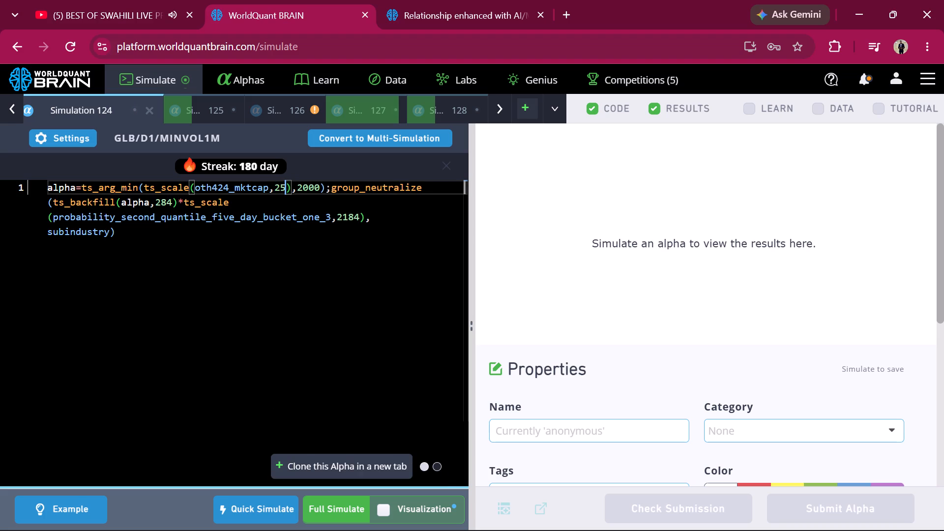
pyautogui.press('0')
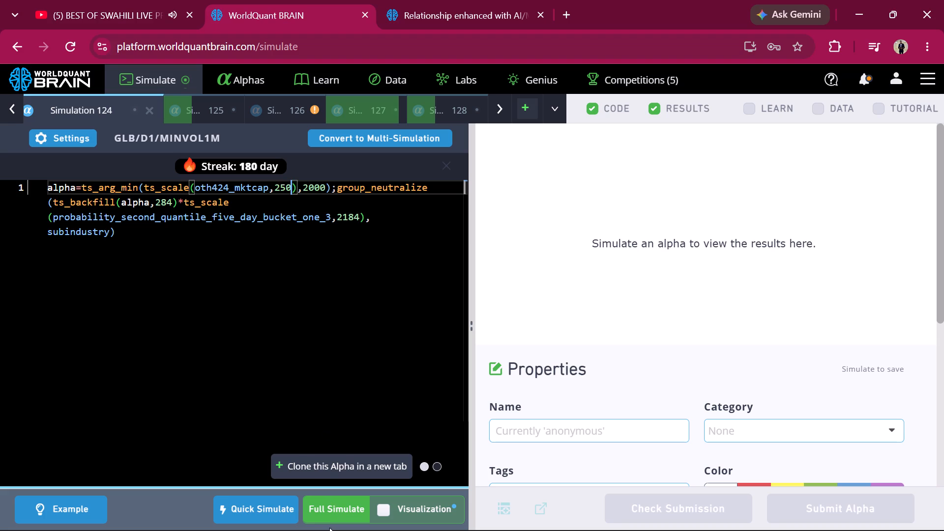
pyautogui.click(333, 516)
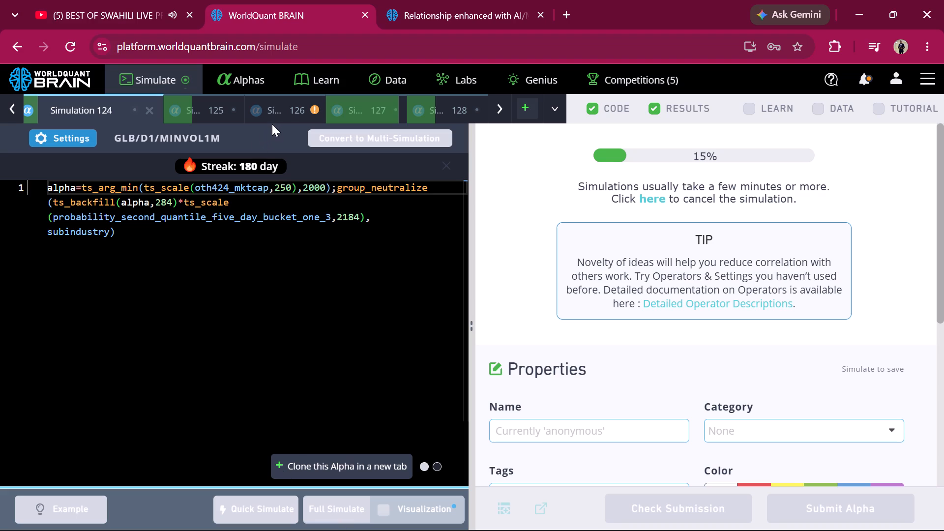
# Examine Simulation 126's PnL chart, IS Summary for the IS period, and its correlations.
pyautogui.click(280, 100)
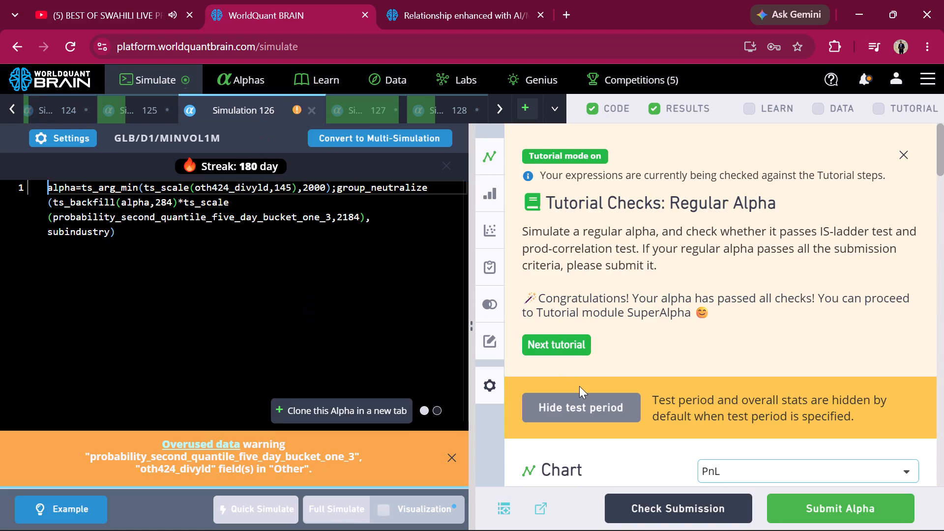
pyautogui.scroll(-4, 579, 386)
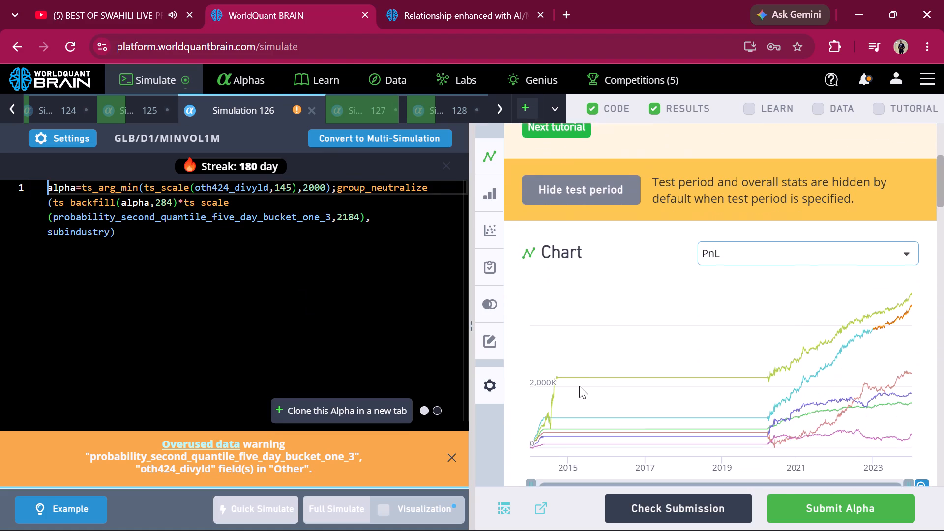
pyautogui.scroll(-4, 579, 386)
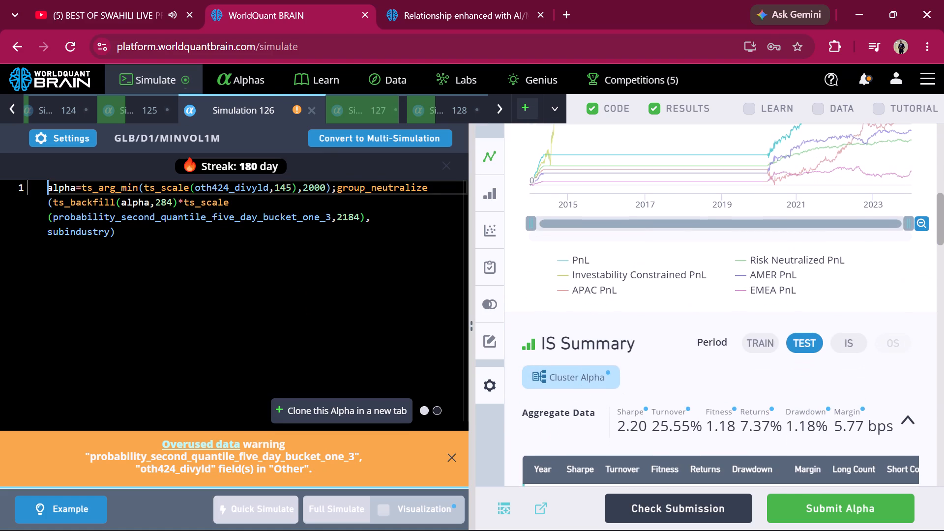
pyautogui.click(838, 340)
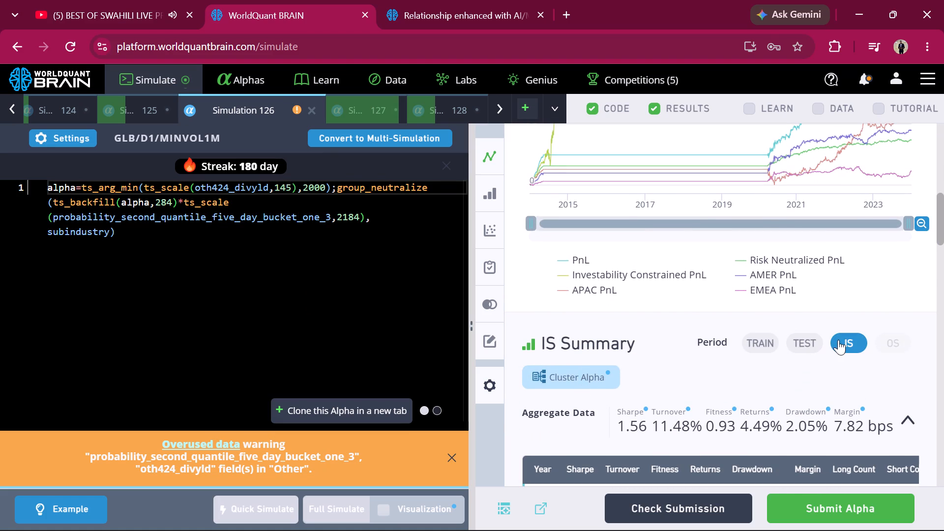
pyautogui.scroll(-3, 838, 340)
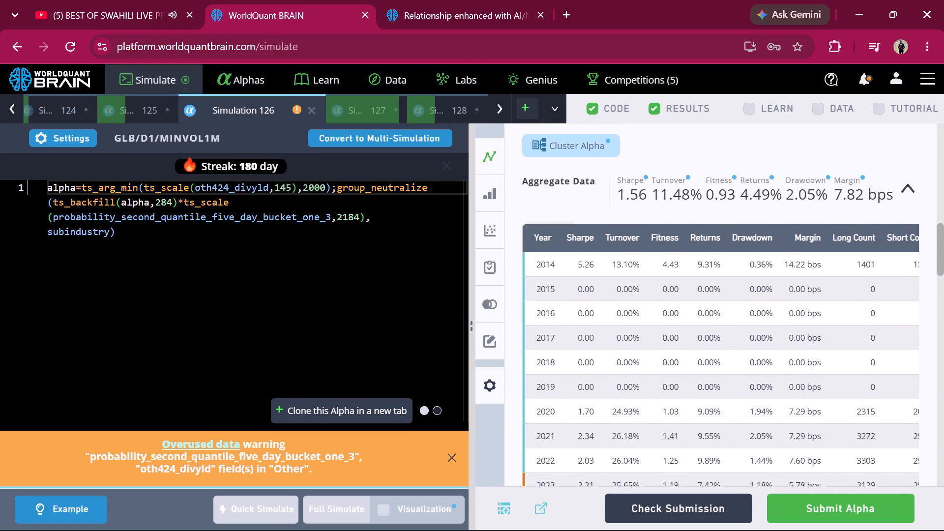
pyautogui.scroll(-10, 838, 340)
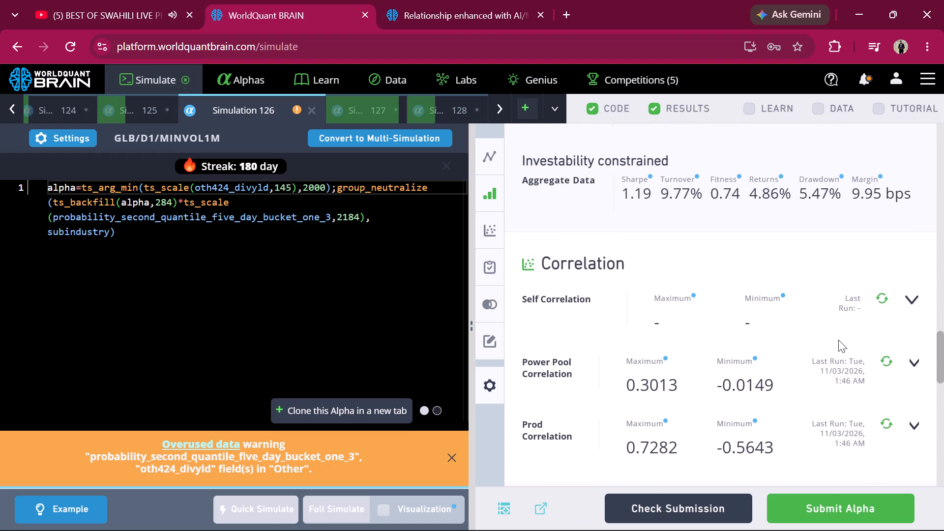
pyautogui.scroll(-2, 838, 340)
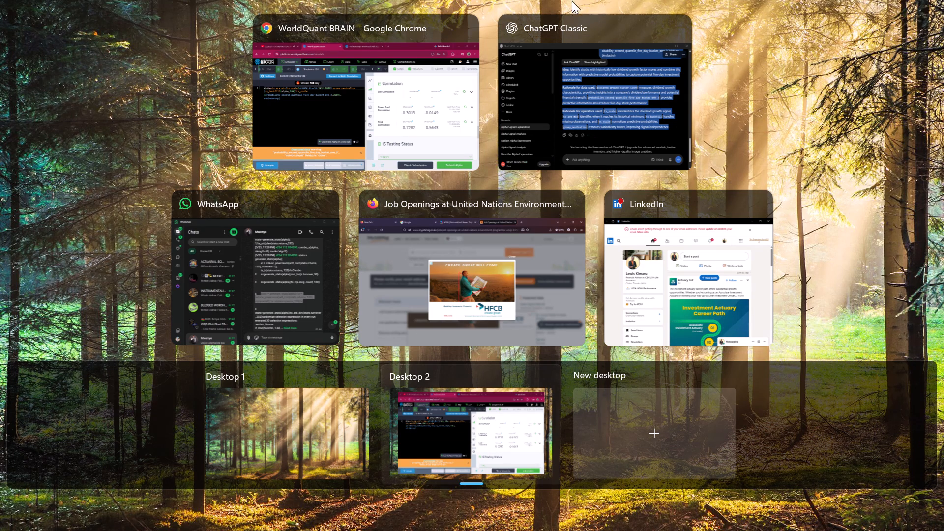
pyautogui.click(448, 98)
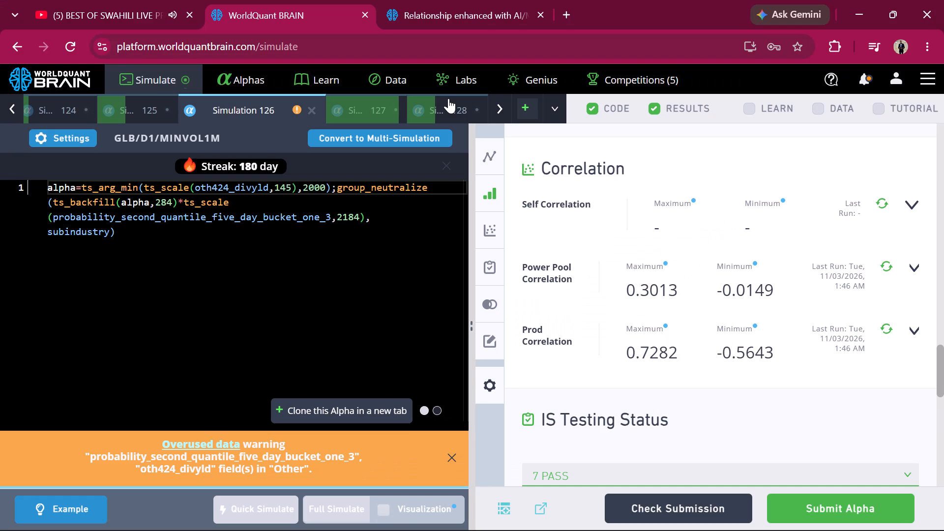
# Change Simulation 126's neutralization to Market, apply the settings, and run its full simulation again.
pyautogui.click(78, 147)
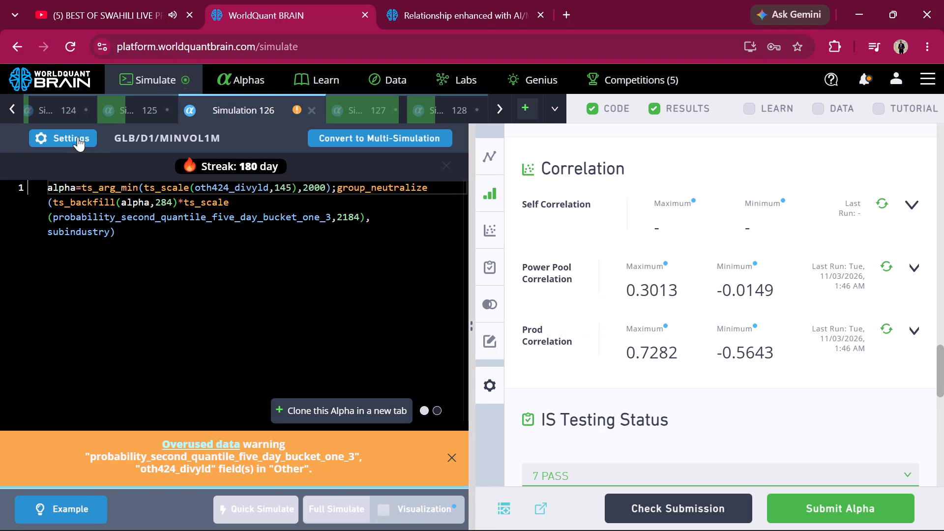
pyautogui.click(78, 137)
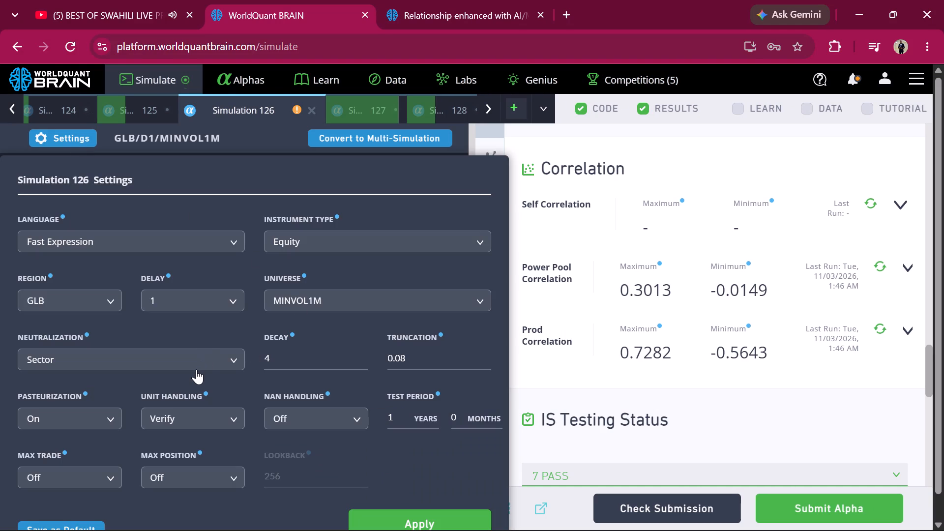
pyautogui.click(197, 362)
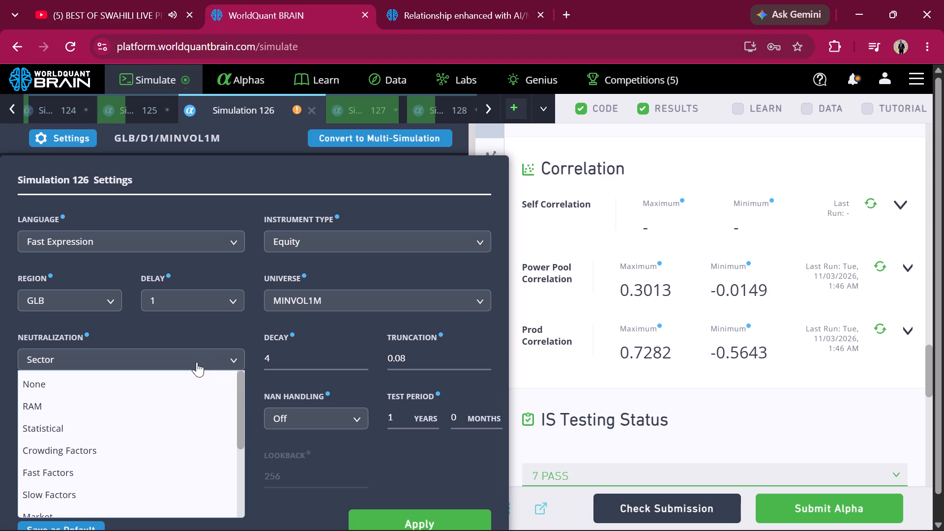
pyautogui.scroll(-2, 102, 444)
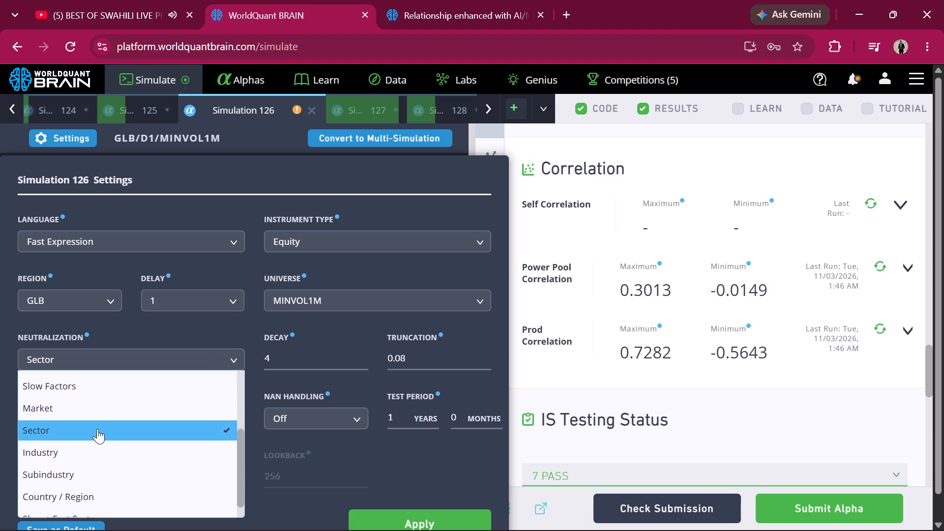
pyautogui.click(75, 406)
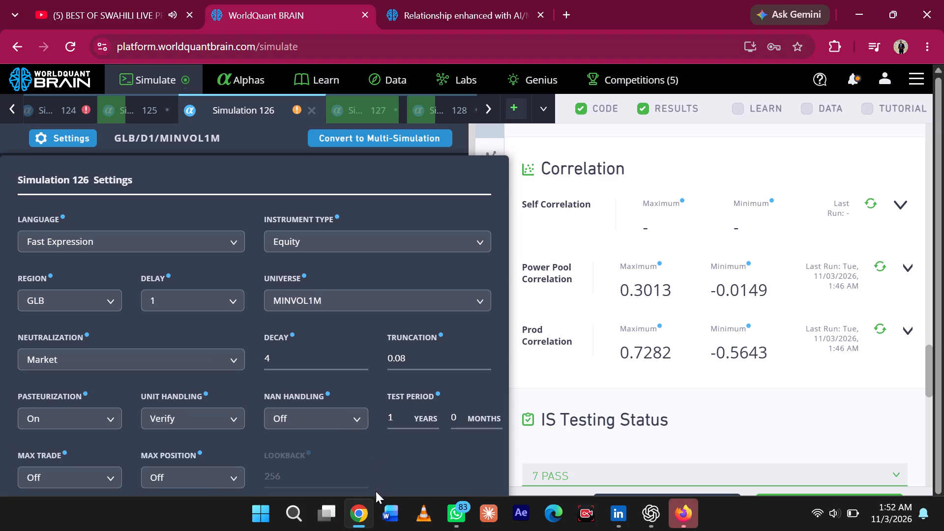
pyautogui.click(261, 513)
pyautogui.click(261, 513)
pyautogui.click(354, 521)
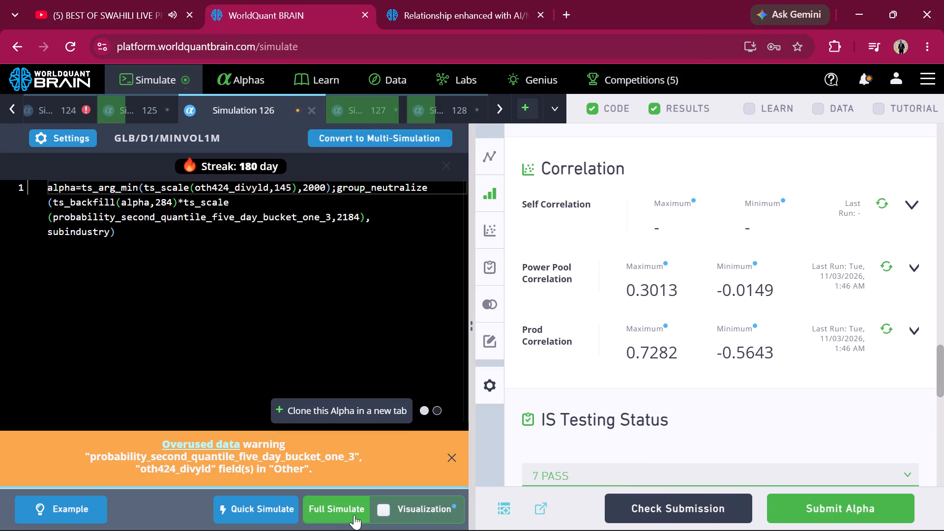
pyautogui.click(354, 515)
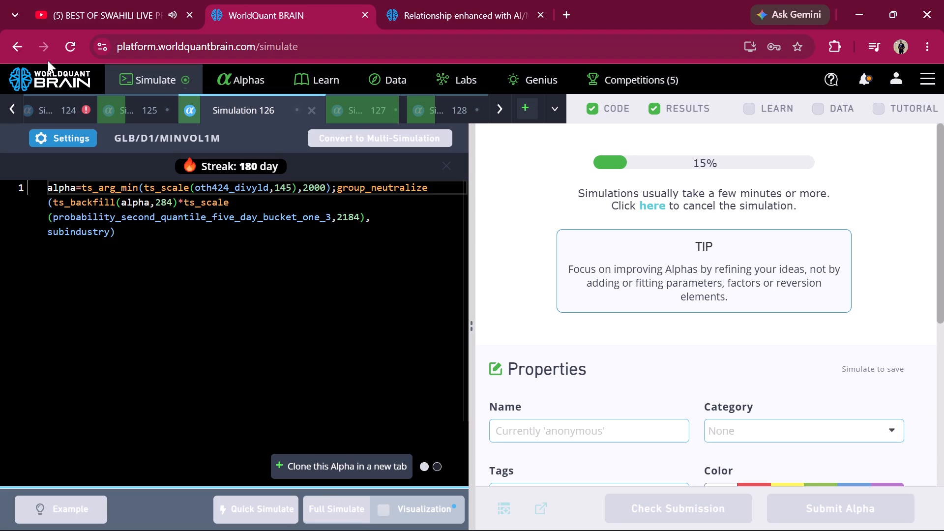
# In Simulation 124, set the oth424_mktcap ts_scale window to 200 and the ts_arg_min window to 2500, and run the full simulation.
pyautogui.click(81, 118)
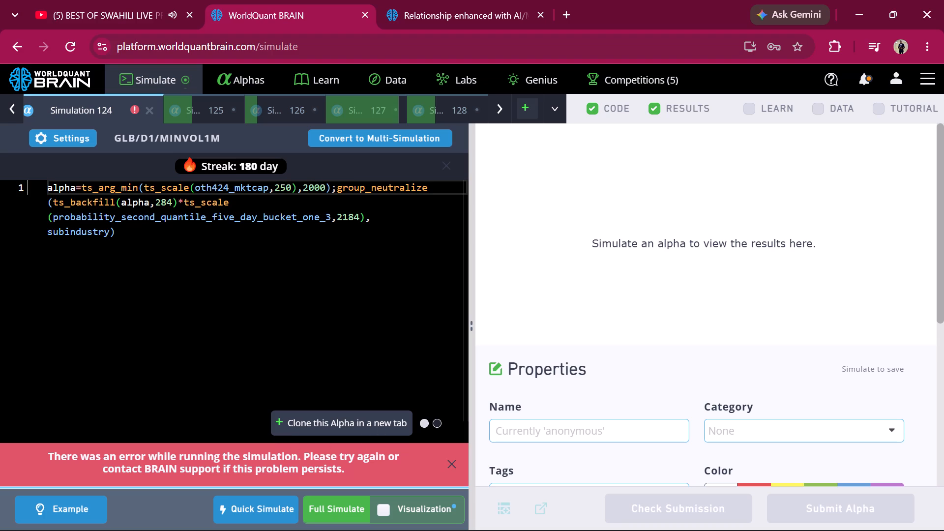
pyautogui.doubleClick(289, 186)
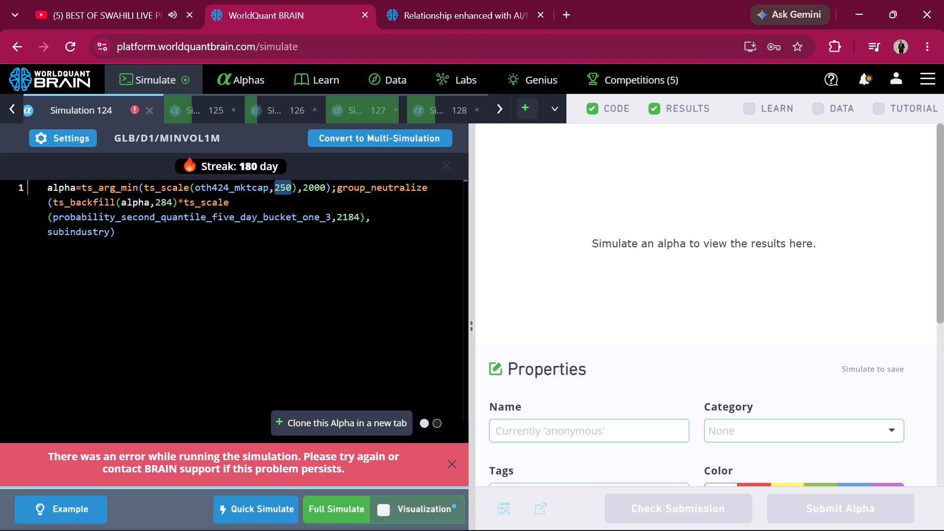
pyautogui.press('BackSpace')
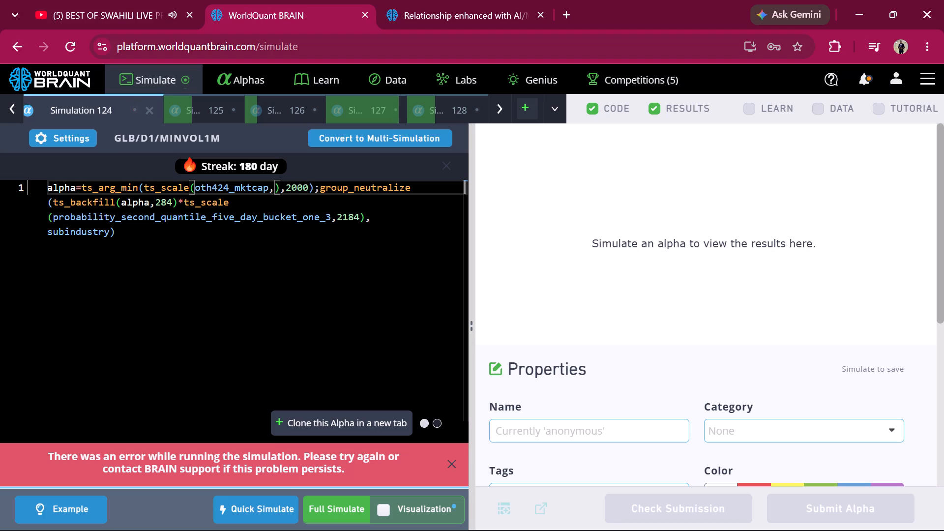
pyautogui.press('2')
pyautogui.write('00')
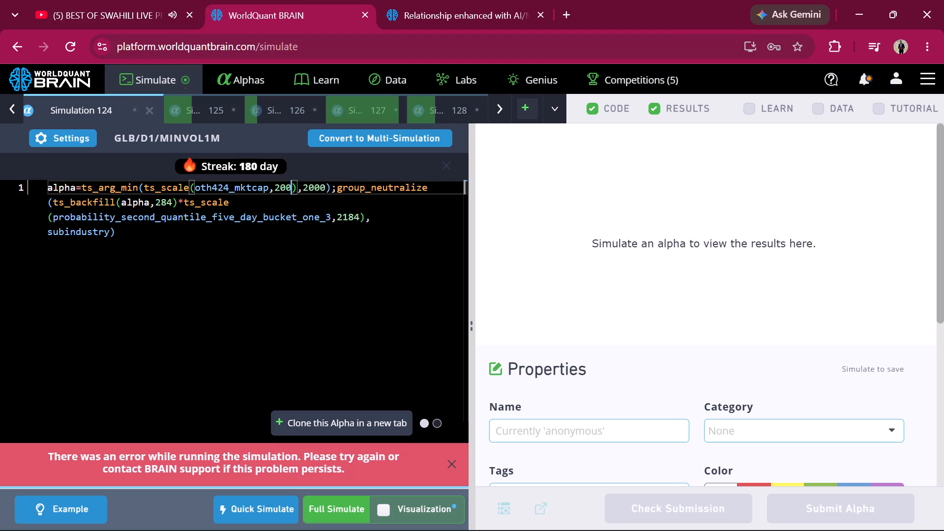
pyautogui.doubleClick(321, 179)
pyautogui.doubleClick(327, 190)
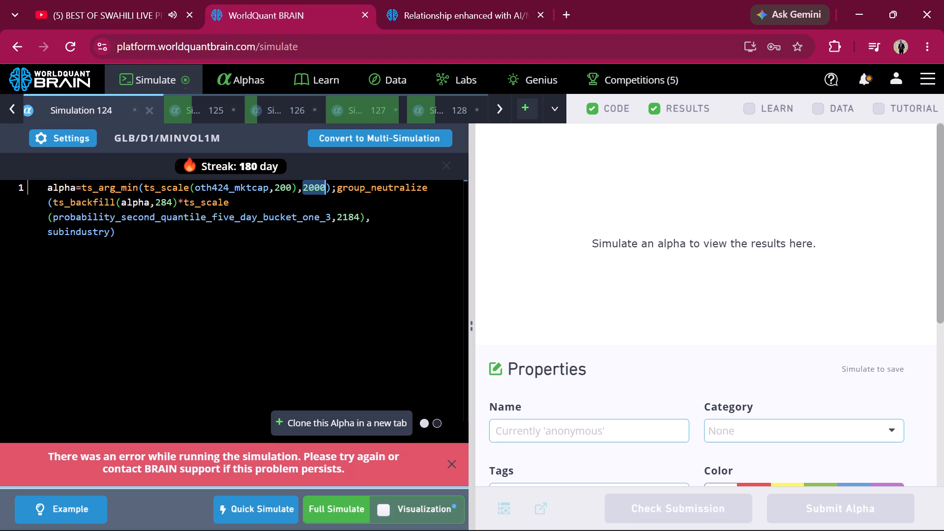
pyautogui.press('BackSpace')
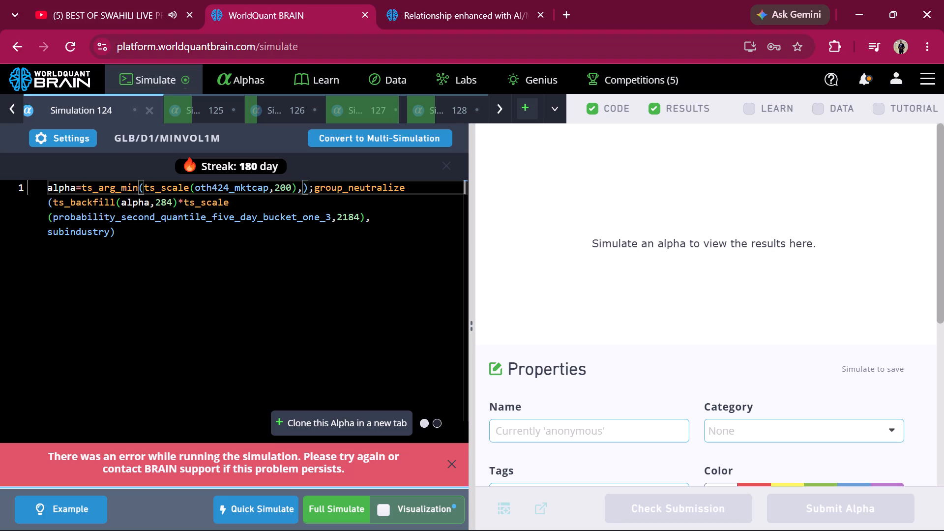
pyautogui.write('25')
pyautogui.write('00')
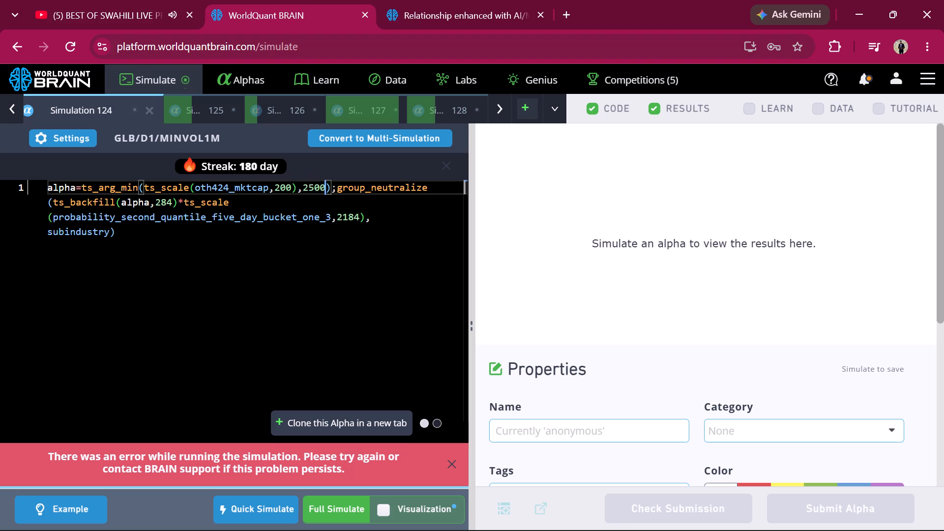
pyautogui.click(360, 432)
pyautogui.click(331, 516)
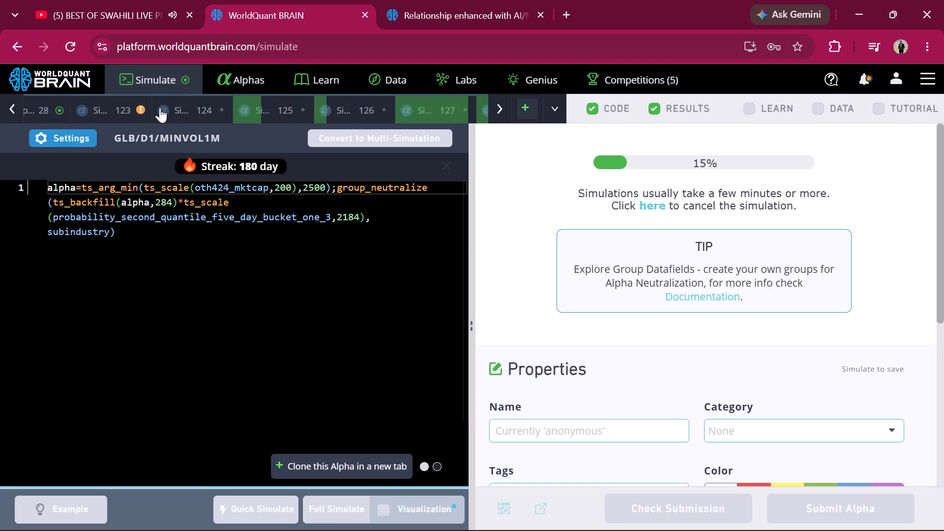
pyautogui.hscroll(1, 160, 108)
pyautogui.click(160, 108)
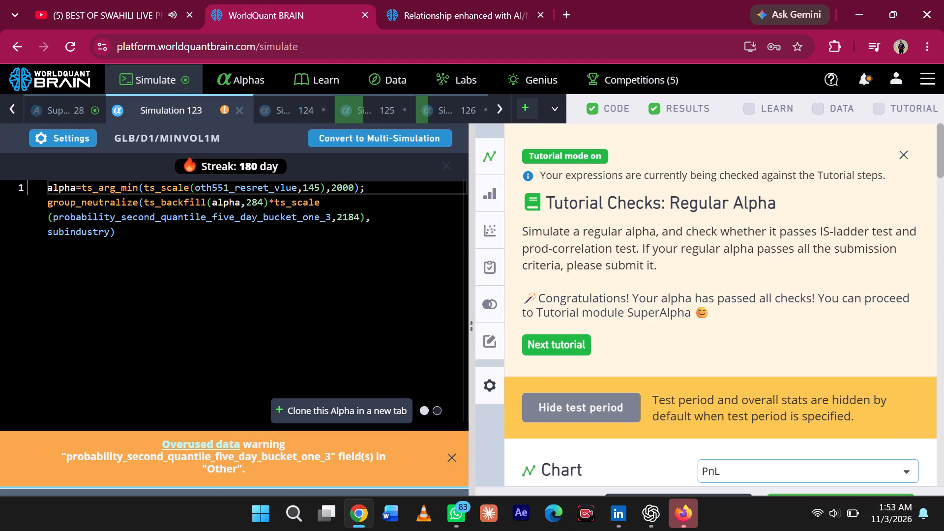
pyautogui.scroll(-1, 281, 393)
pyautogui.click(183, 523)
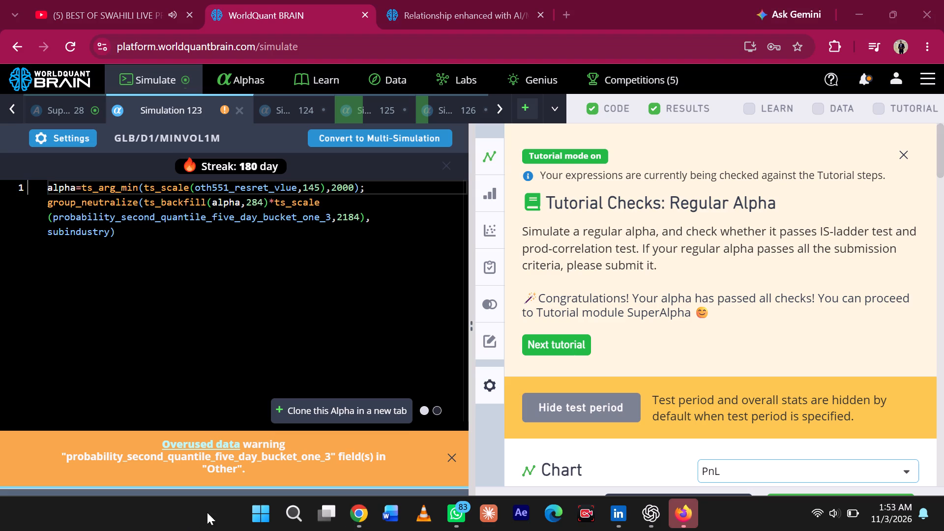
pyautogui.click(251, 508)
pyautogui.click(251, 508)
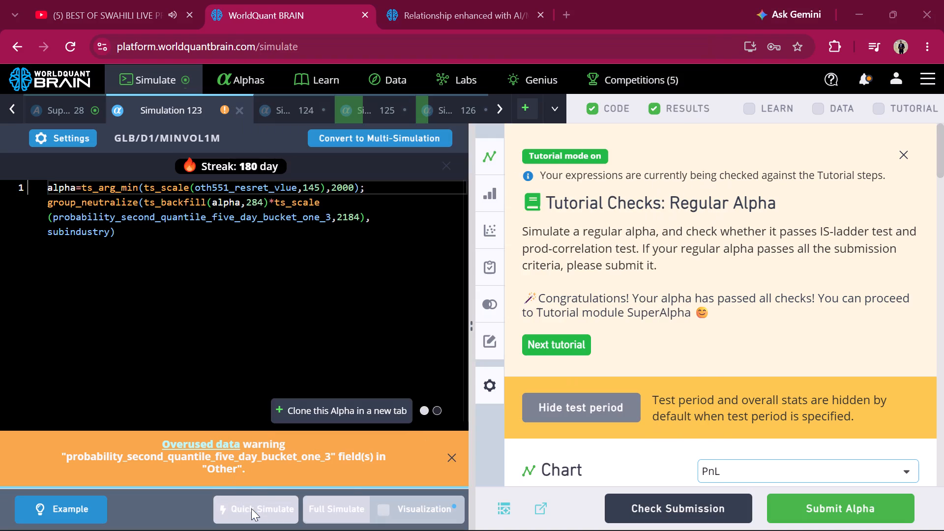
# Show Super Simulation 28's test period and examine its IS Summary for the IS period.
pyautogui.click(89, 107)
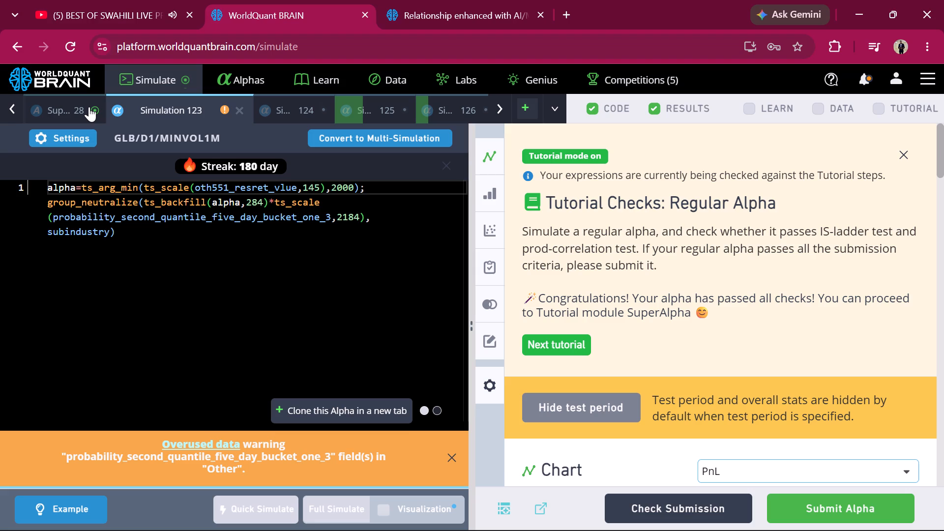
pyautogui.click(89, 107)
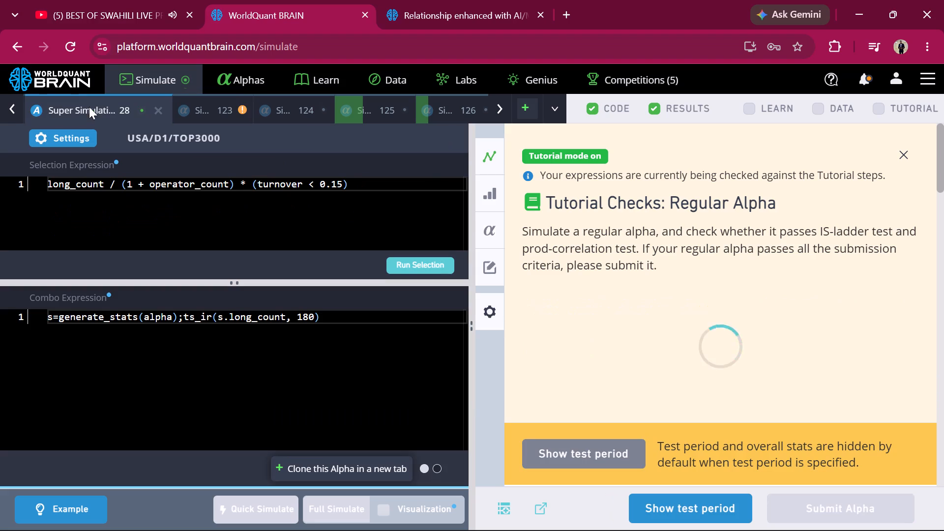
pyautogui.click(665, 501)
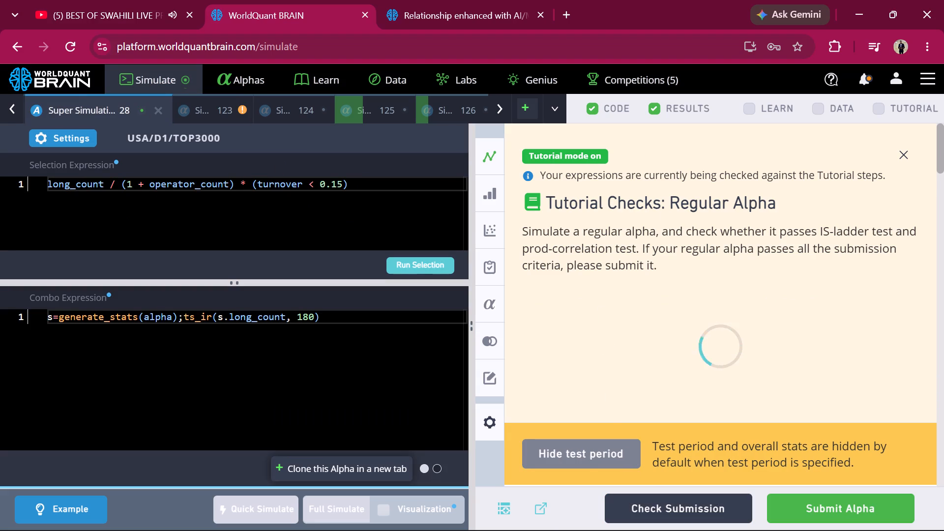
pyautogui.scroll(-8, 673, 177)
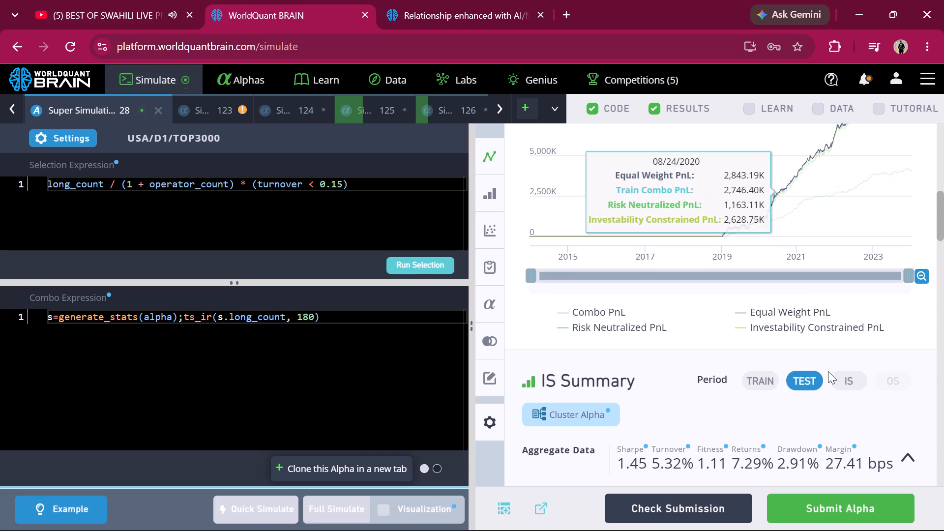
pyautogui.click(850, 383)
pyautogui.scroll(-2, 850, 383)
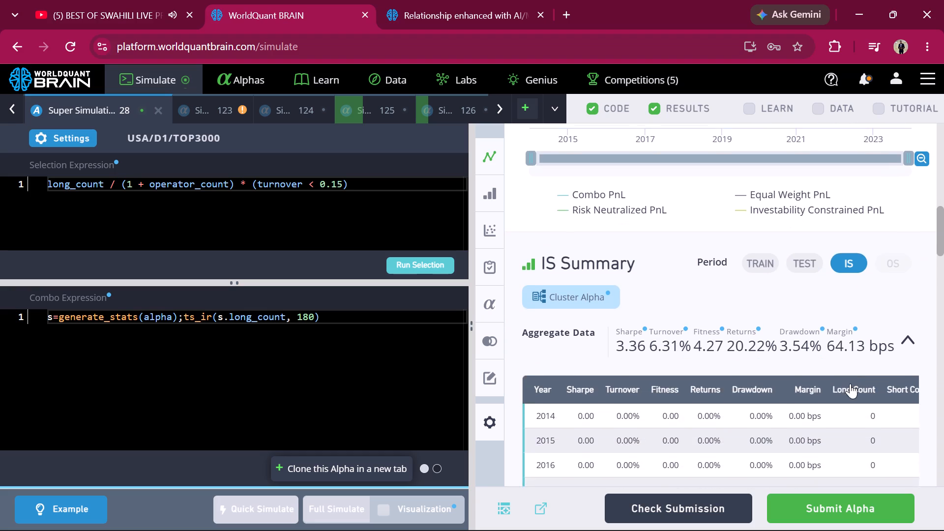
# Run the Prod Correlation and Self Correlation checks for Super Simulation 28.
pyautogui.scroll(-9, 850, 383)
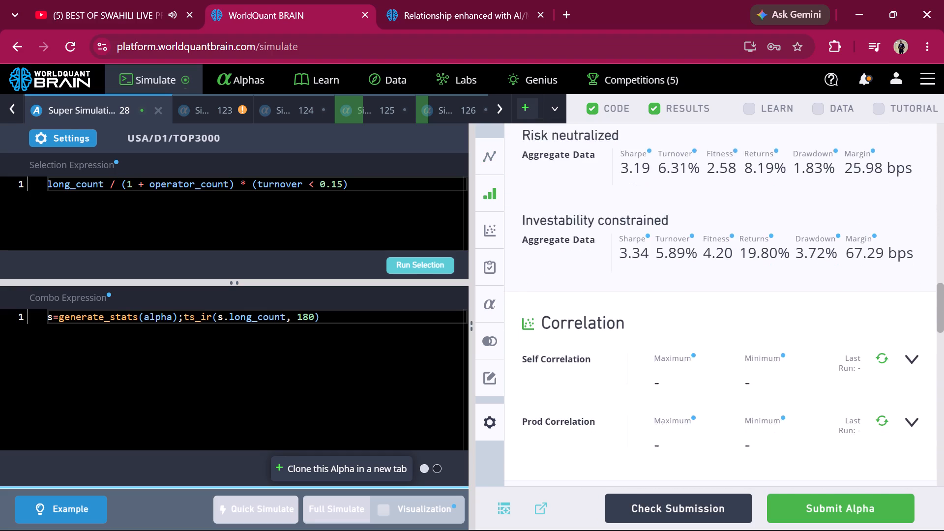
pyautogui.scroll(-1, 850, 383)
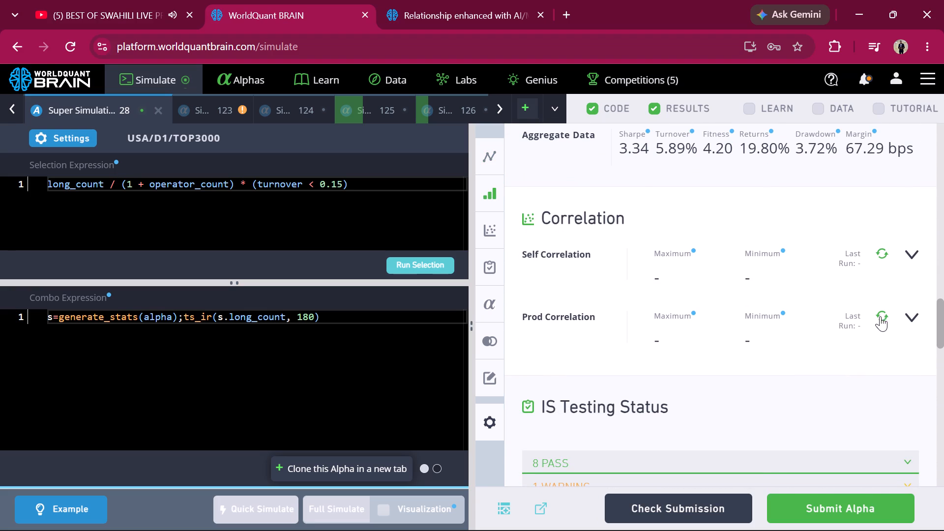
pyautogui.click(880, 315)
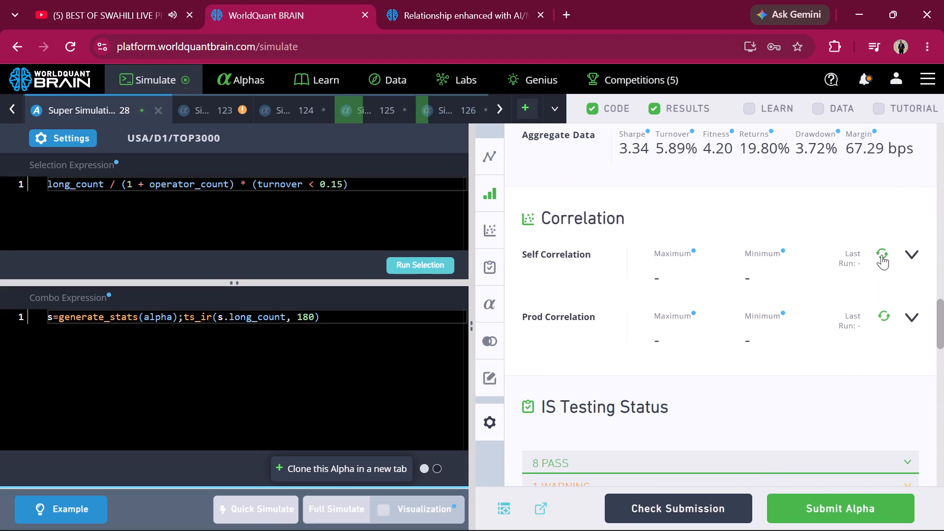
pyautogui.click(883, 252)
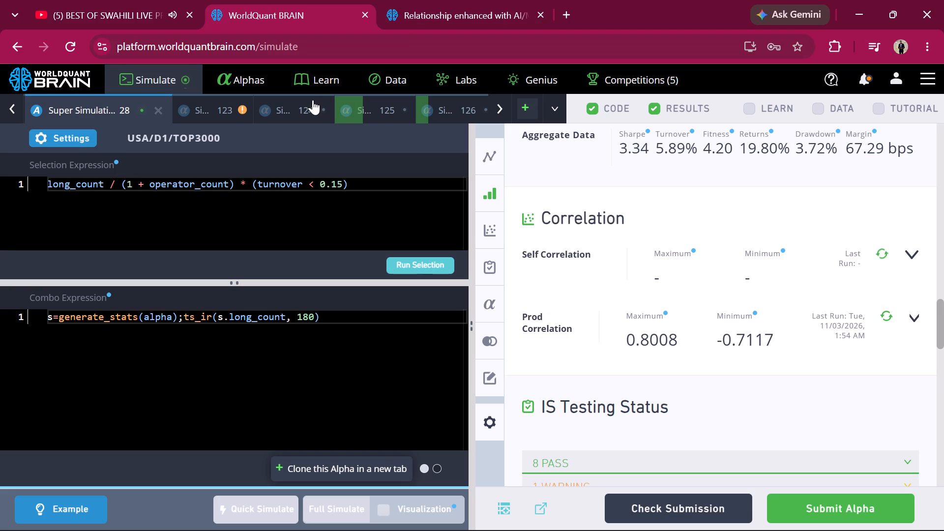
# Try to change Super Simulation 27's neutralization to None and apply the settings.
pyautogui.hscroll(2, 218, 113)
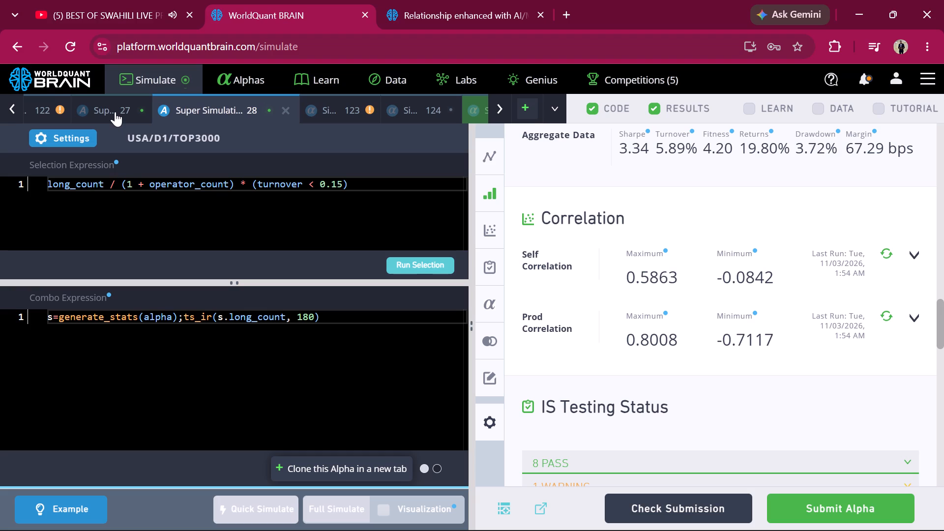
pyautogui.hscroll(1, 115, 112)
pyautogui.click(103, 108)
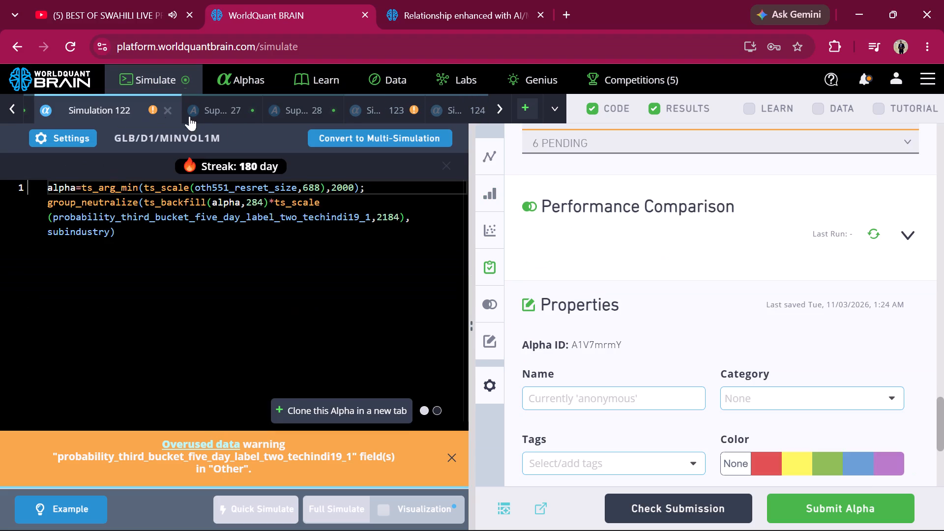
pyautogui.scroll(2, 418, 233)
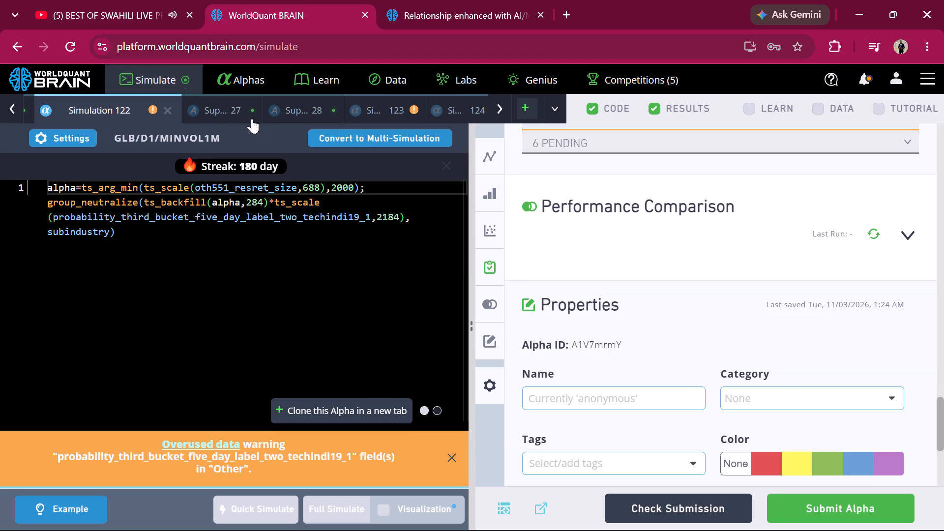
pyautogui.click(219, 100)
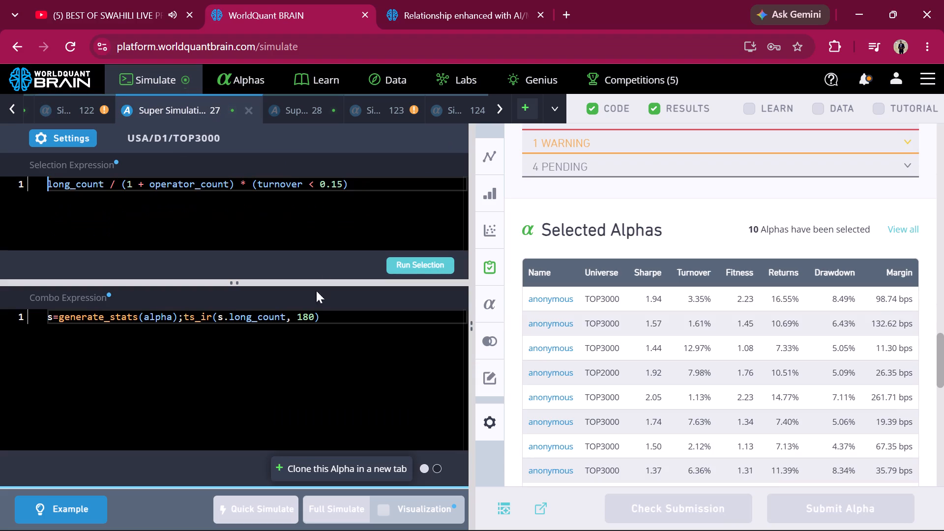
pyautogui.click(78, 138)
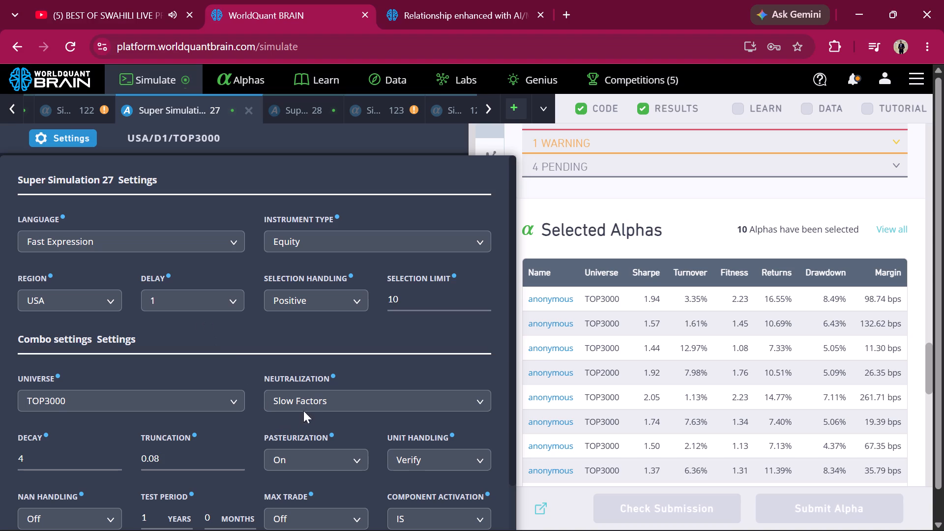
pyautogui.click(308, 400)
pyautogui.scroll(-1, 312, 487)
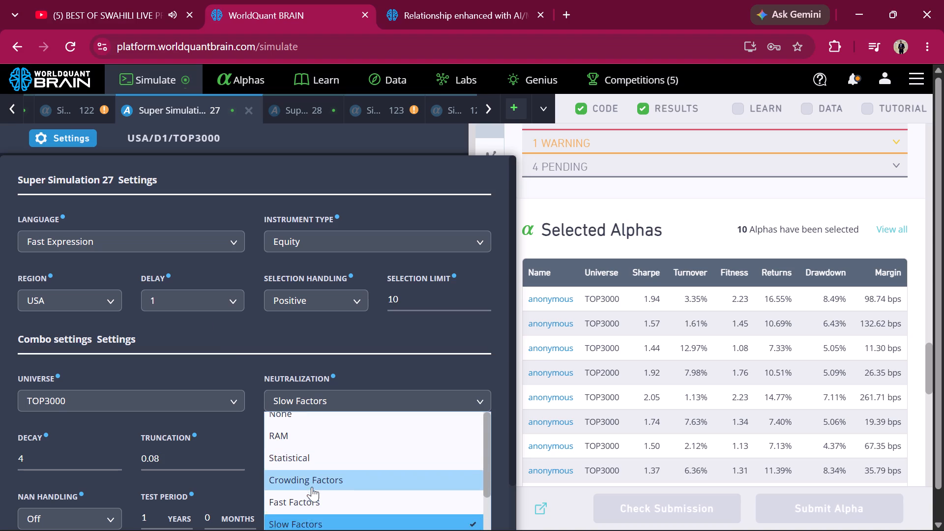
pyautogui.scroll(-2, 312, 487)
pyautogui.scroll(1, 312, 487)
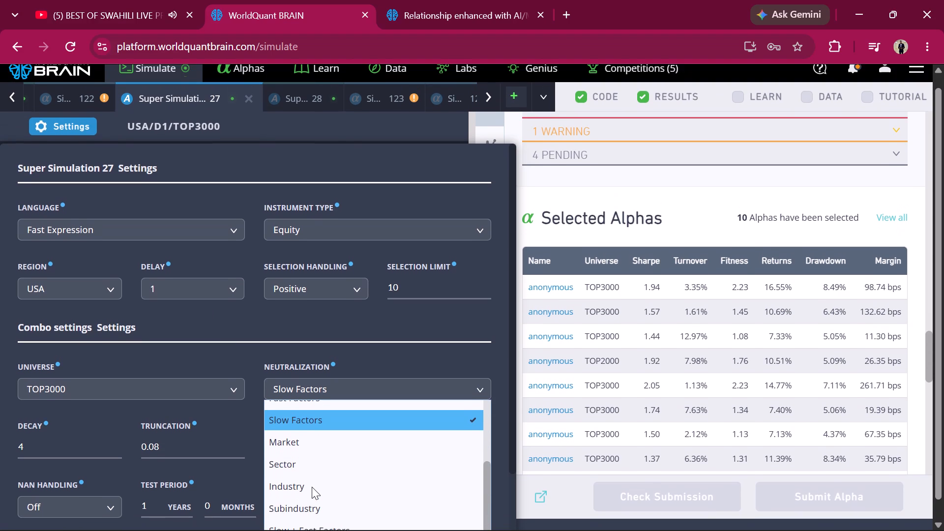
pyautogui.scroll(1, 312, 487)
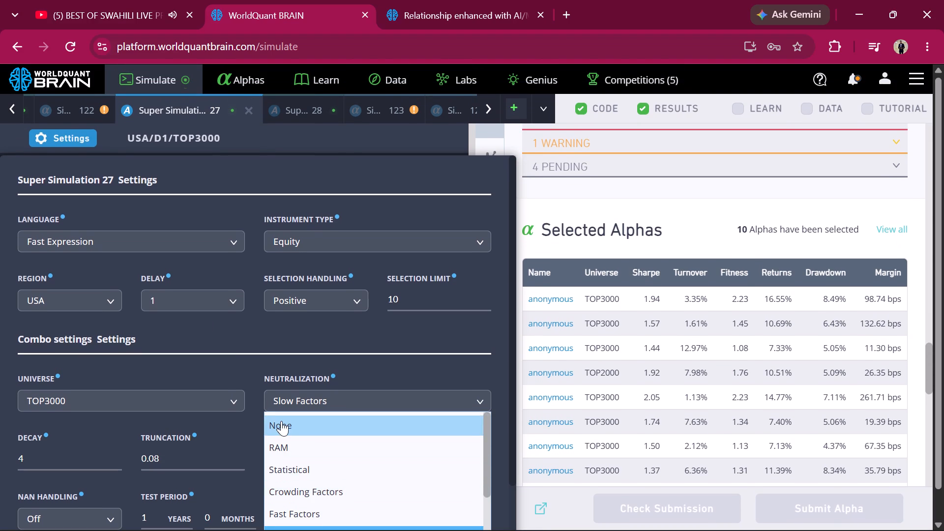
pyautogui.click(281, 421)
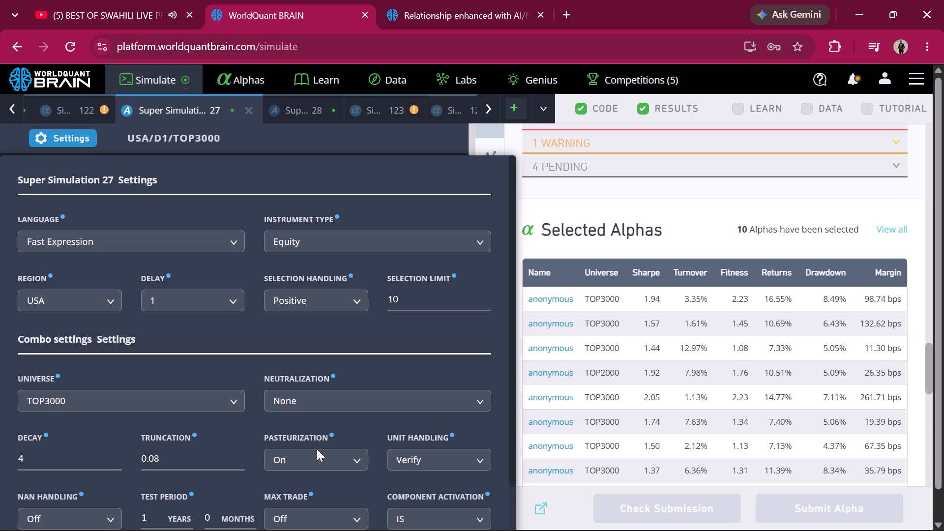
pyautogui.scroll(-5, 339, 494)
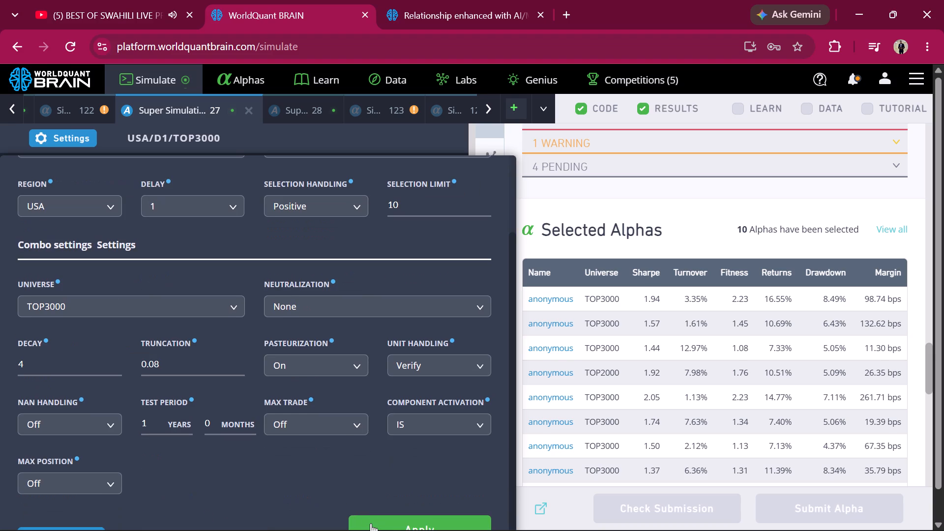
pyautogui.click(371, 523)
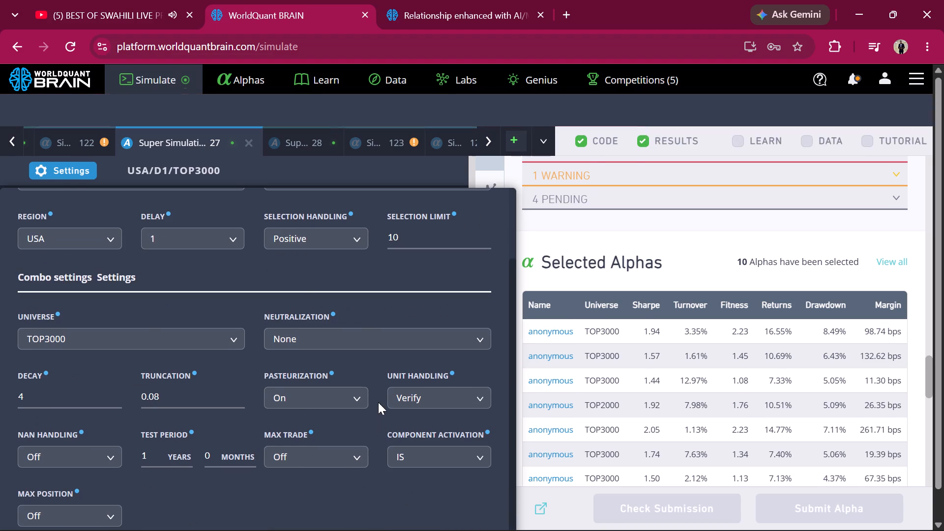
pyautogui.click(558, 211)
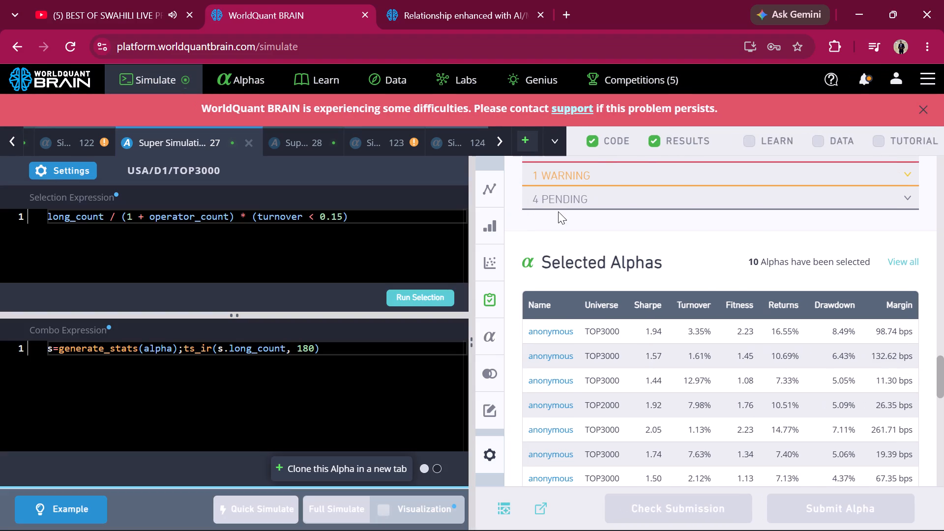
# Clone Super Simulation 27 into a new tab and apply None as the copy's neutralization.
pyautogui.click(399, 465)
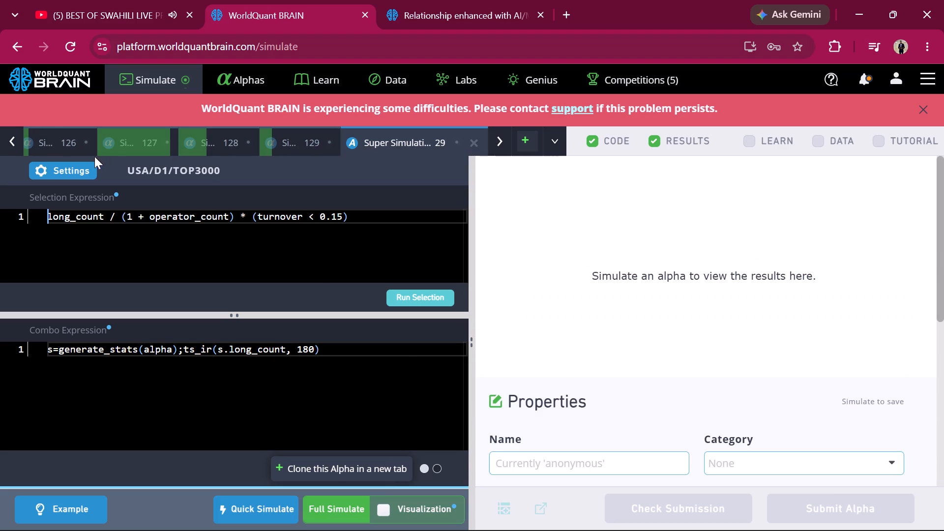
pyautogui.click(60, 178)
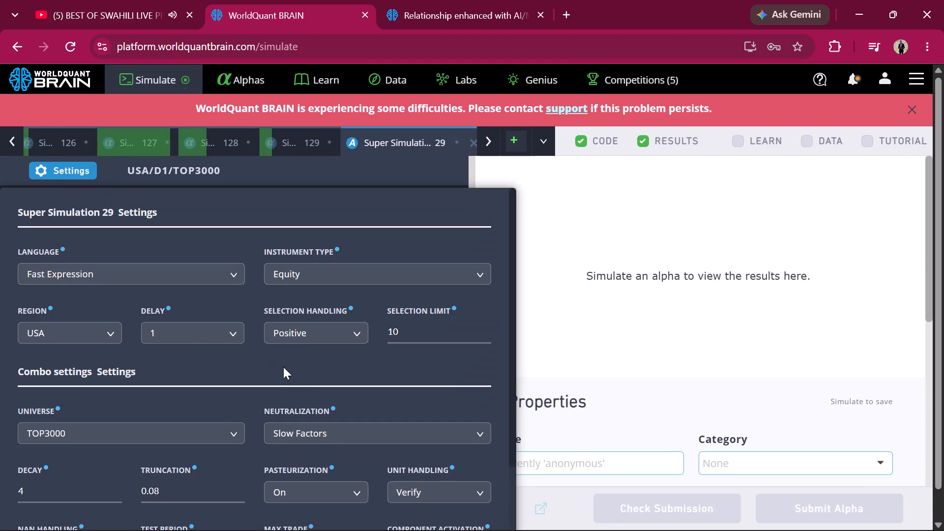
pyautogui.click(323, 432)
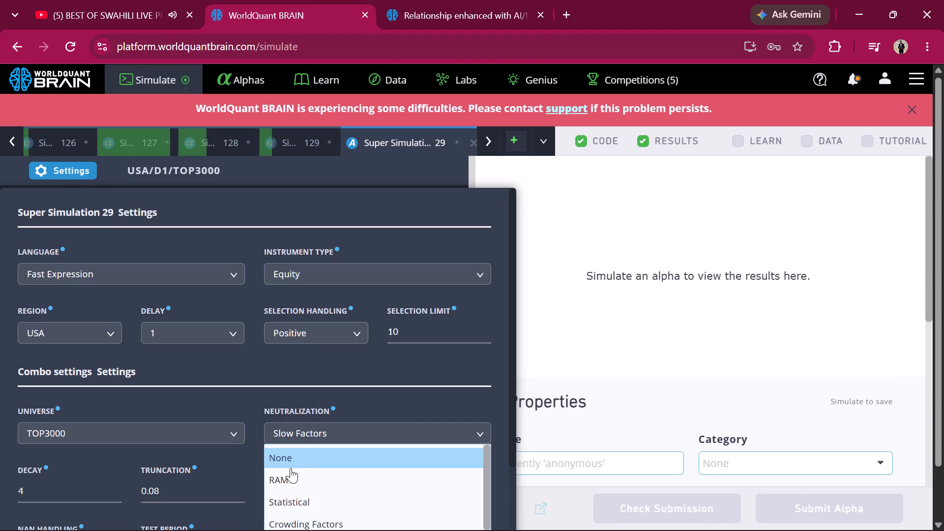
pyautogui.click(291, 468)
pyautogui.click(296, 459)
pyautogui.scroll(-4, 296, 459)
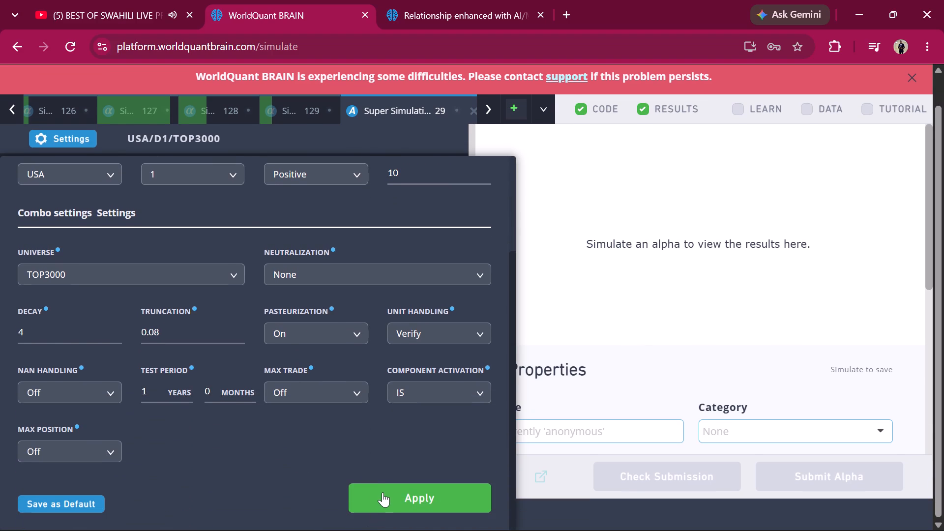
pyautogui.click(383, 492)
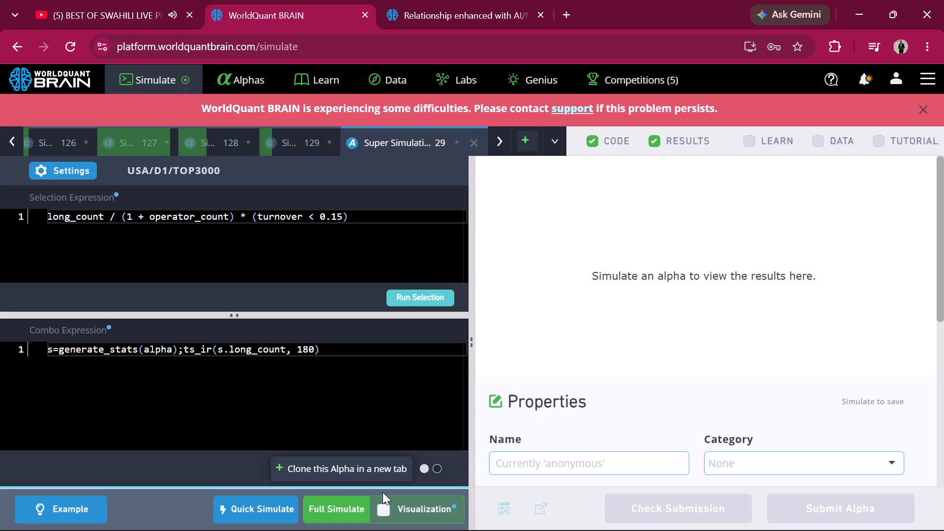
# Run the full simulation of the cloned super alpha and dismiss the platform difficulties banner.
pyautogui.click(344, 516)
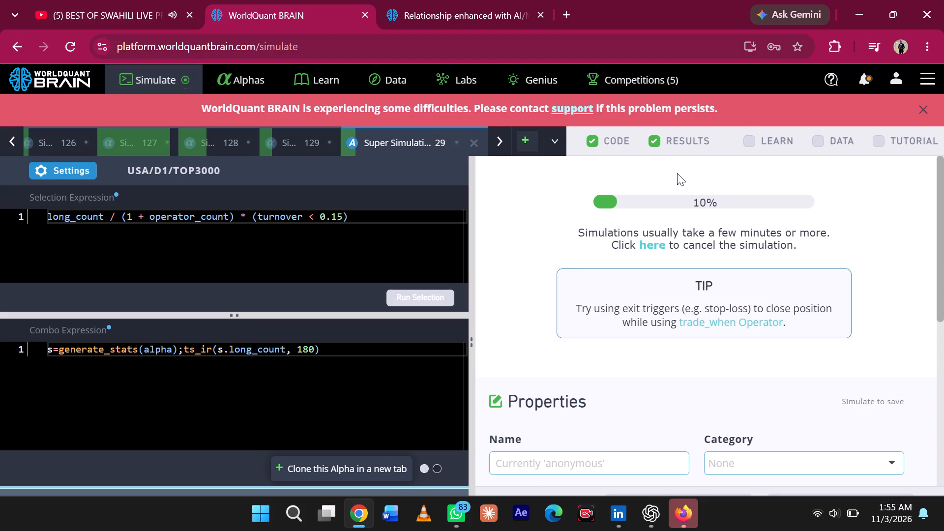
pyautogui.click(920, 106)
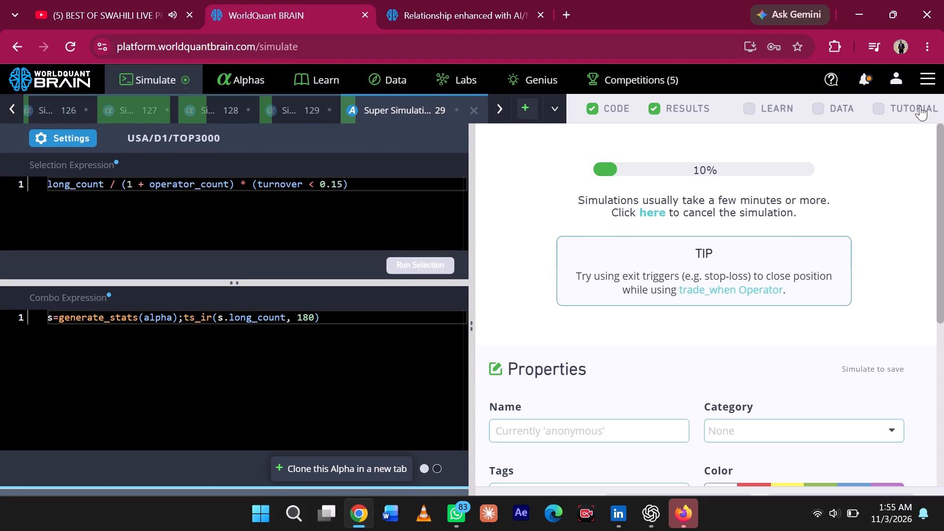
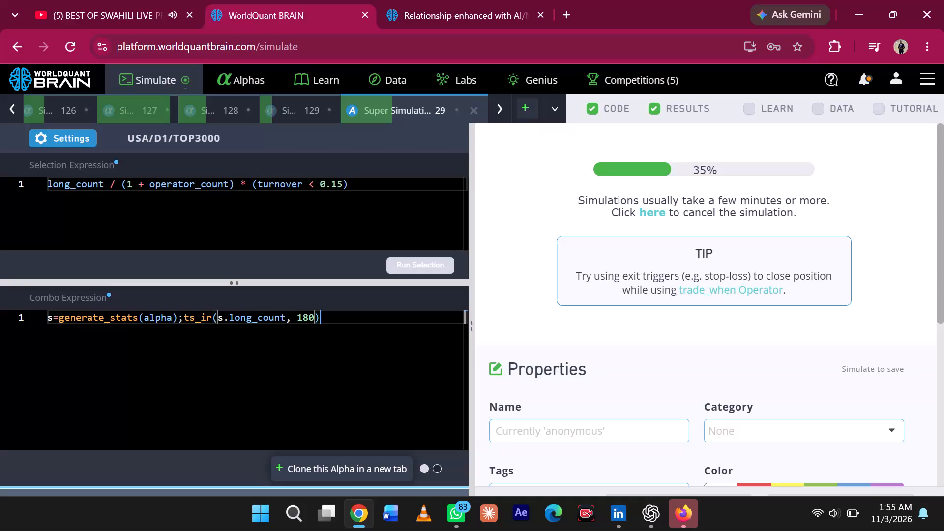
# Clone Super Simulation 29 into a new tab.
pyautogui.tripleClick(333, 323)
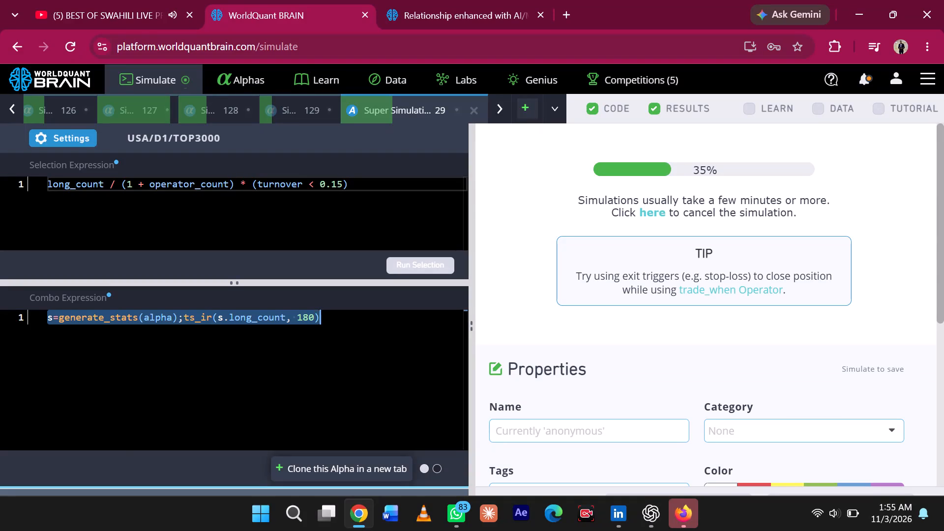
pyautogui.click(356, 462)
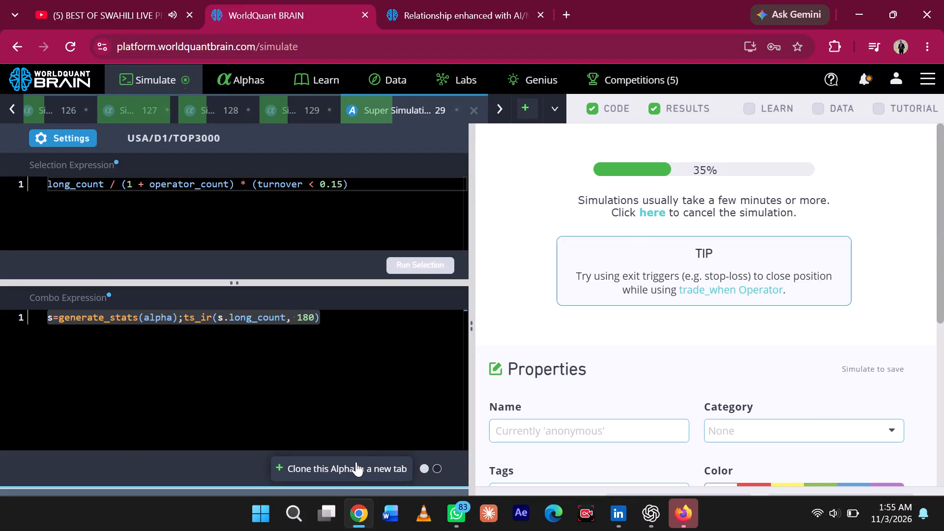
# Replace the clone's combo expression with (in(datasets, 'fundamental6') || in(datasets, 'shortinterest3')).
pyautogui.doubleClick(321, 313)
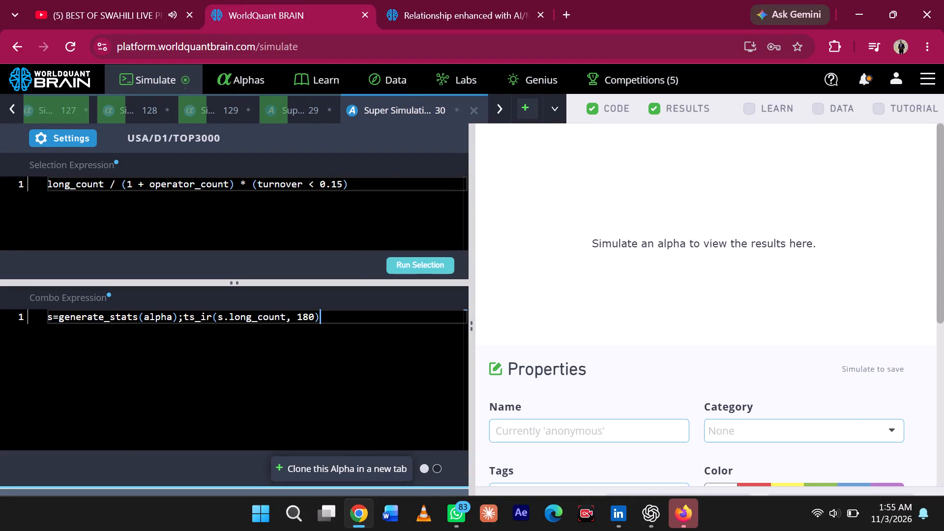
pyautogui.doubleClick(321, 313)
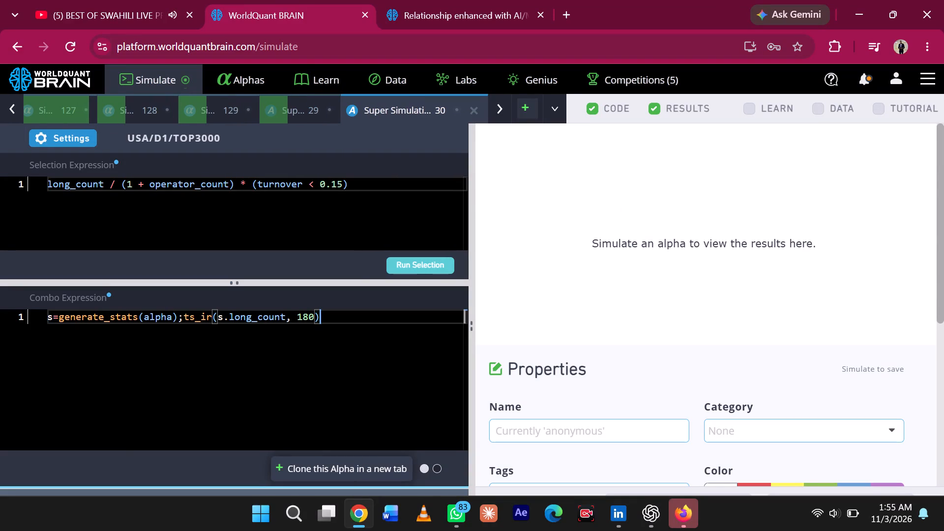
pyautogui.tripleClick(321, 313)
pyautogui.hotkey('ctrl', 'v')
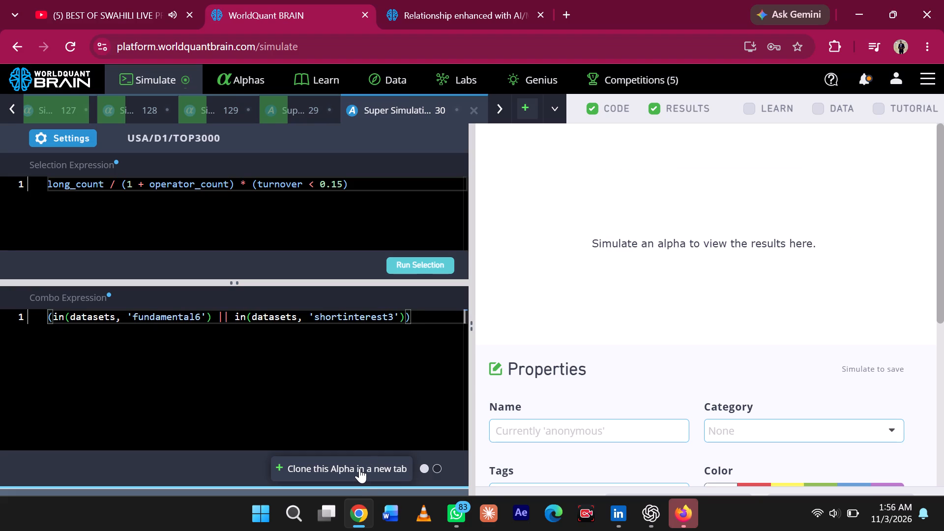
pyautogui.click(264, 516)
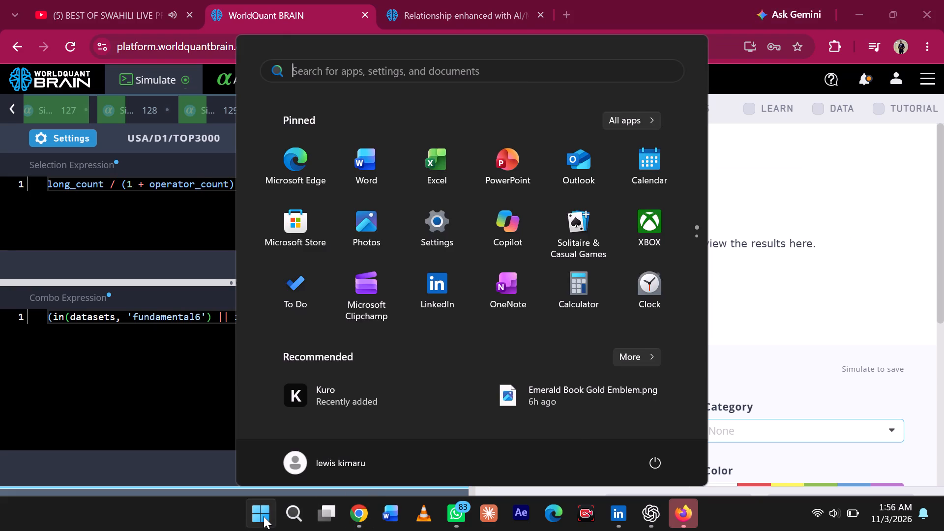
pyautogui.click(264, 516)
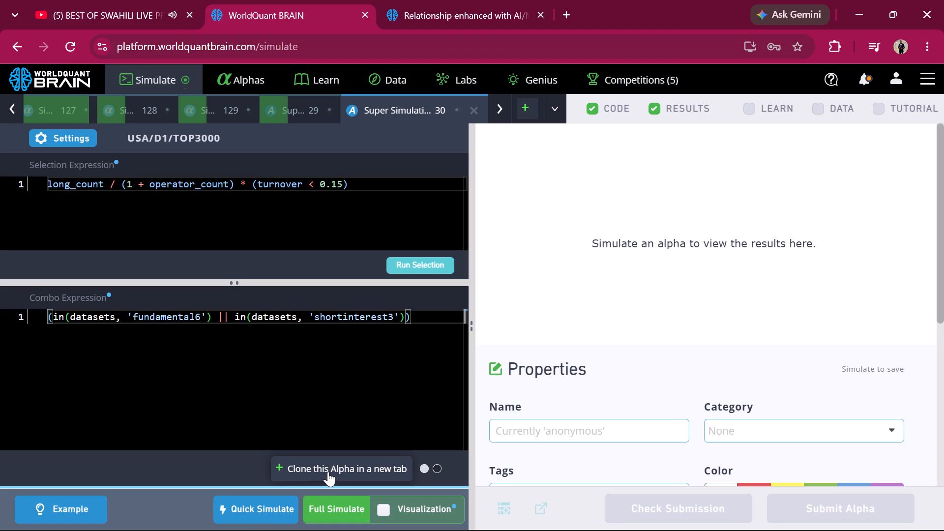
# Run the selection expression to list the component alphas for the cloned super alpha.
pyautogui.click(438, 260)
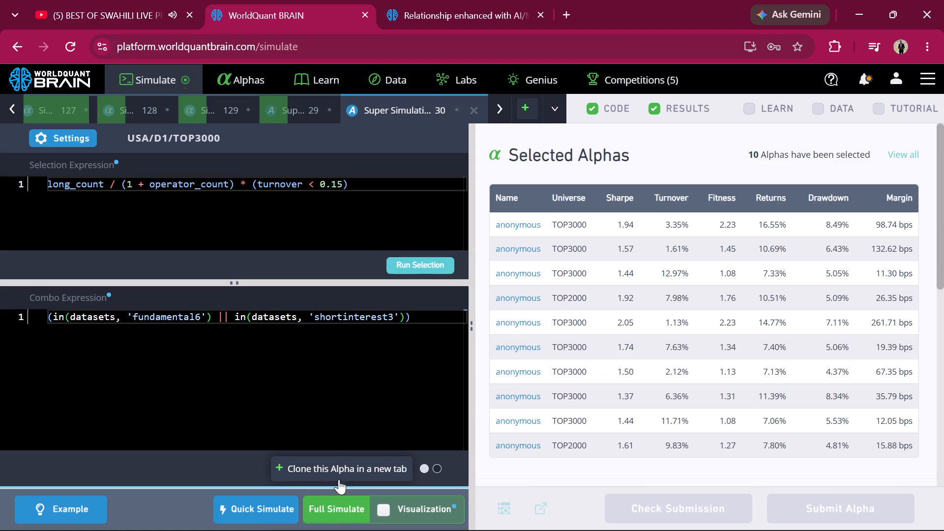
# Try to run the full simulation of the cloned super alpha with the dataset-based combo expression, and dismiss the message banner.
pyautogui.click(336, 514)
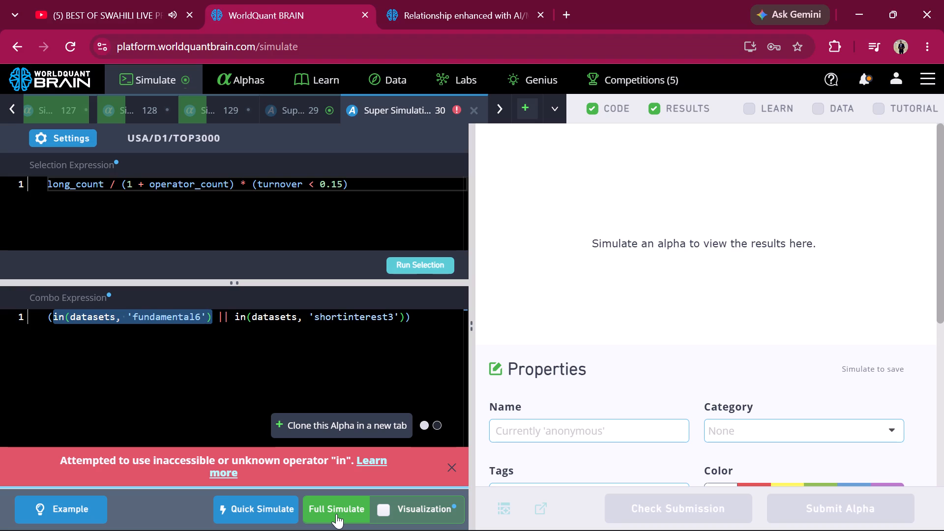
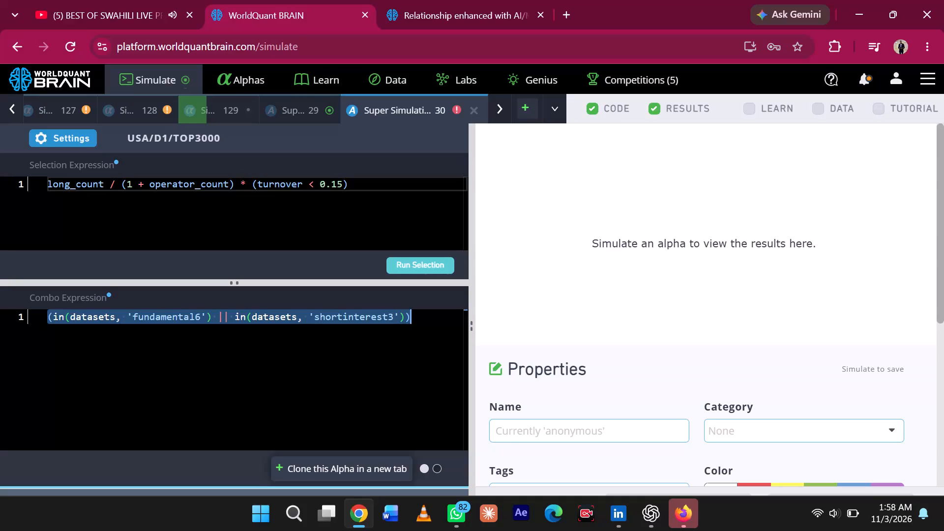
# Replace the combo expression in Super Simulation 30 with combo_a(alpha,nlength=10,mode='algo2').
pyautogui.press('super+v')
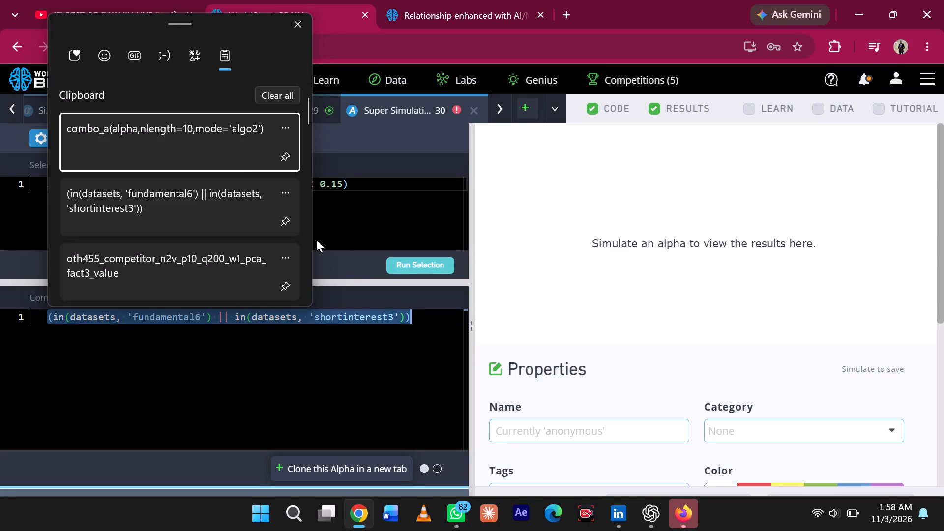
pyautogui.click(240, 142)
pyautogui.hotkey('ctrl', 'v')
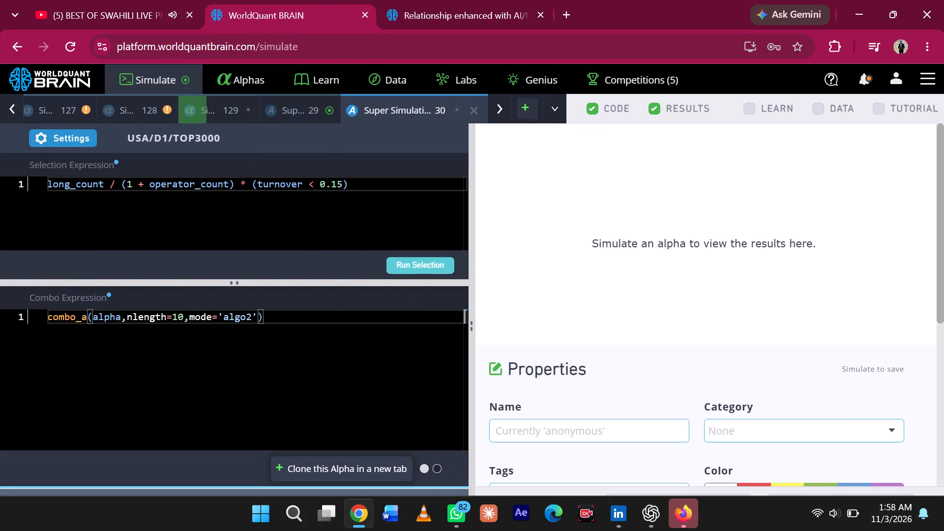
# Run the selection expression to list the component alphas for Super Simulation 30.
pyautogui.click(416, 262)
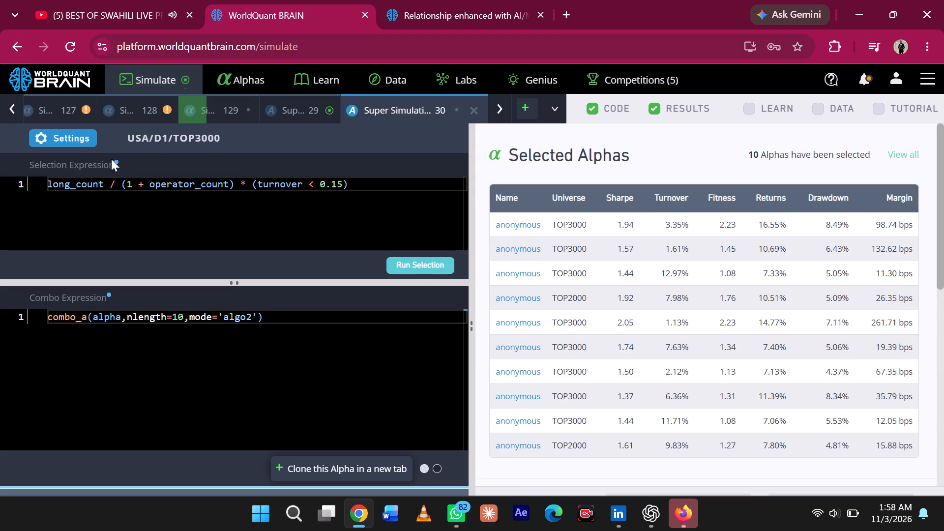
pyautogui.click(250, 510)
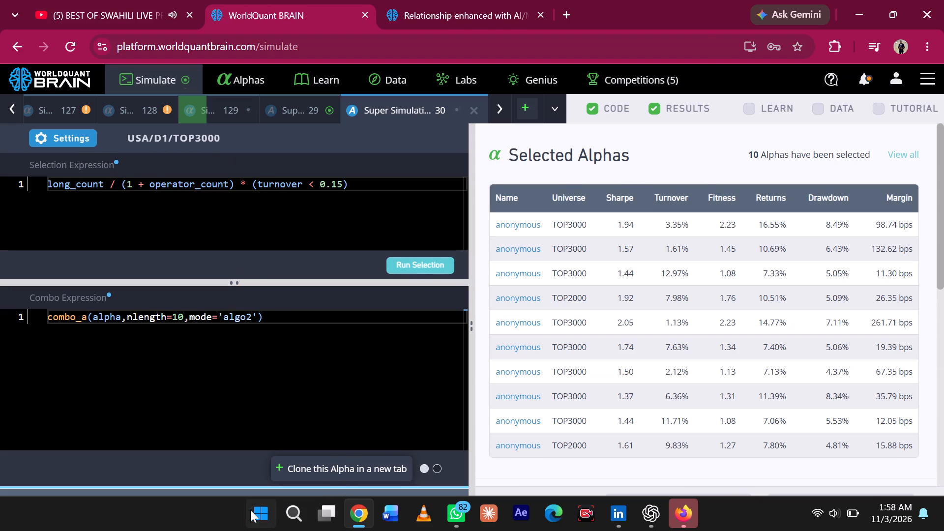
# Run a full simulation of the cloned Super Simulation 30.
pyautogui.click(250, 510)
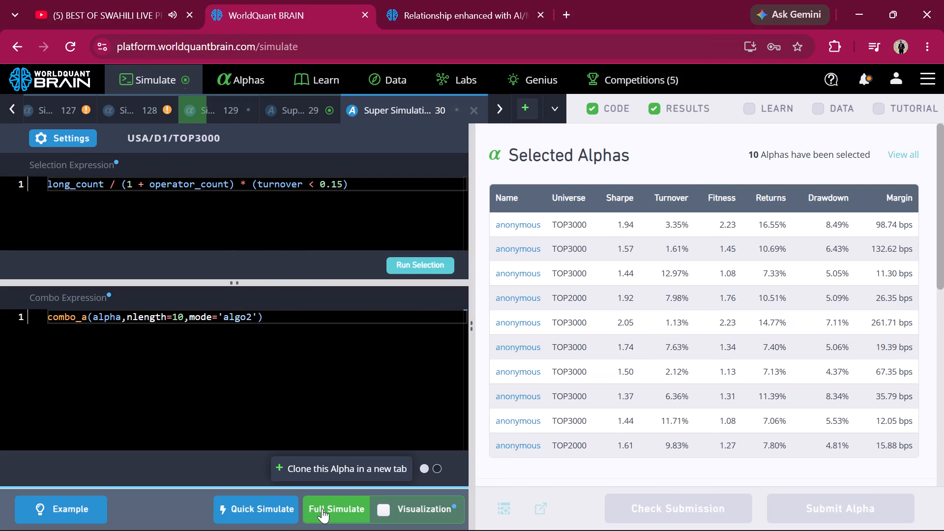
pyautogui.click(322, 508)
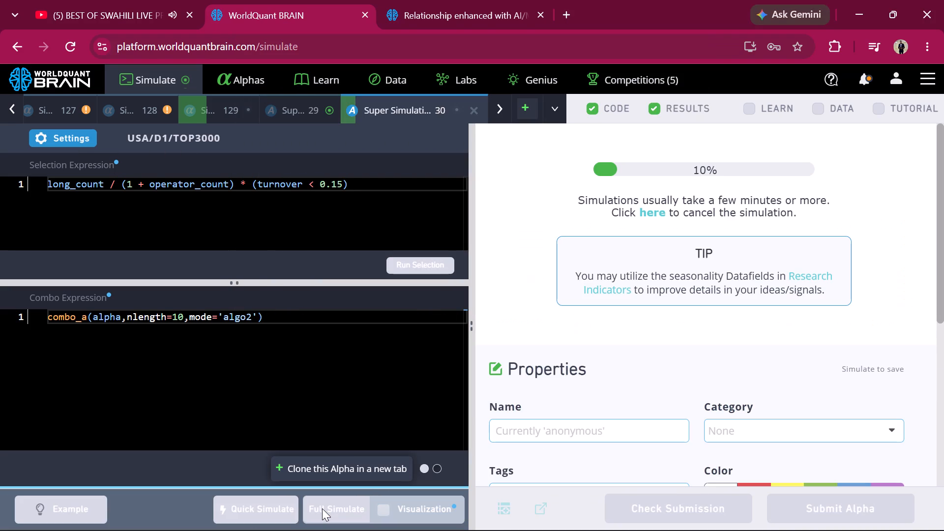
# Show Super Simulation 29's test period and examine its IS-period summary, correlation section and testing status.
pyautogui.click(310, 106)
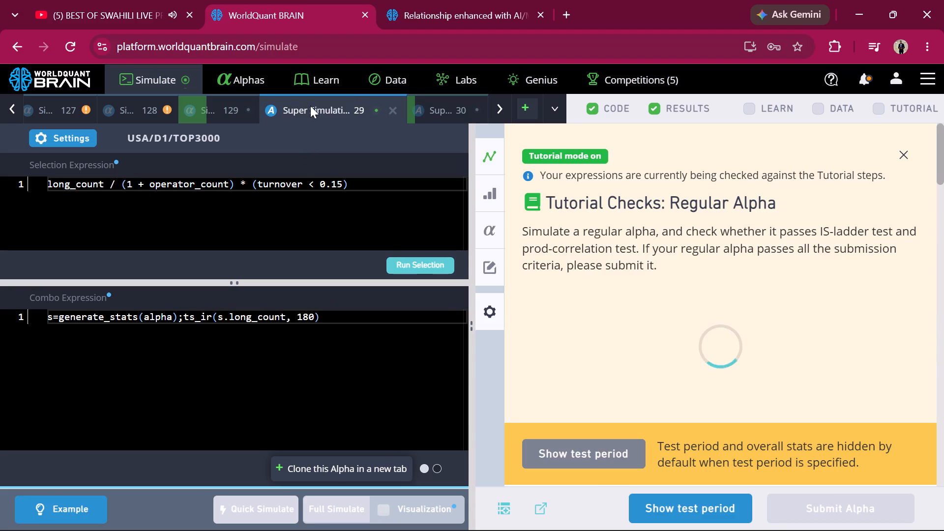
pyautogui.click(656, 509)
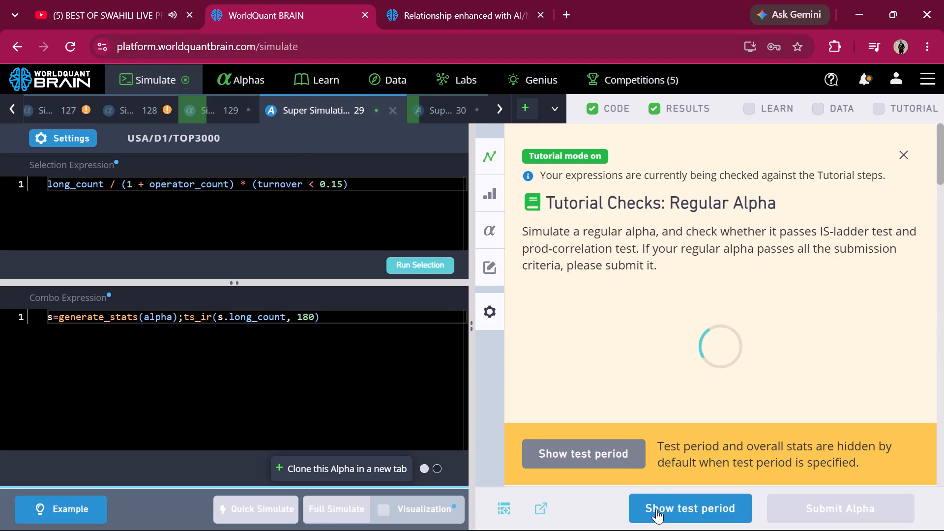
pyautogui.scroll(-2, 703, 269)
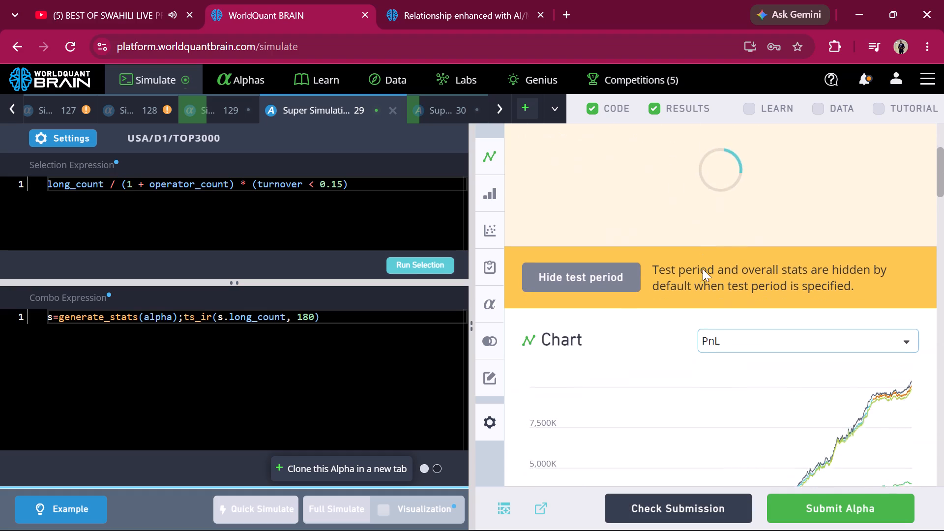
pyautogui.scroll(-6, 703, 269)
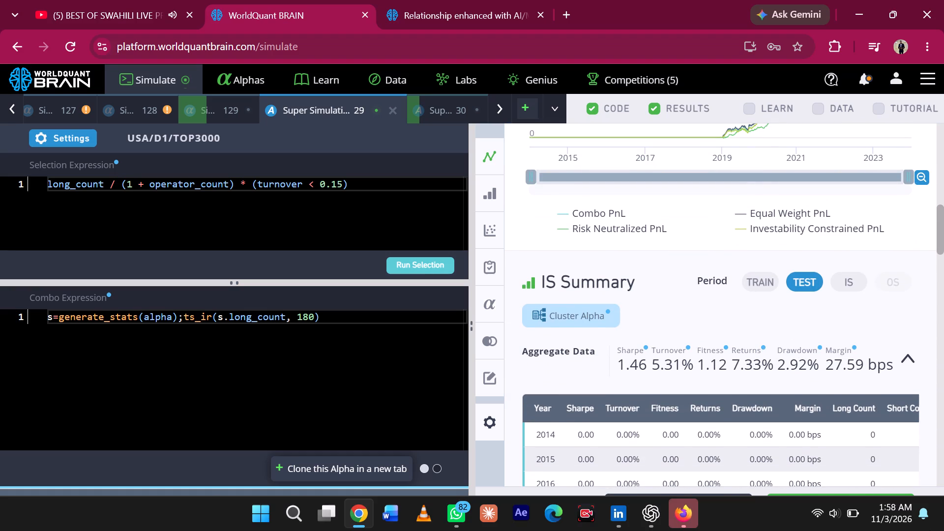
pyautogui.click(857, 281)
pyautogui.scroll(-6, 857, 281)
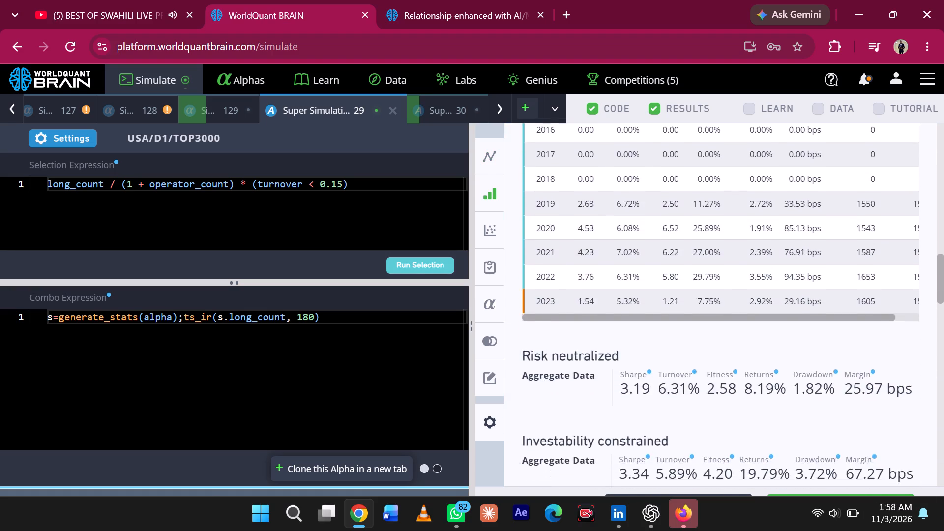
pyautogui.scroll(-7, 857, 281)
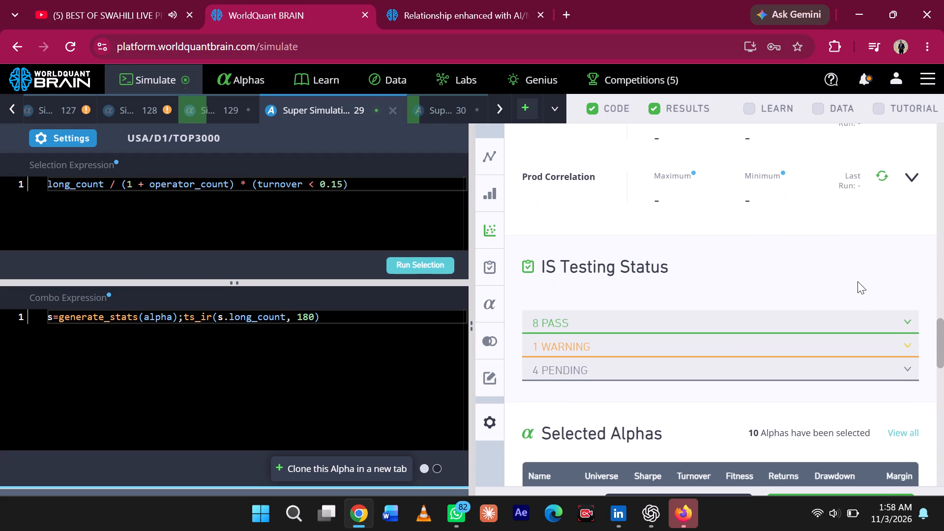
# Run the prod and self correlation checks for Super Simulation 29 and review its remaining results.
pyautogui.scroll(1, 857, 281)
pyautogui.click(887, 291)
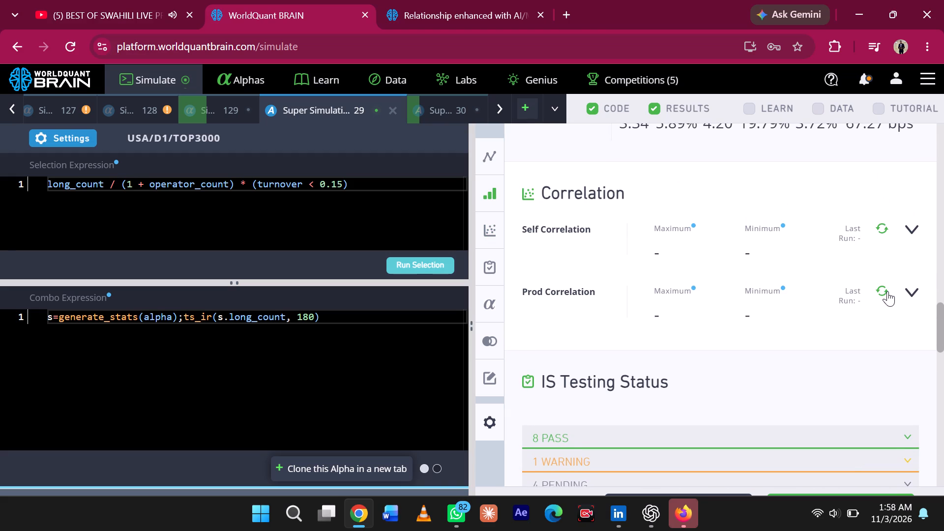
pyautogui.click(884, 229)
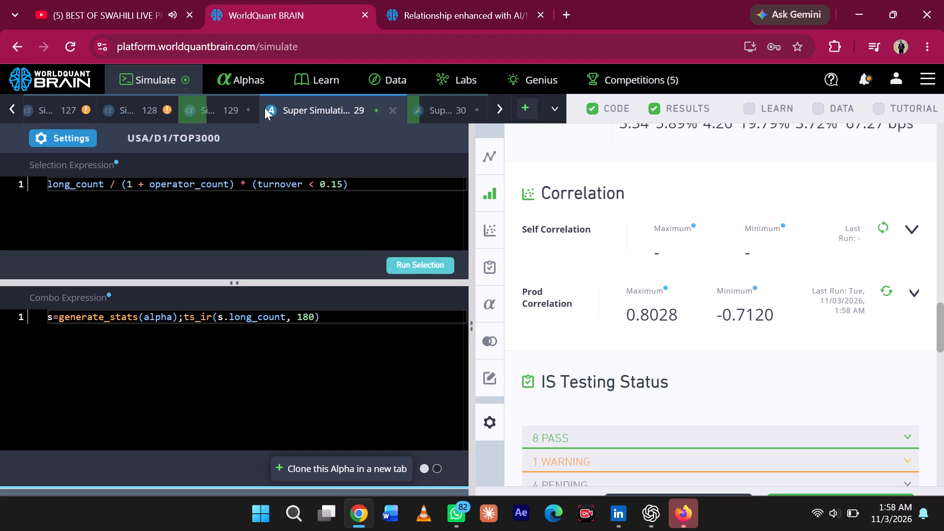
pyautogui.hscroll(1, 246, 108)
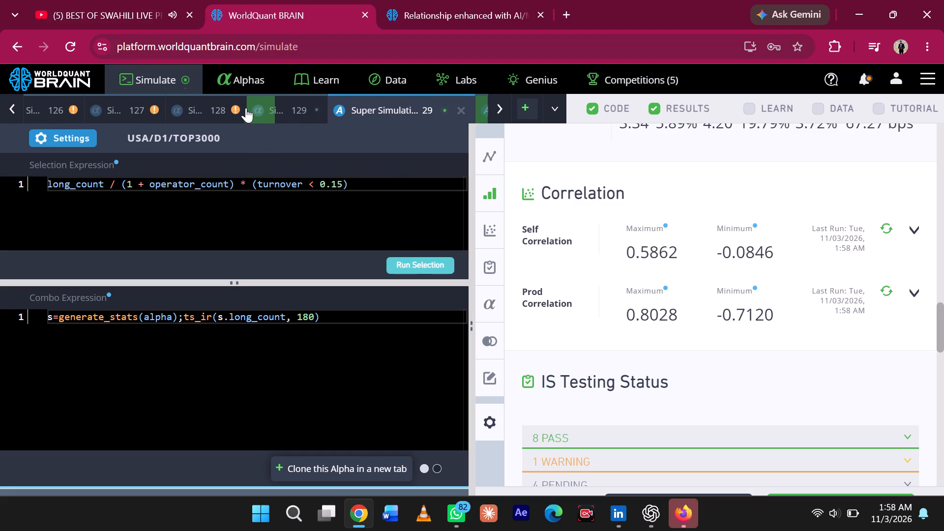
pyautogui.hscroll(1, 246, 108)
pyautogui.scroll(-3, 550, 320)
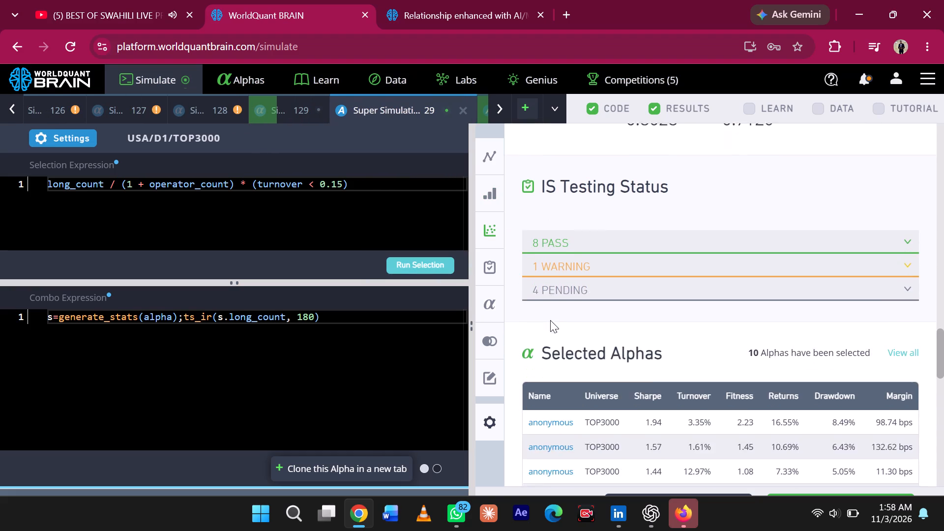
pyautogui.scroll(-9, 550, 320)
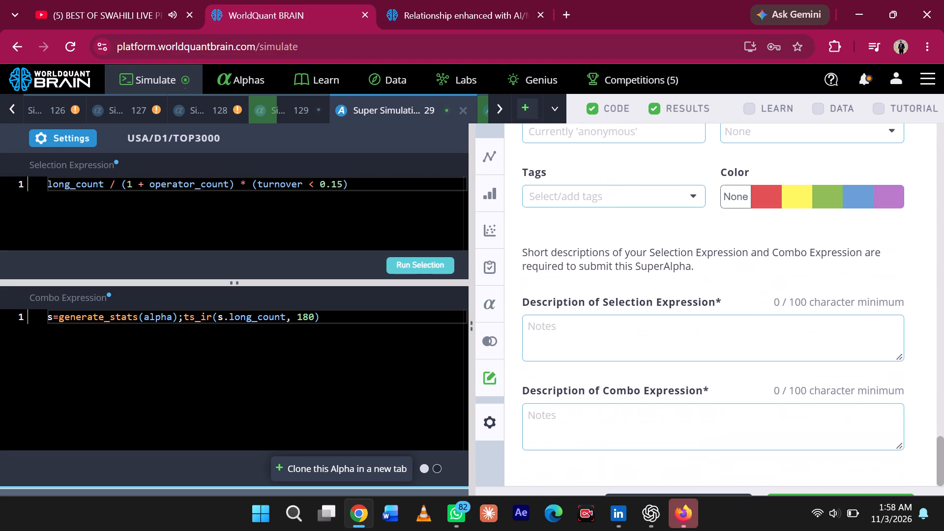
# Switch to Simulation 128 and show its test period.
pyautogui.click(215, 110)
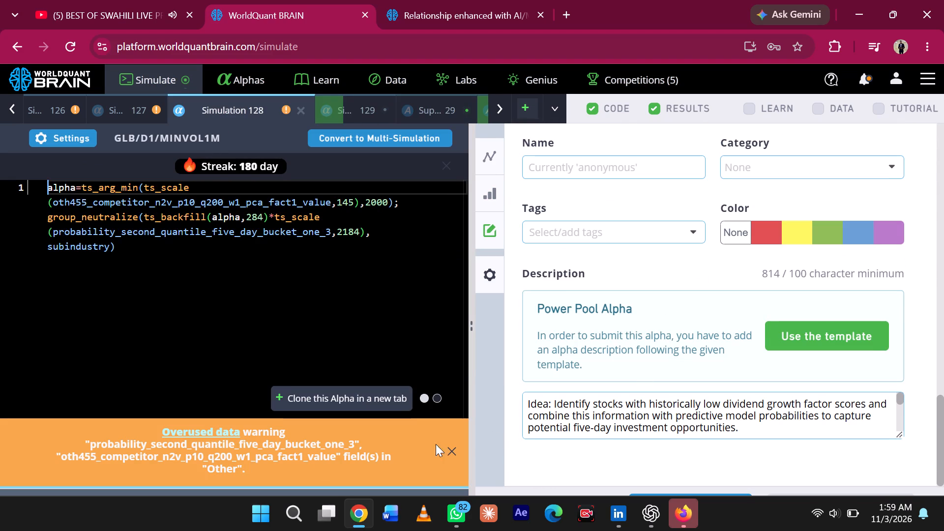
pyautogui.click(257, 506)
pyautogui.click(257, 506)
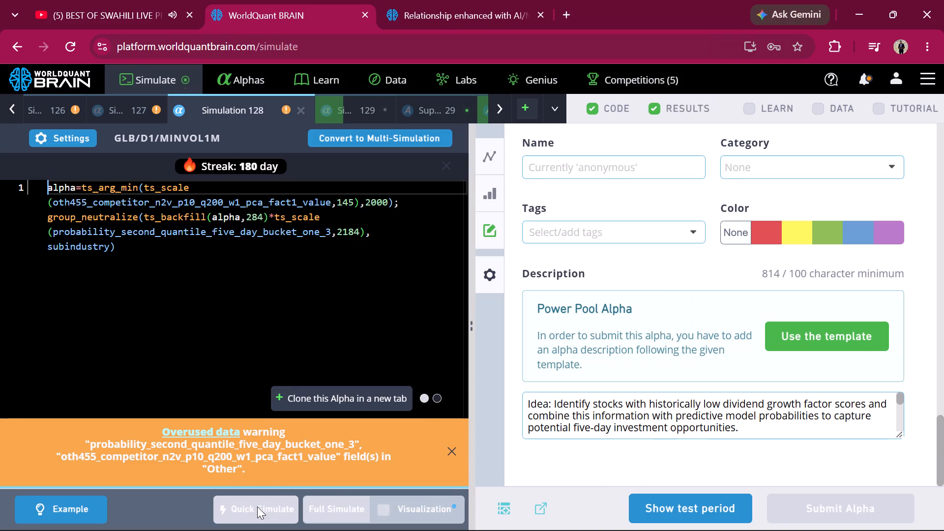
pyautogui.click(656, 515)
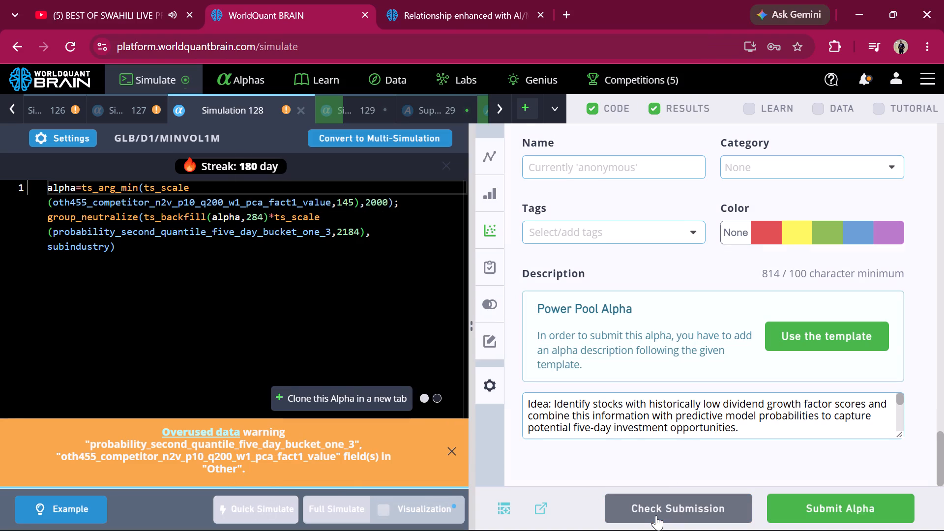
pyautogui.scroll(-7, 693, 320)
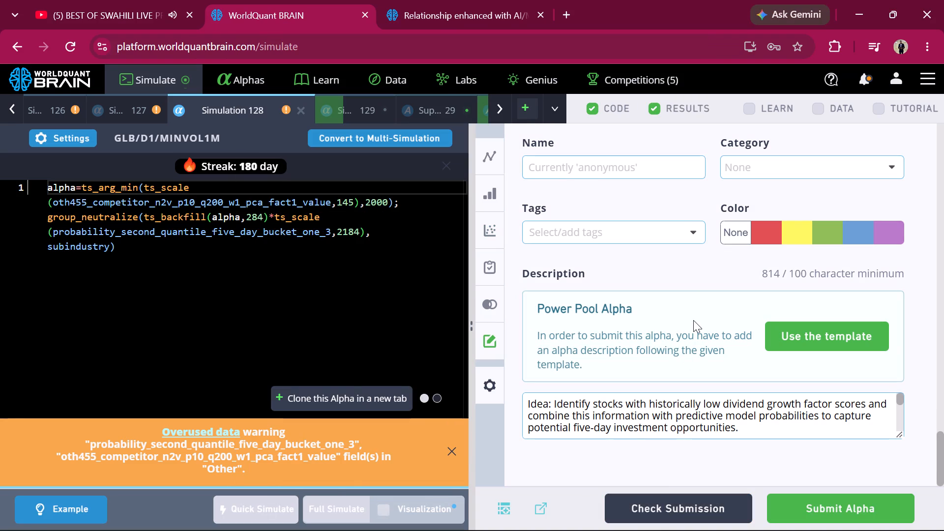
# Run the prod, power pool and self correlation checks for Simulation 128.
pyautogui.scroll(5, 693, 320)
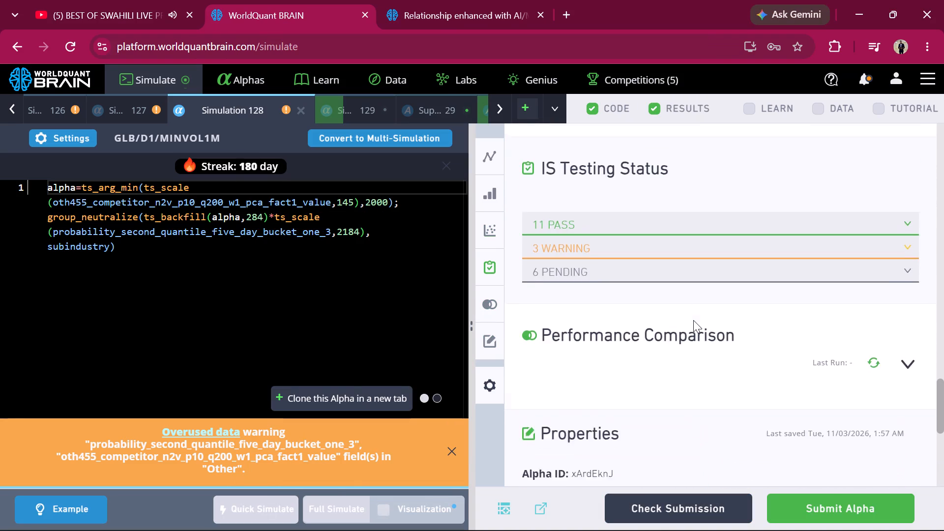
pyautogui.scroll(3, 693, 320)
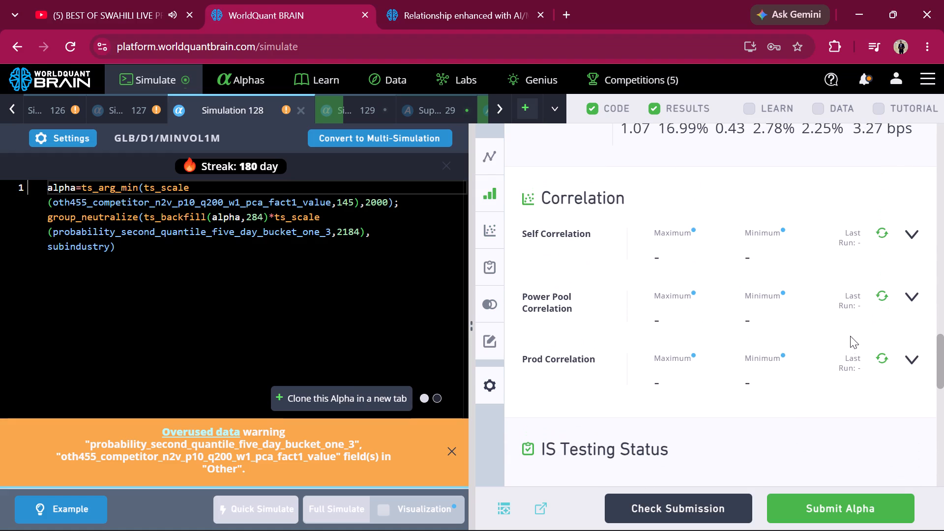
pyautogui.click(890, 360)
pyautogui.click(884, 298)
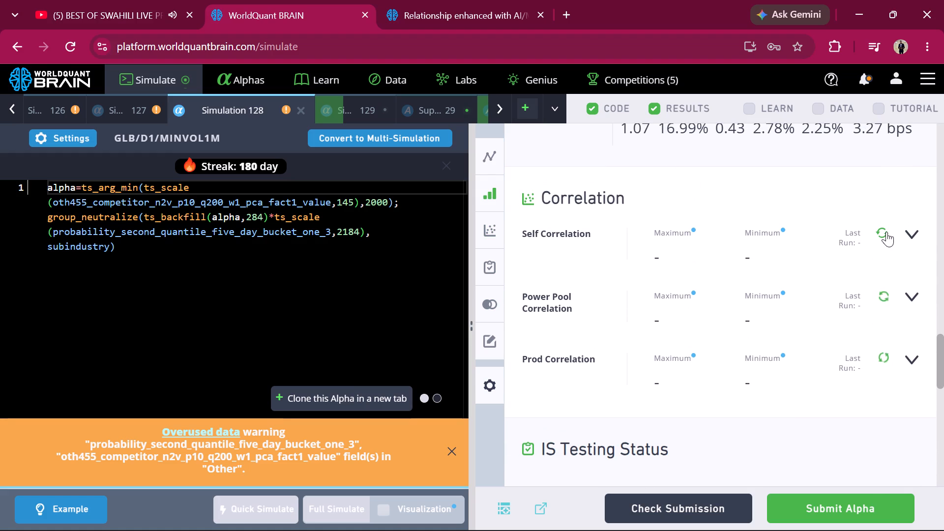
pyautogui.click(886, 232)
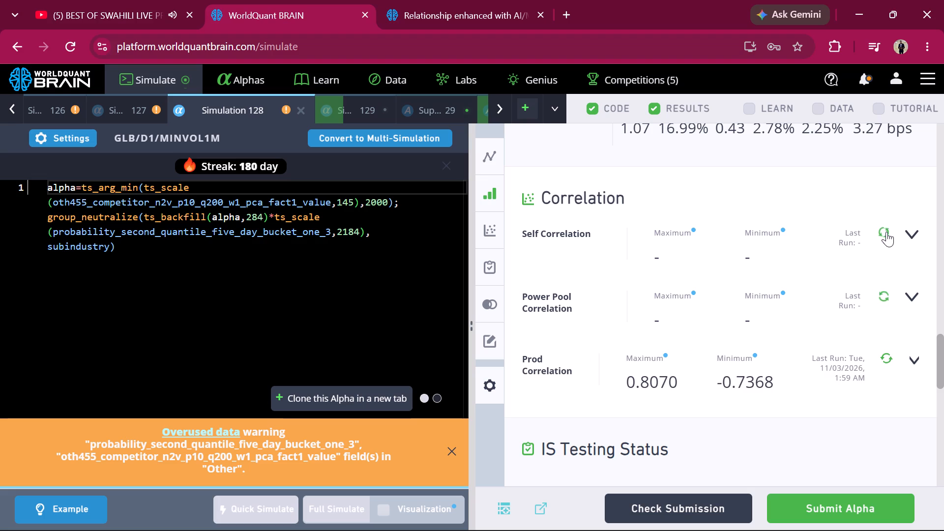
# Show Simulation 127's test period and run its prod, power pool and self correlation checks.
pyautogui.click(147, 114)
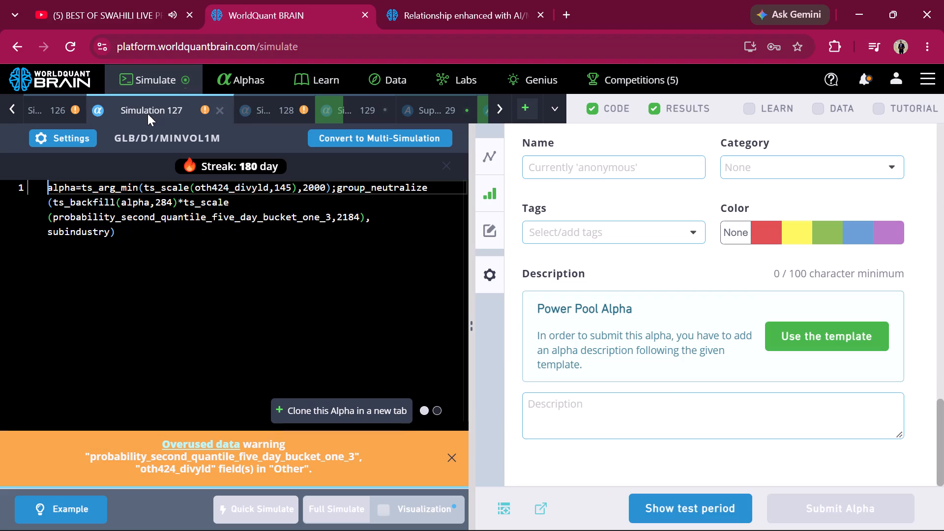
pyautogui.click(676, 512)
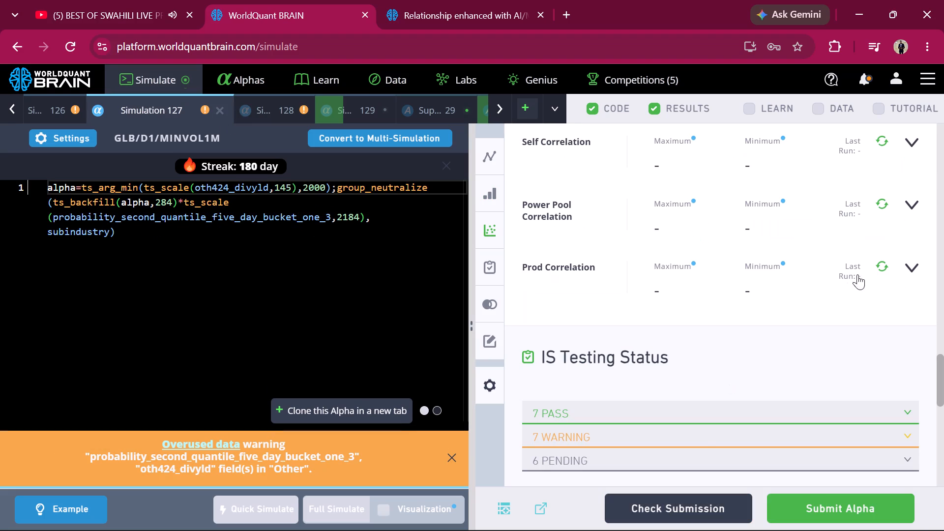
pyautogui.click(881, 269)
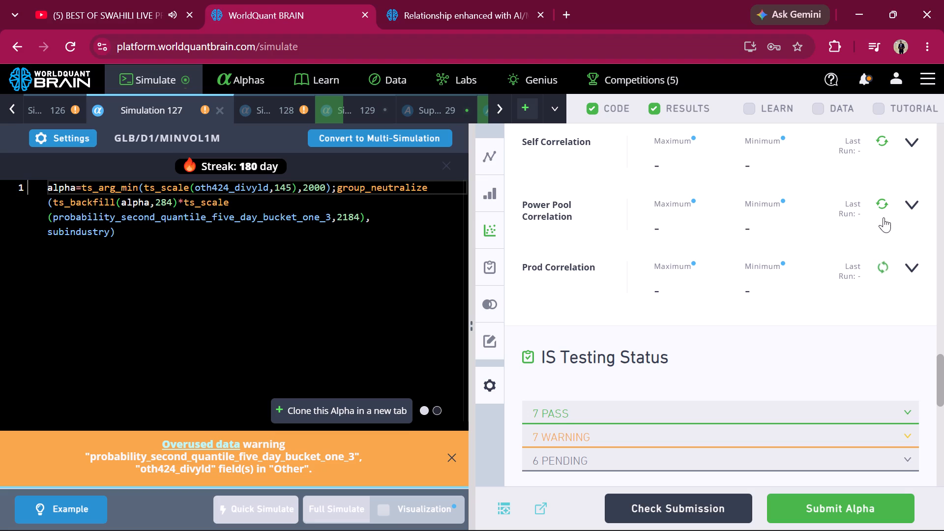
pyautogui.click(884, 198)
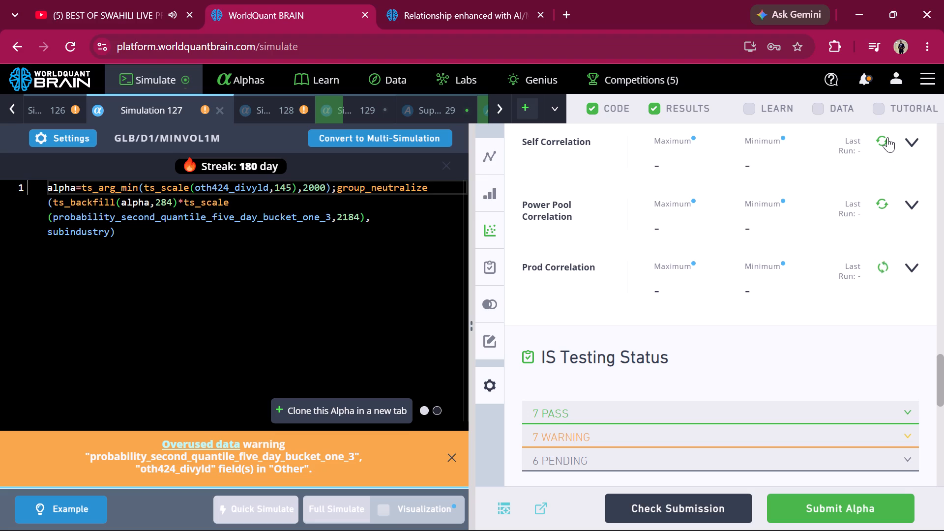
pyautogui.click(887, 138)
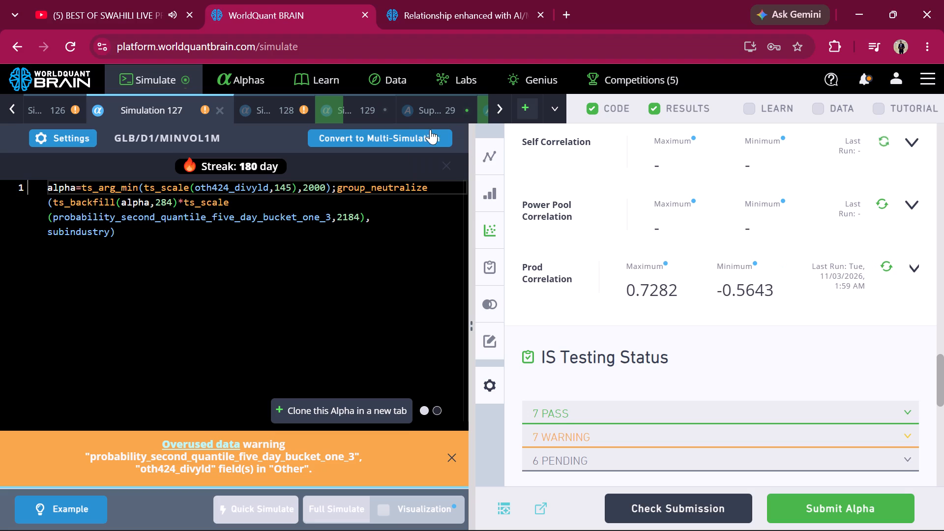
# Review the correlation results and testing status of Simulation 128, and the correlation results of Simulation 127.
pyautogui.click(282, 114)
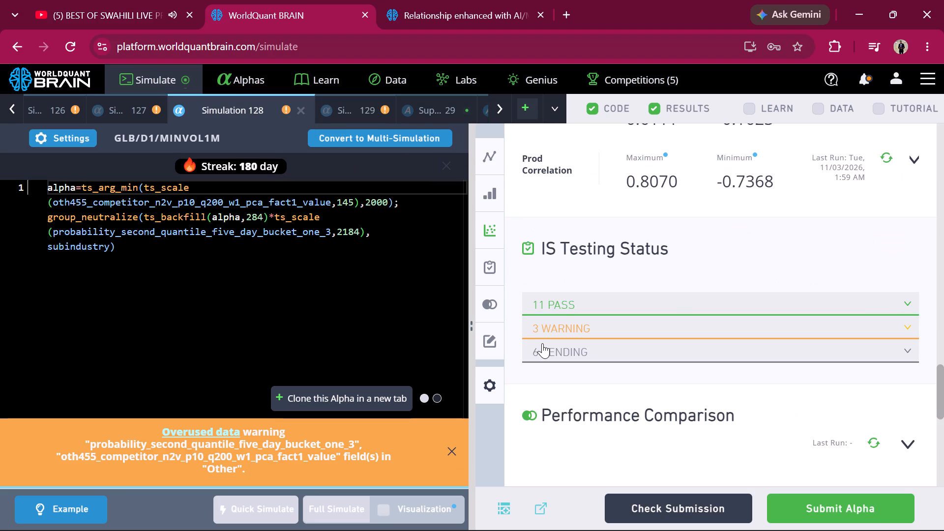
pyautogui.scroll(-3, 691, 303)
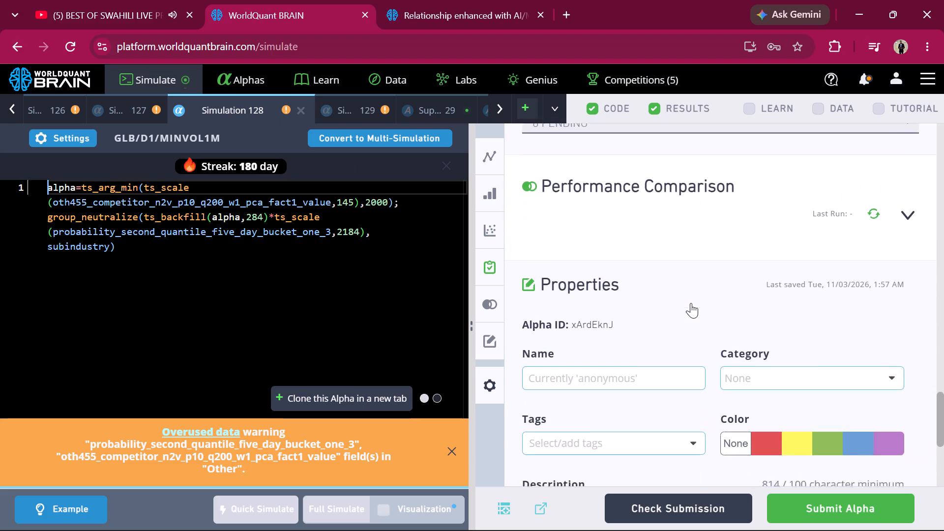
pyautogui.scroll(-1, 691, 303)
pyautogui.scroll(4, 691, 303)
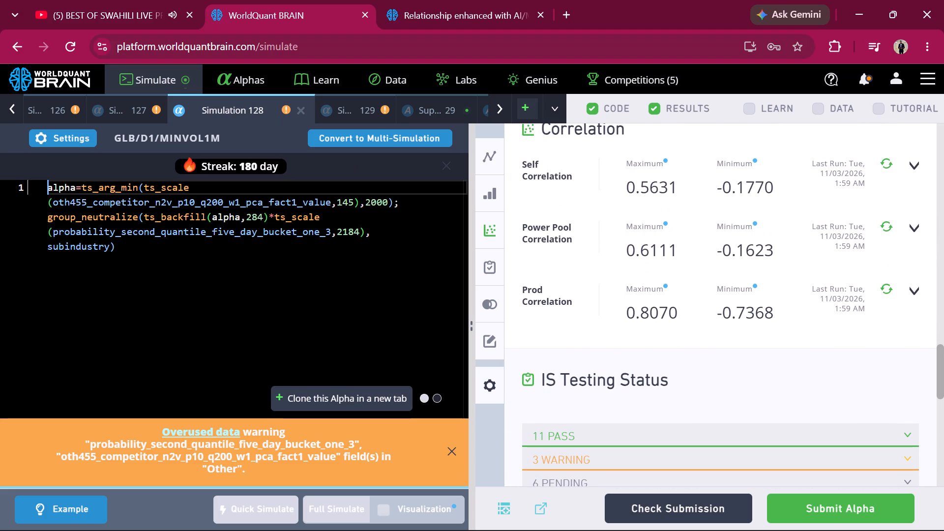
pyautogui.click(132, 110)
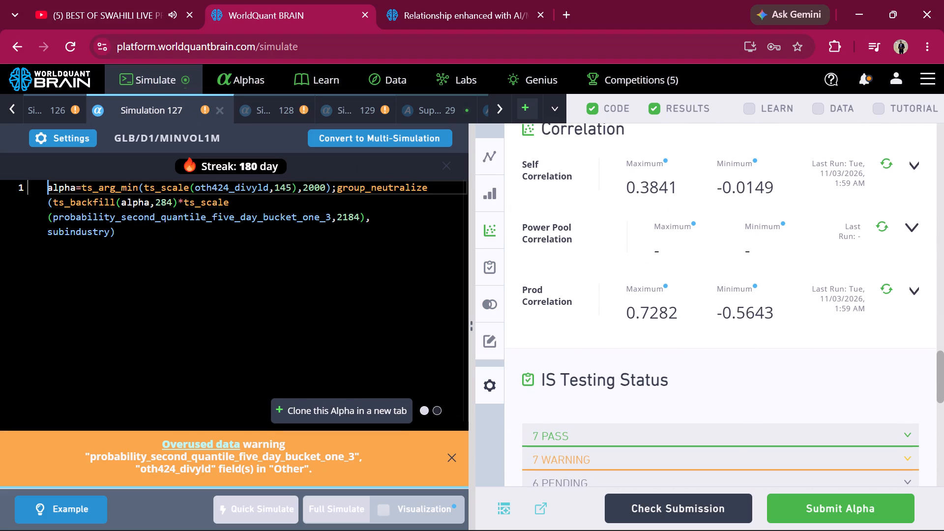
# Switch to Simulation 126 and show its test period.
pyautogui.click(76, 113)
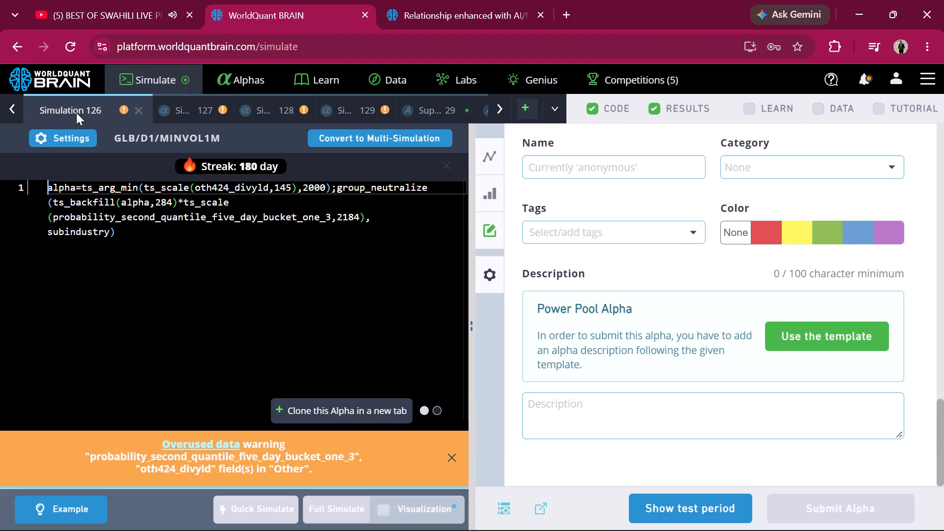
pyautogui.click(657, 508)
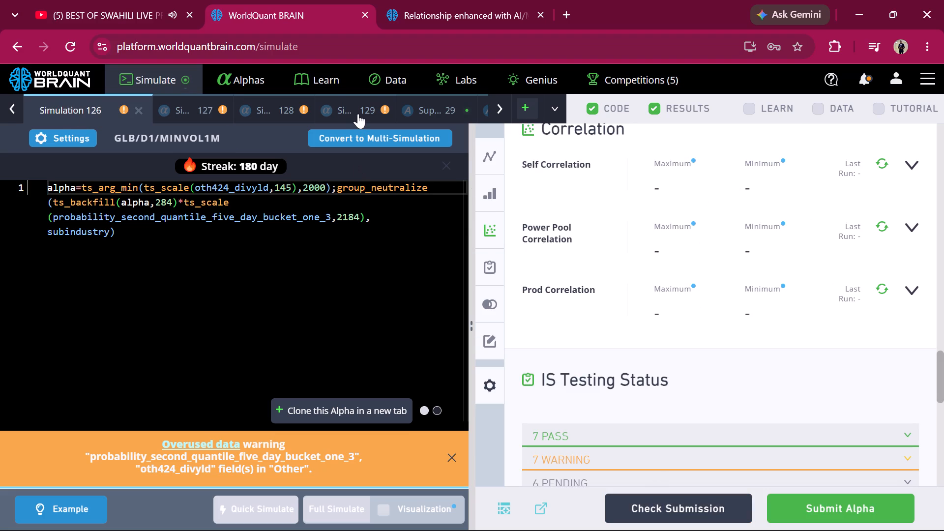
pyautogui.hscroll(2, 358, 114)
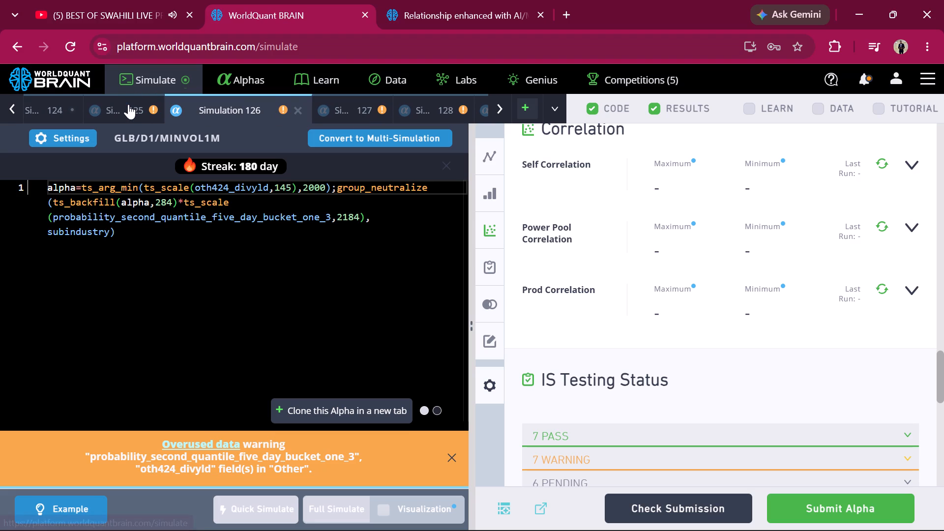
# Show Simulation 125's test period and run its power pool, prod and self correlation checks.
pyautogui.click(128, 104)
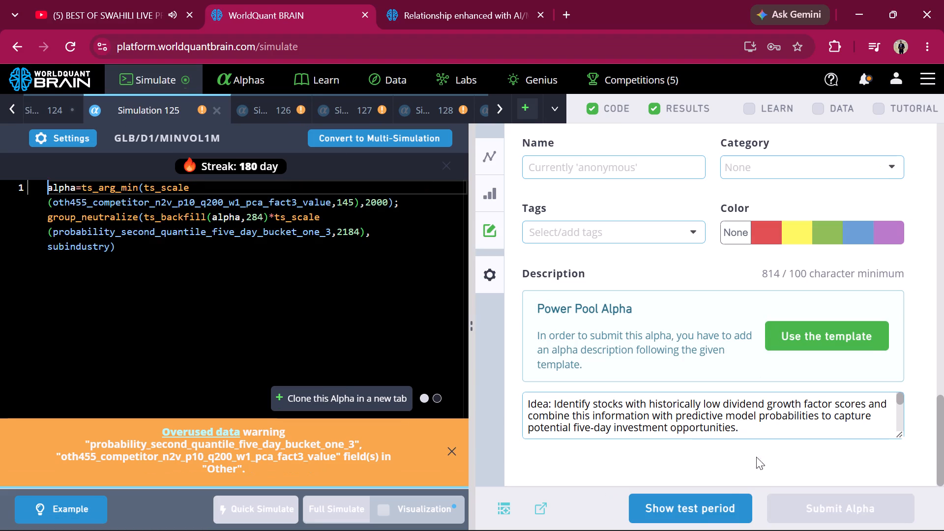
pyautogui.click(690, 512)
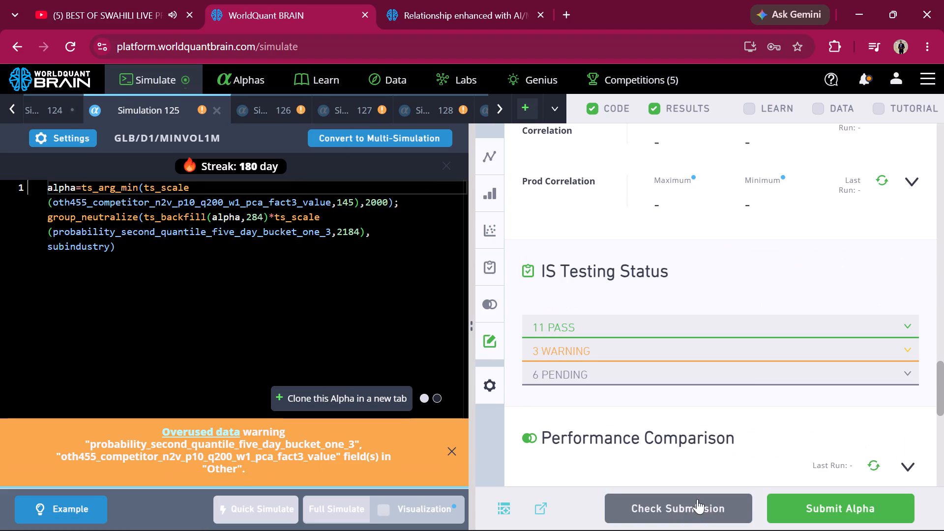
pyautogui.scroll(2, 758, 361)
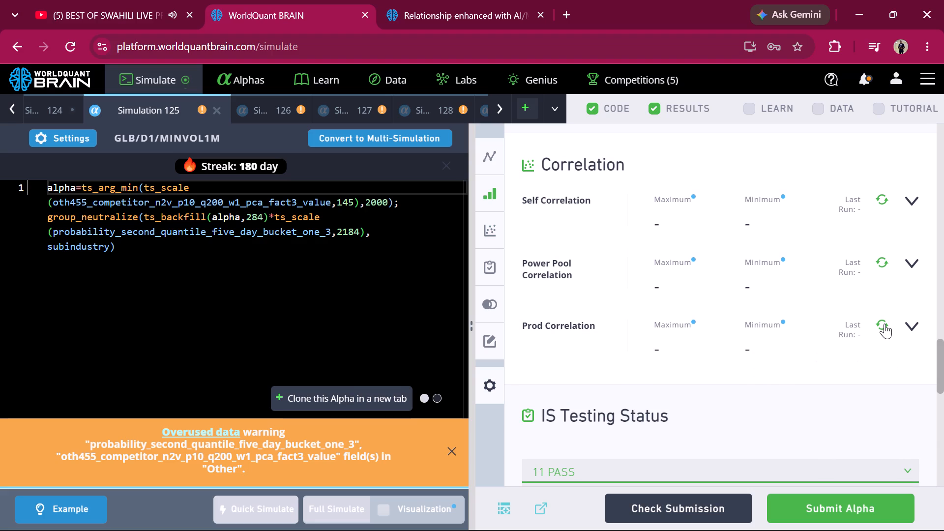
pyautogui.click(882, 258)
pyautogui.click(882, 205)
pyautogui.click(880, 324)
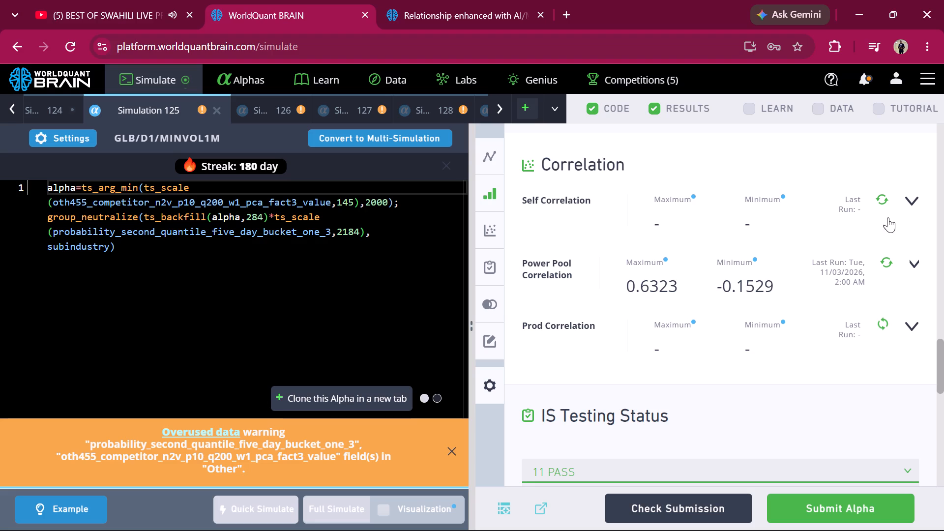
pyautogui.click(883, 198)
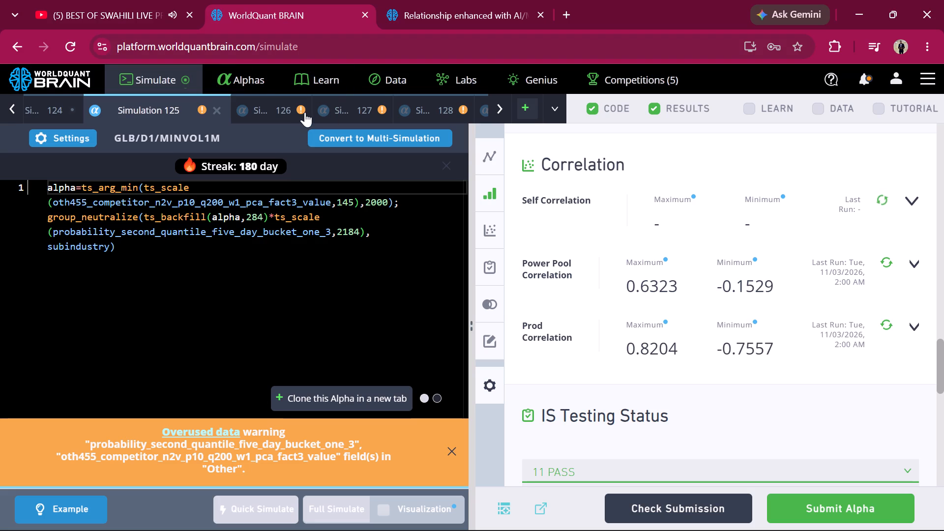
# Show Super Simulation 30's test period and run its prod and self correlation checks.
pyautogui.hscroll(-8, 305, 112)
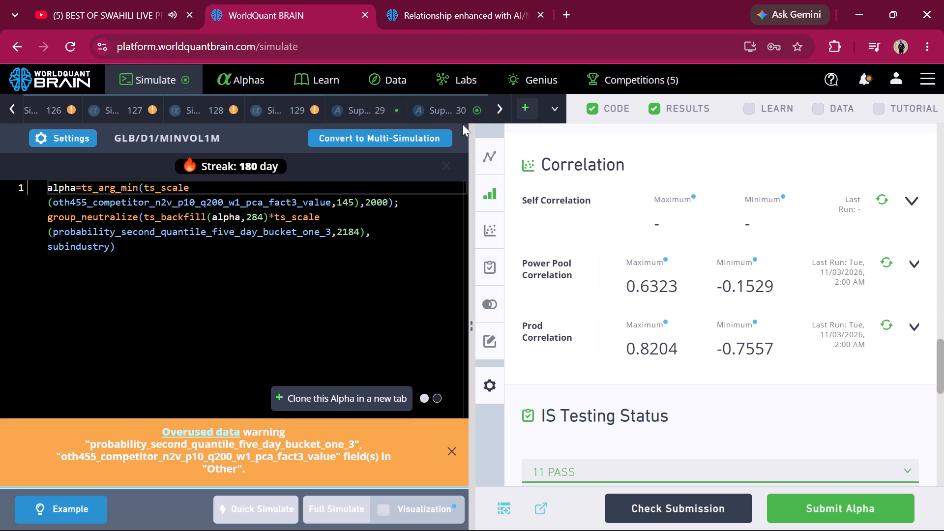
pyautogui.click(465, 112)
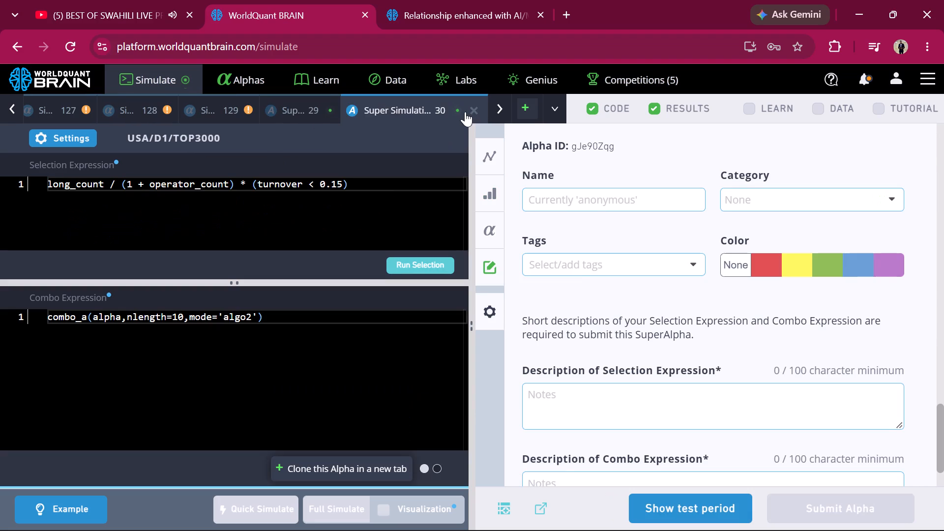
pyautogui.click(665, 506)
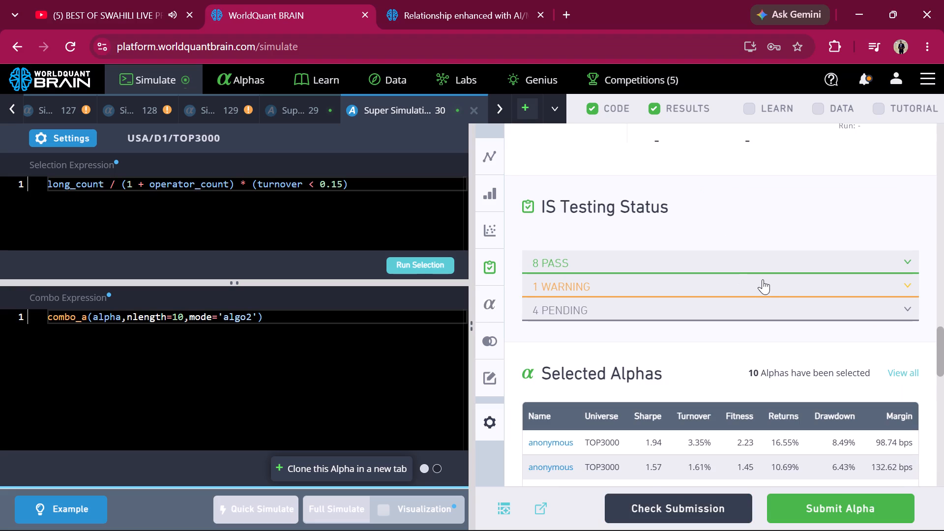
pyautogui.scroll(3, 763, 279)
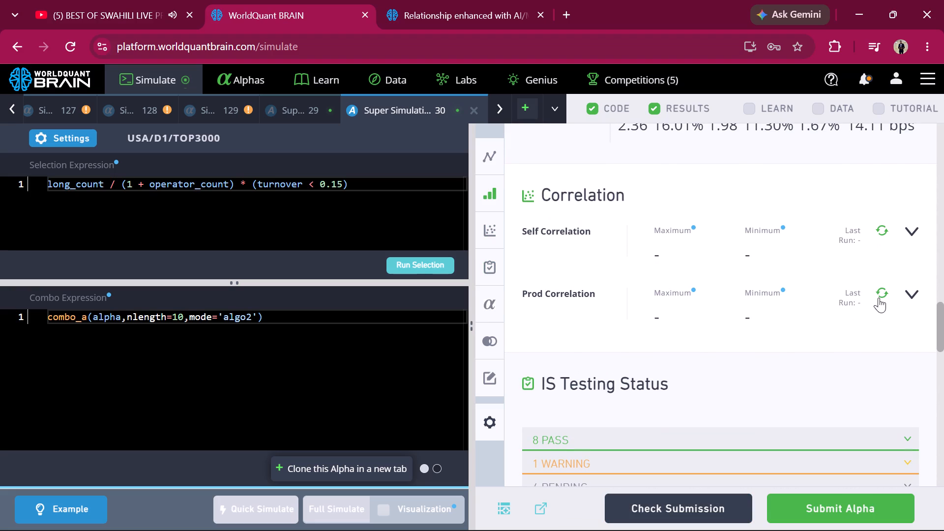
pyautogui.click(884, 291)
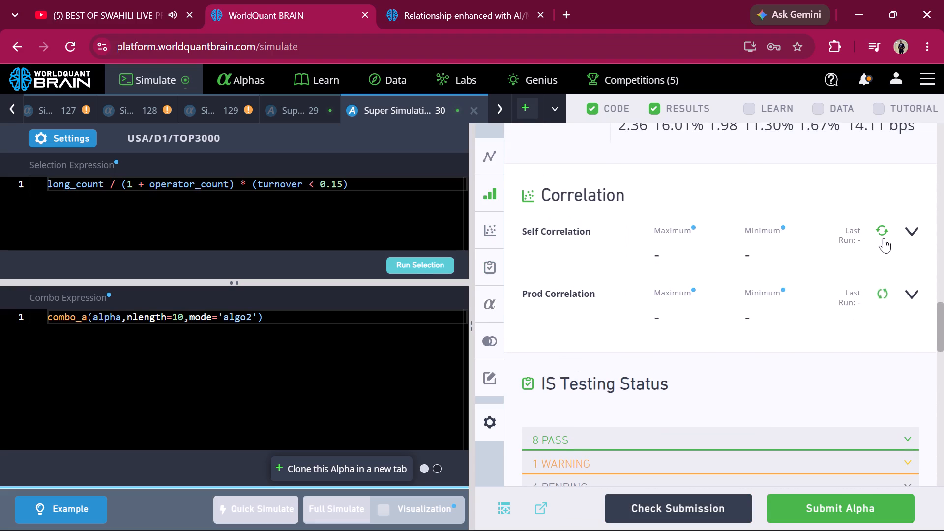
pyautogui.click(884, 230)
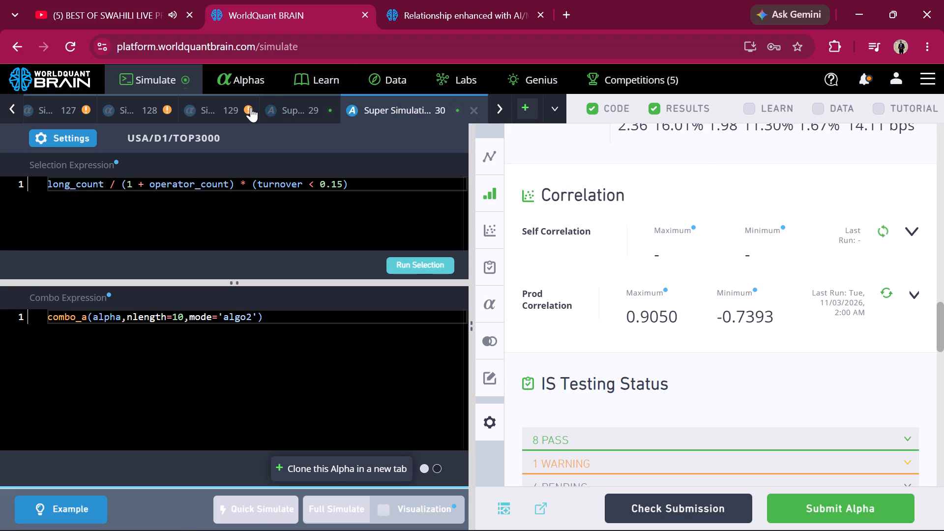
# Switch to Super Simulation 29.
pyautogui.click(295, 112)
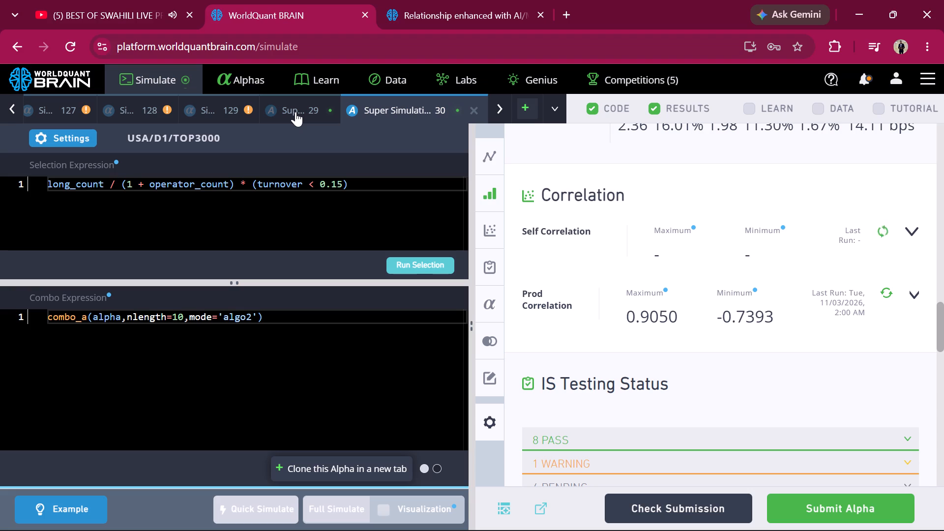
pyautogui.click(295, 112)
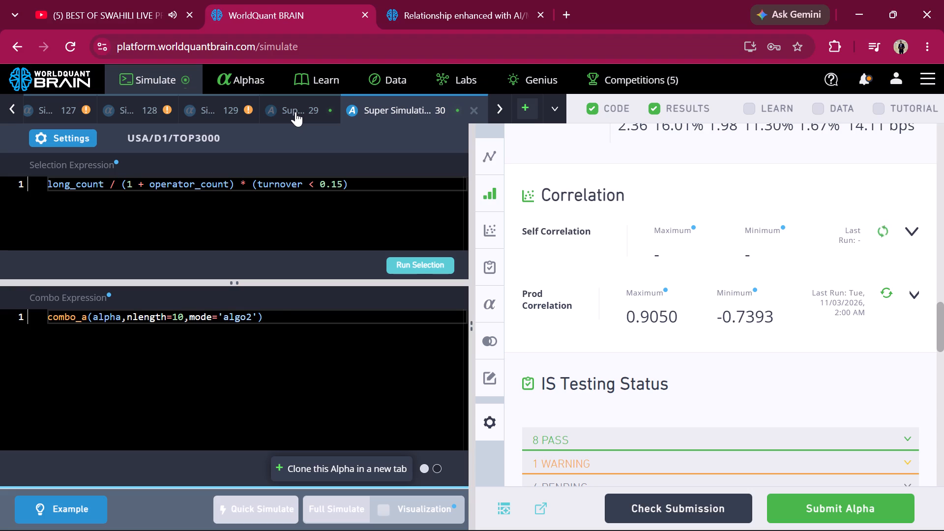
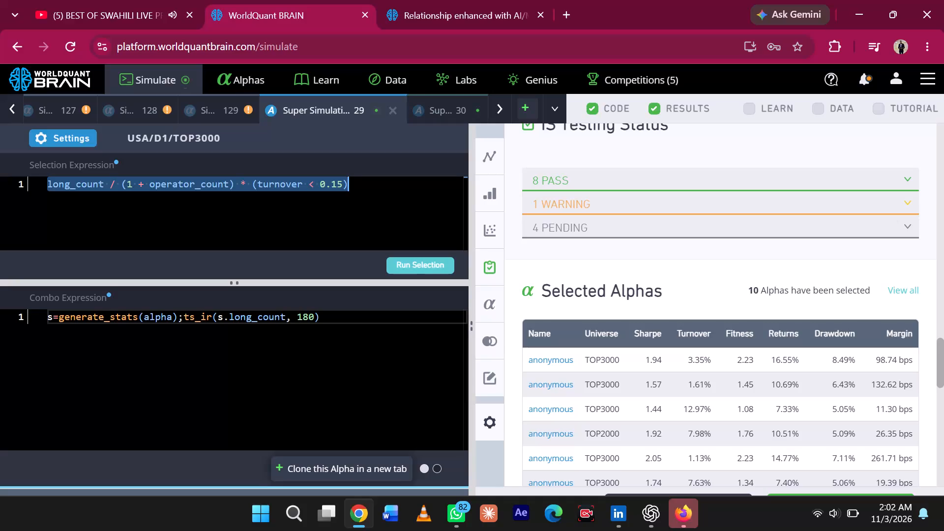
# Replace the selection expression with normalize(long_count - short_count) * (os_start_date > "2021-01-01") and run the alpha selection.
pyautogui.hotkey('ctrl', 'v')
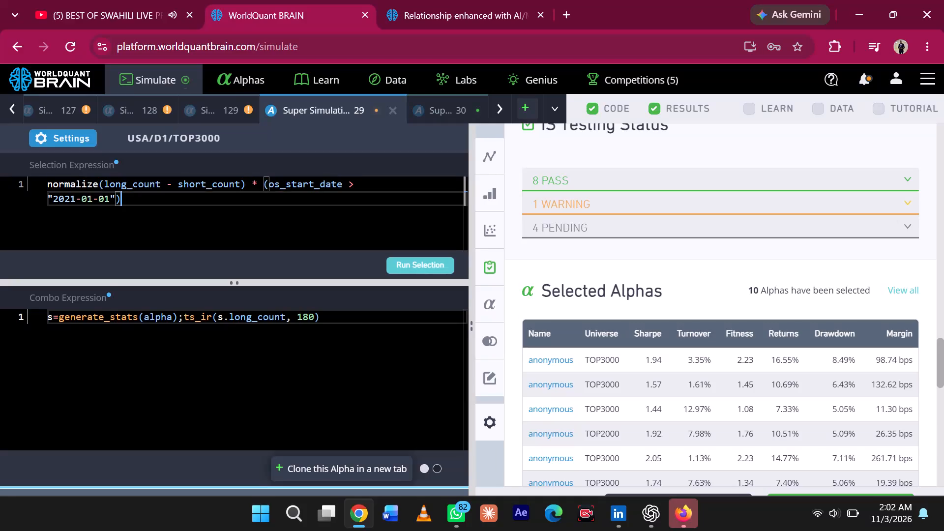
pyautogui.click(431, 264)
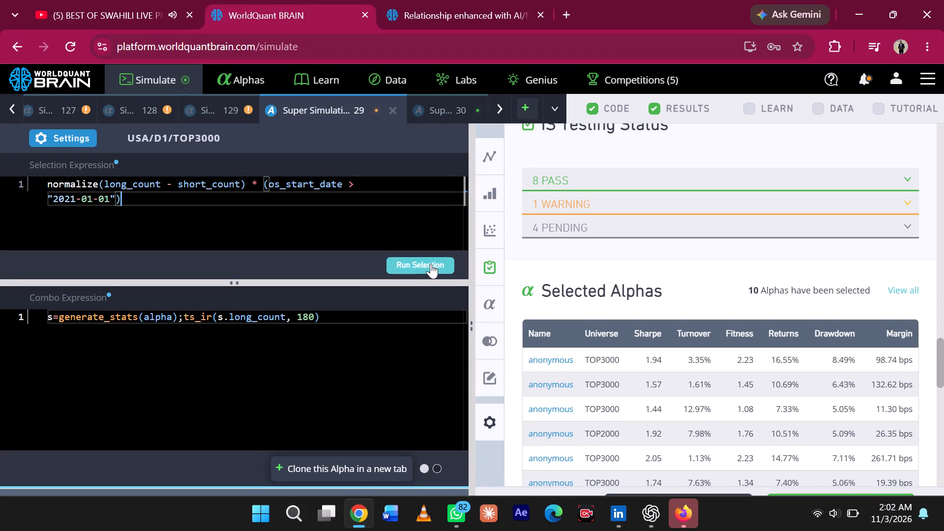
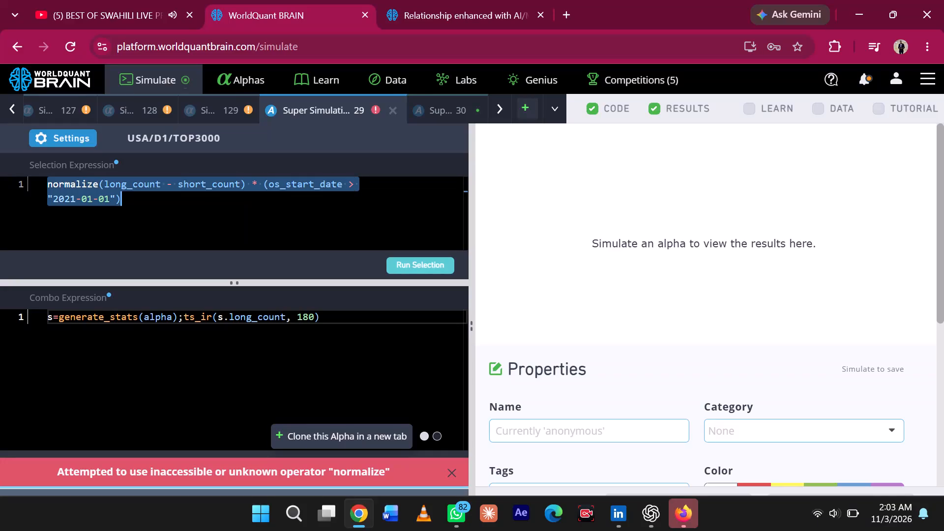
# Replace the selection expression with if_else(in(datasets, "model26"), truncation, 0.01) and run the alpha selection.
pyautogui.hotkey('ctrl', 'v')
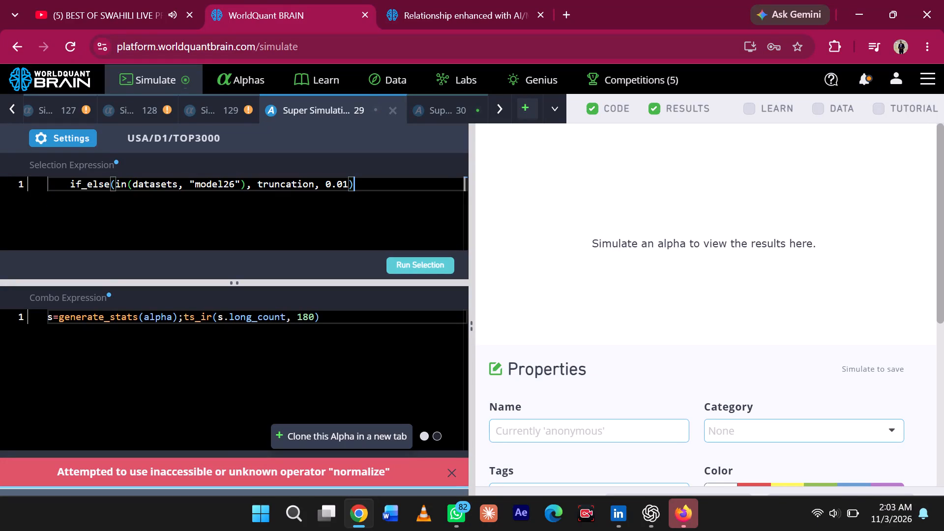
pyautogui.click(415, 255)
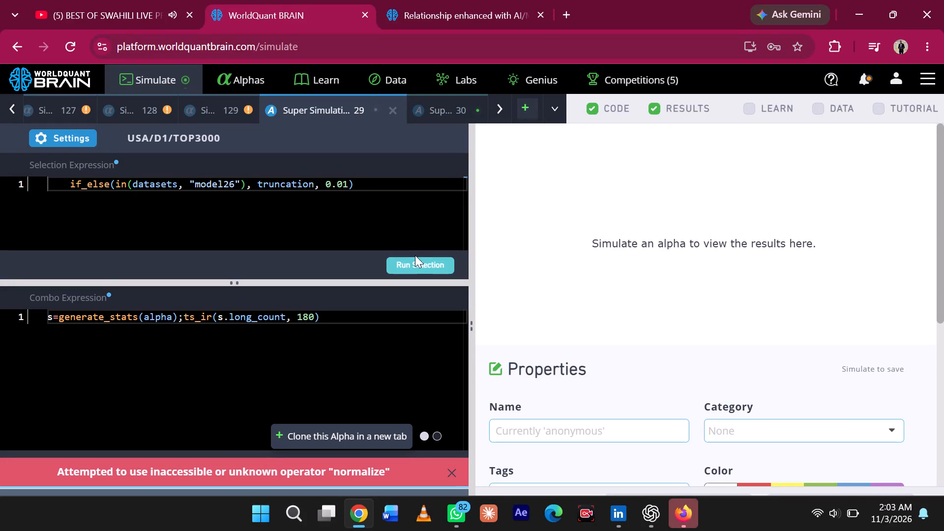
pyautogui.click(415, 261)
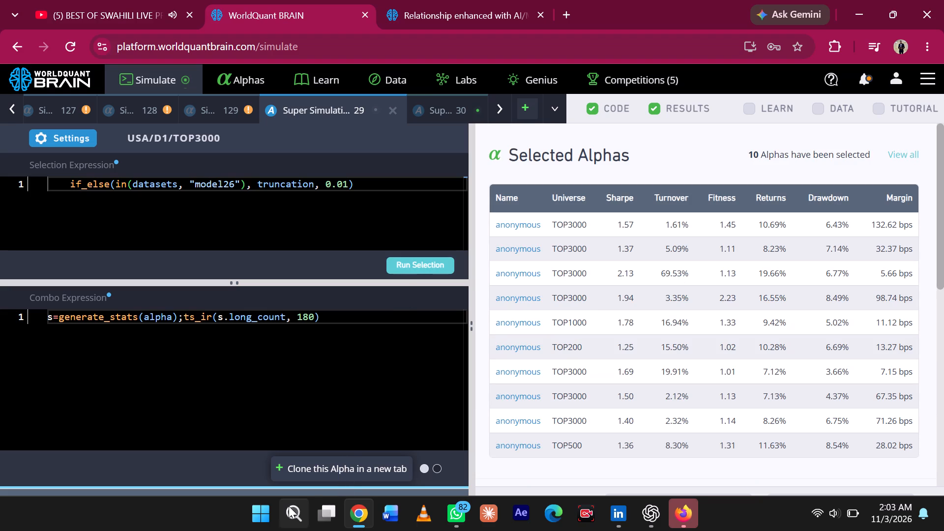
# Run a full simulation of the SuperAlpha in Super Simulation 29.
pyautogui.click(268, 520)
pyautogui.click(268, 520)
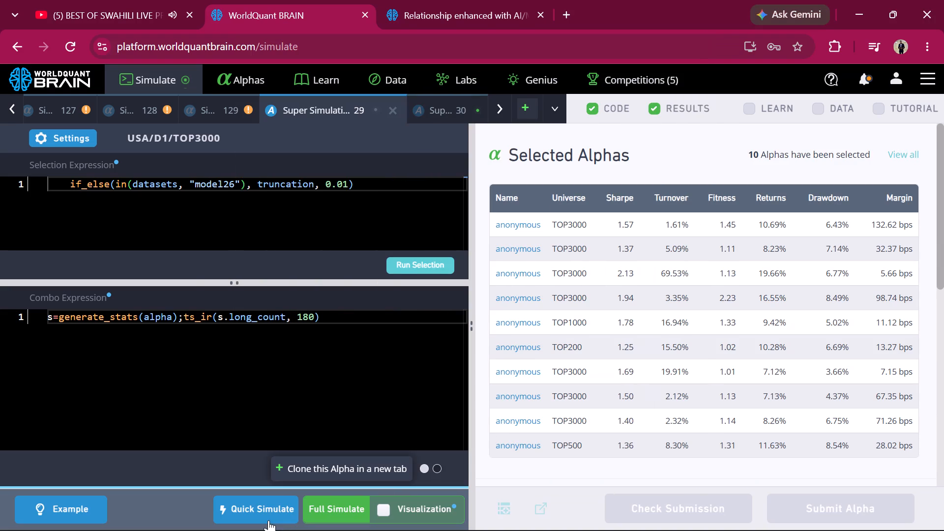
pyautogui.click(328, 496)
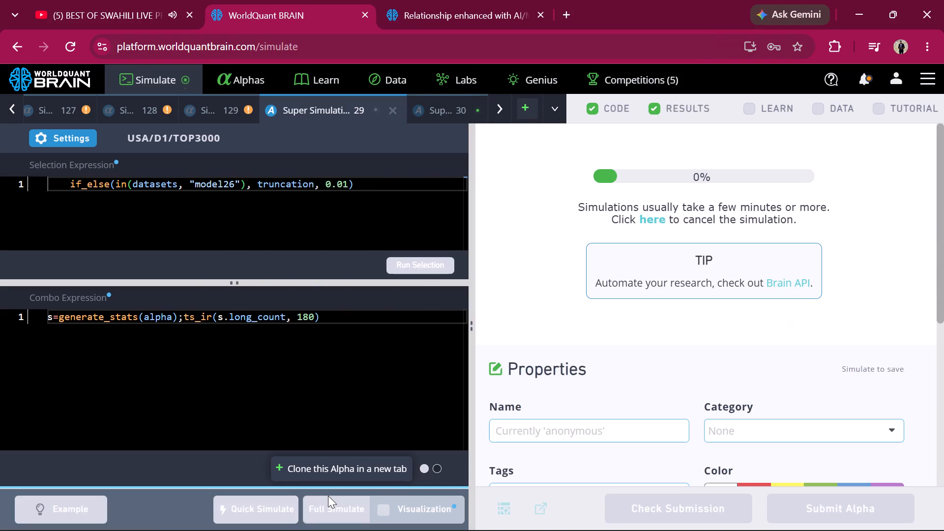
# Clone this SuperAlpha with neutralization set to Crowding Factors and run a full simulation of the clone.
pyautogui.click(331, 465)
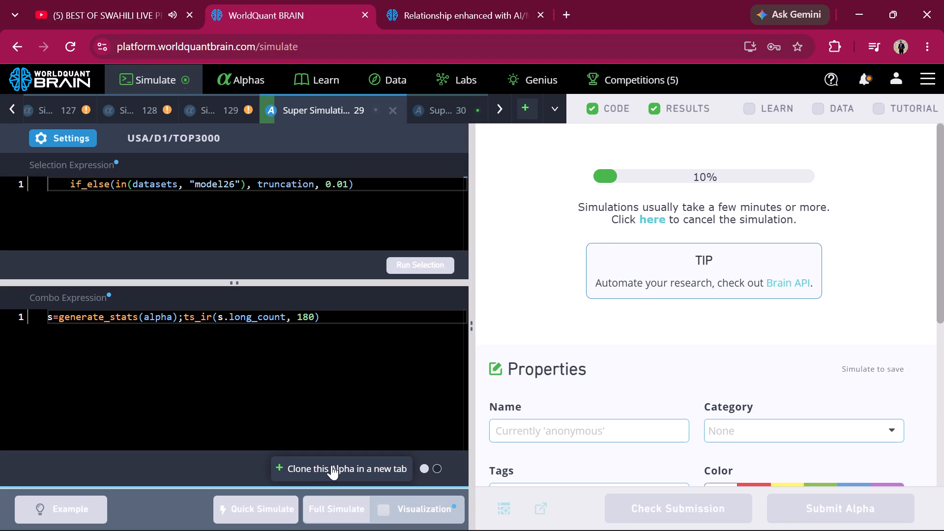
pyautogui.click(57, 134)
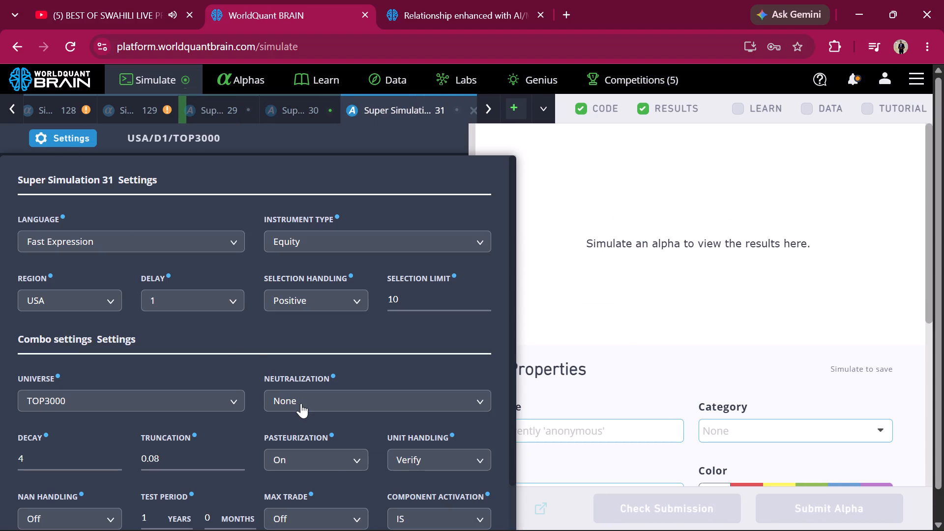
pyautogui.click(301, 403)
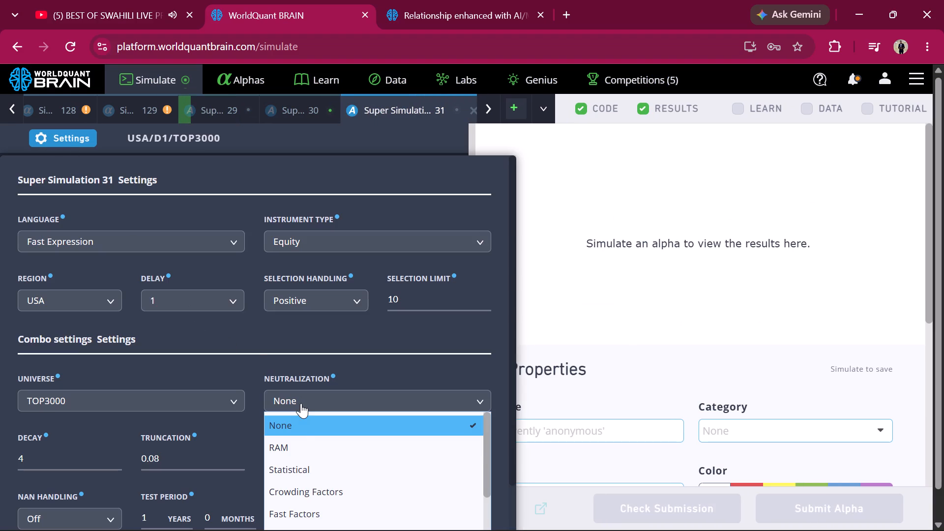
pyautogui.click(307, 491)
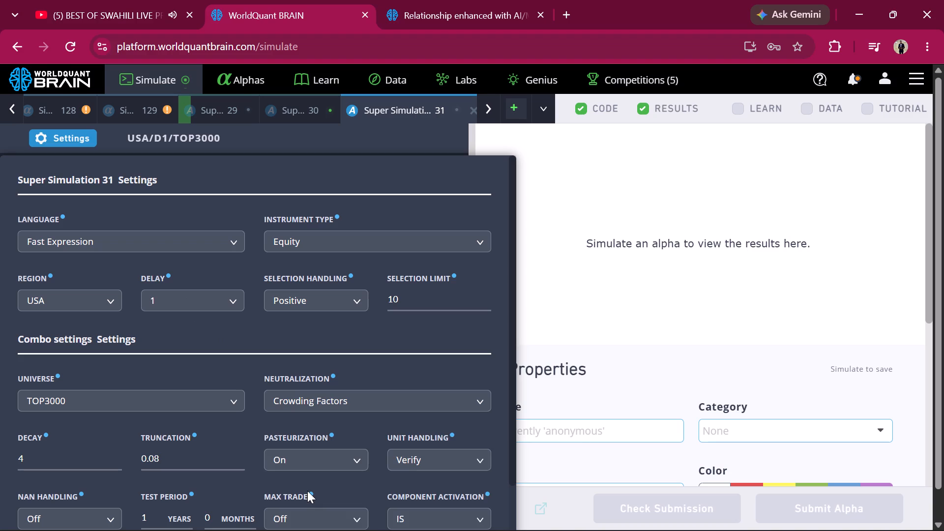
pyautogui.scroll(-3, 307, 491)
pyautogui.click(365, 525)
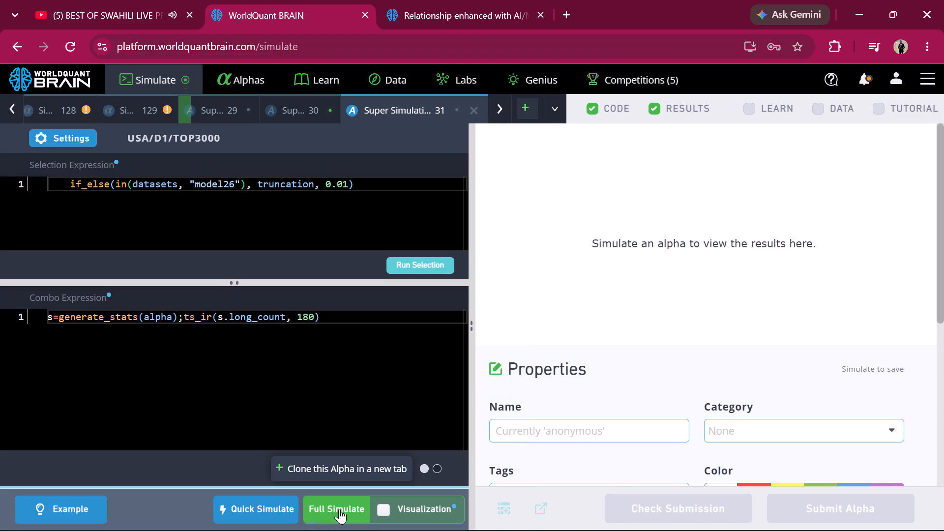
pyautogui.click(339, 509)
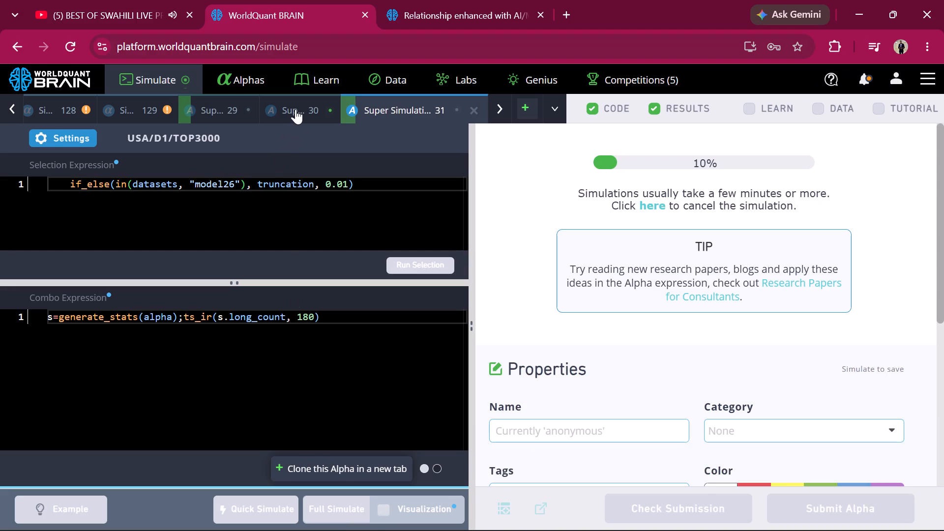
# Check the settings of Super Simulation 30 and clone its SuperAlpha.
pyautogui.click(296, 104)
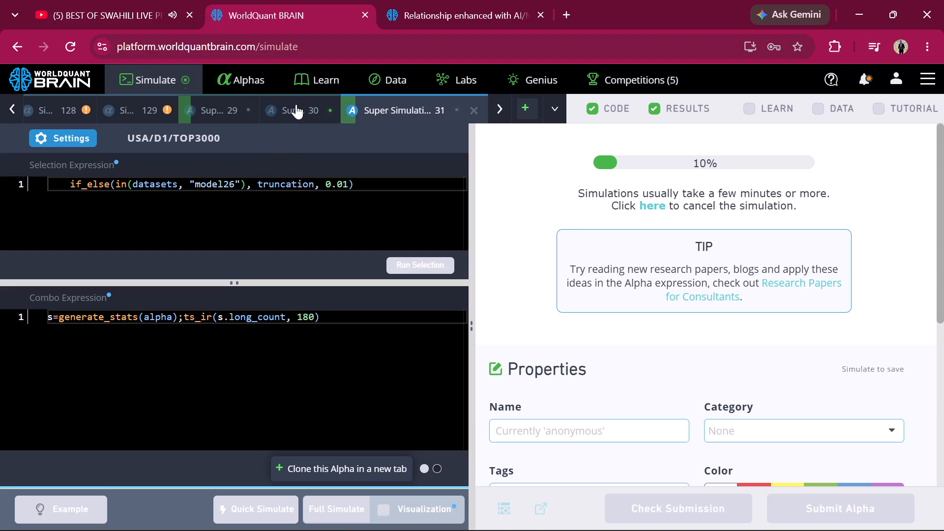
pyautogui.click(296, 104)
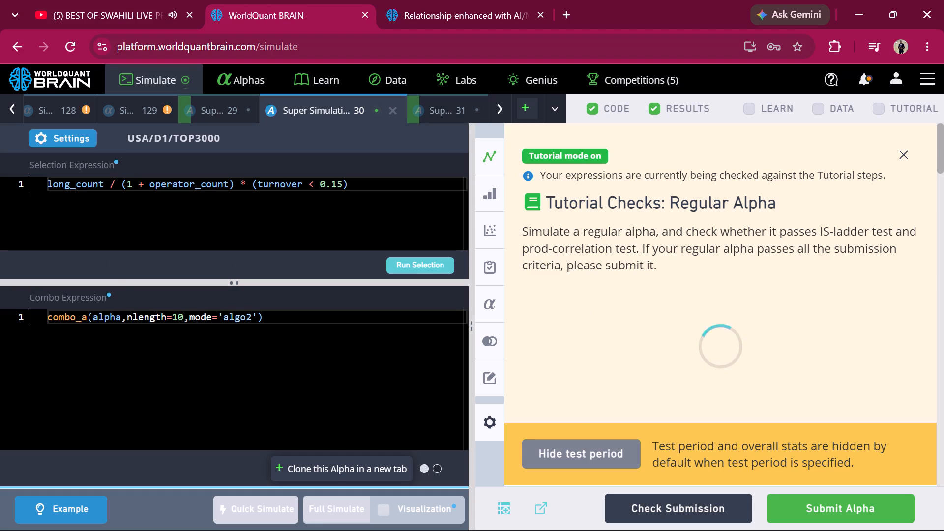
pyautogui.click(78, 140)
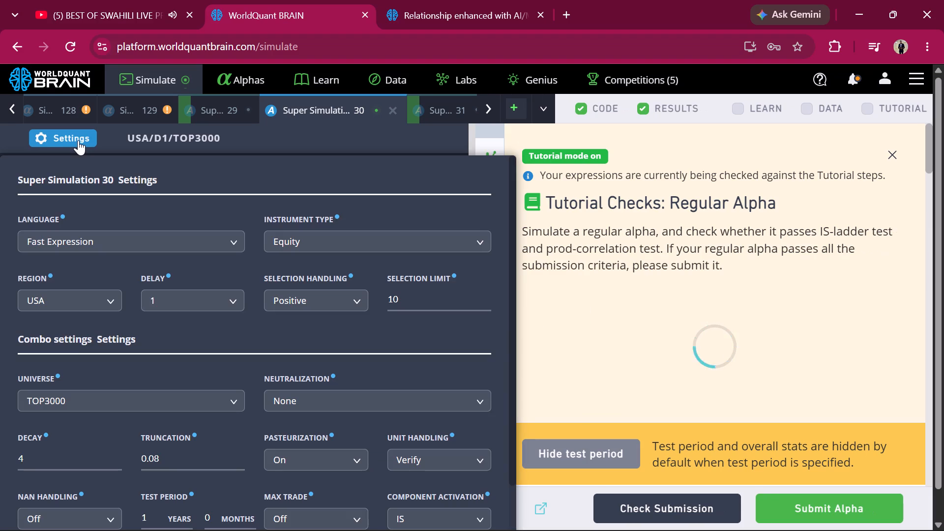
pyautogui.click(559, 335)
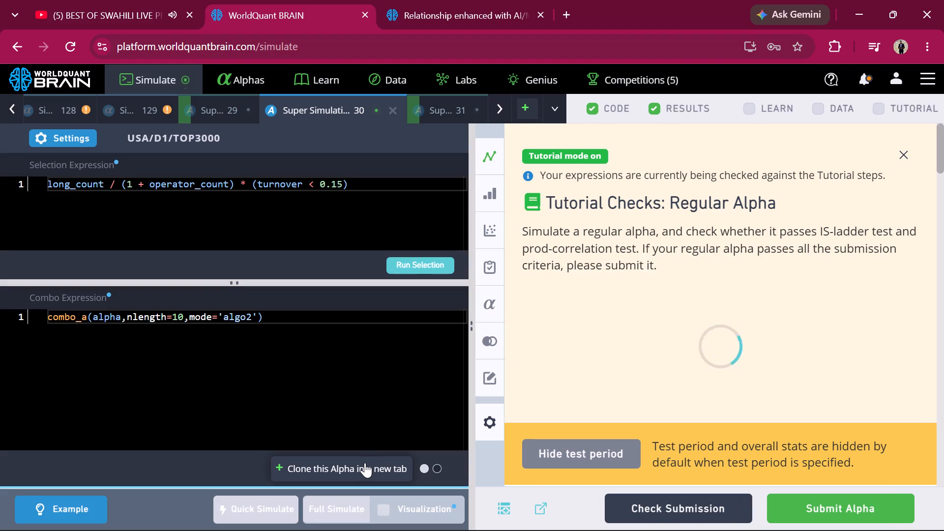
pyautogui.click(365, 463)
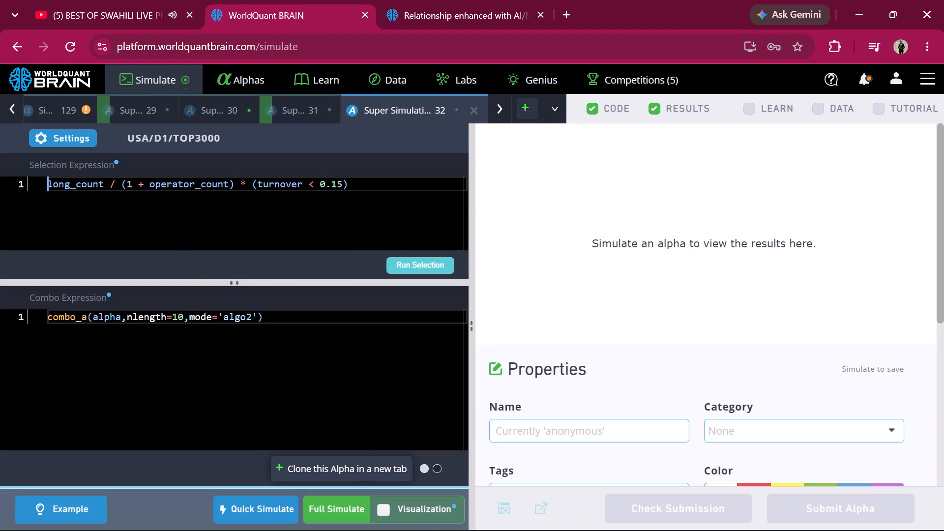
# Set the cloned SuperAlpha's neutralization to Statistical and run a full simulation.
pyautogui.click(67, 134)
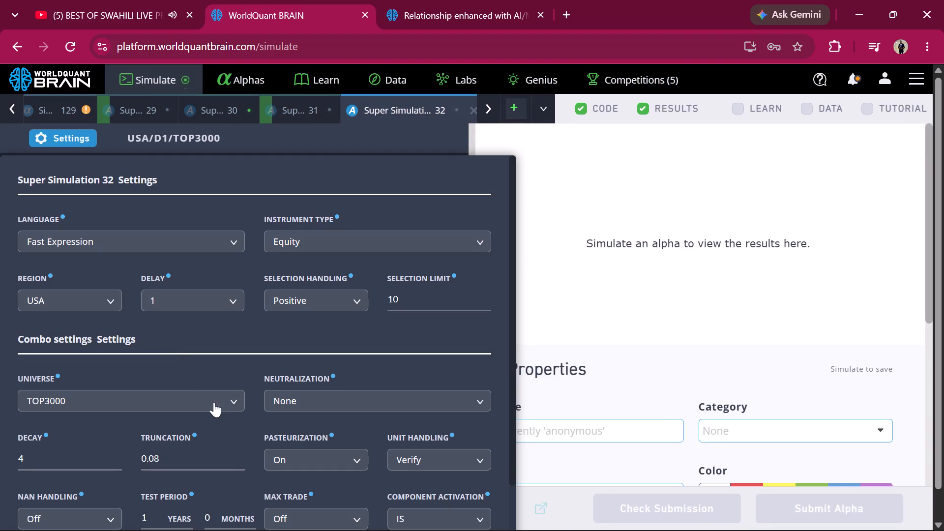
pyautogui.click(273, 398)
pyautogui.scroll(-1, 311, 492)
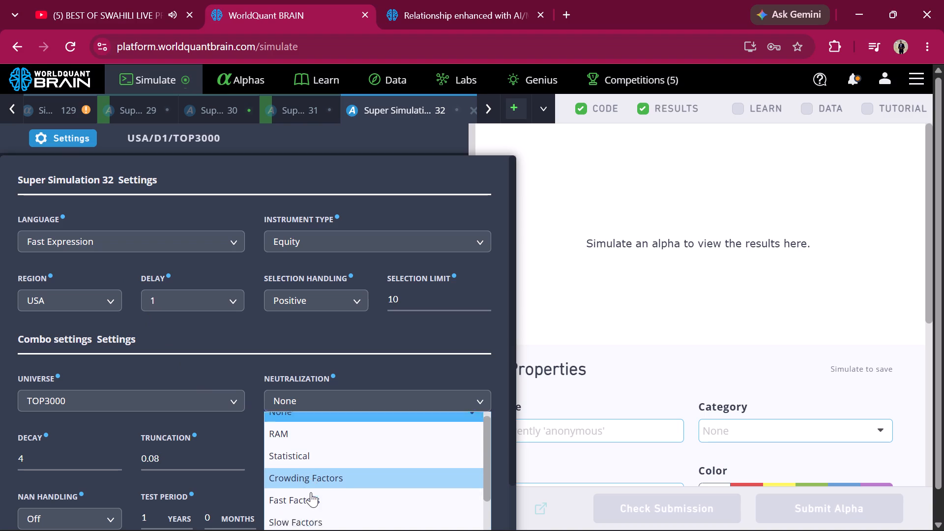
pyautogui.scroll(-1, 311, 492)
pyautogui.scroll(1, 311, 492)
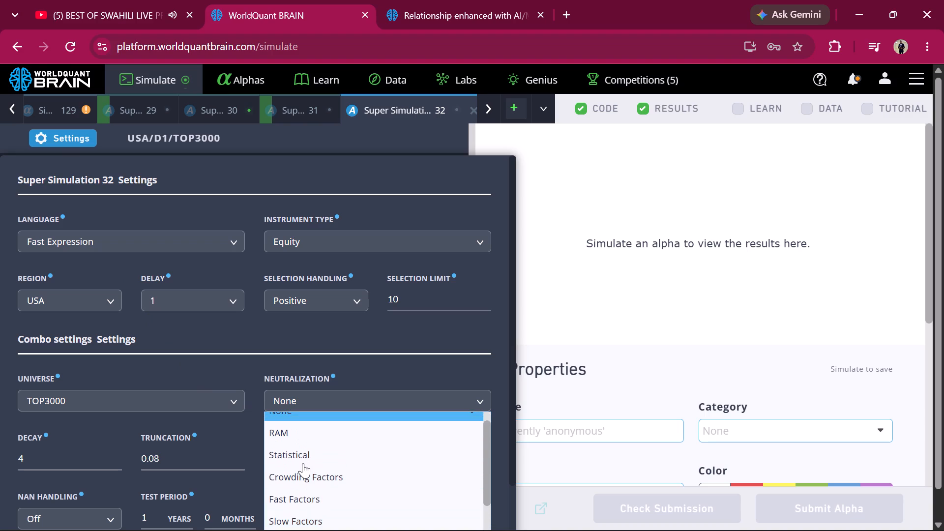
pyautogui.click(303, 460)
pyautogui.scroll(-3, 303, 460)
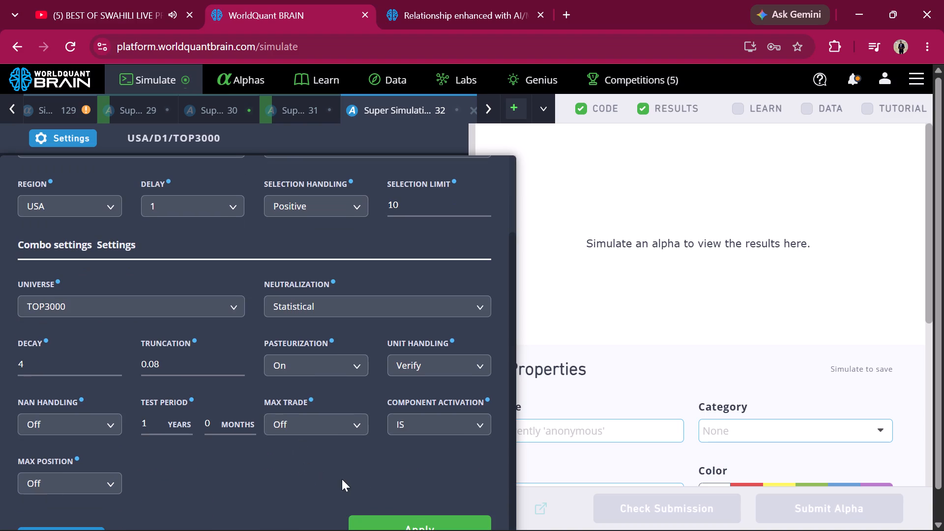
pyautogui.click(364, 523)
pyautogui.click(390, 519)
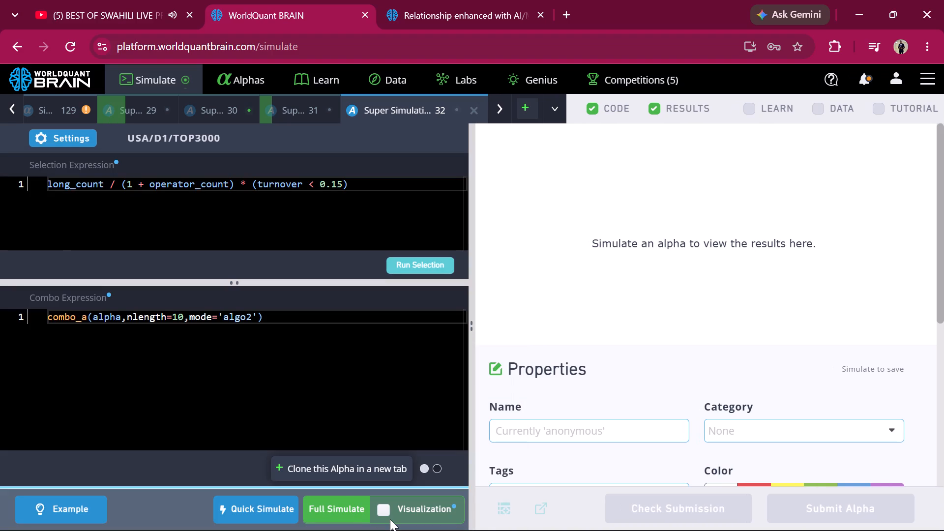
pyautogui.click(342, 499)
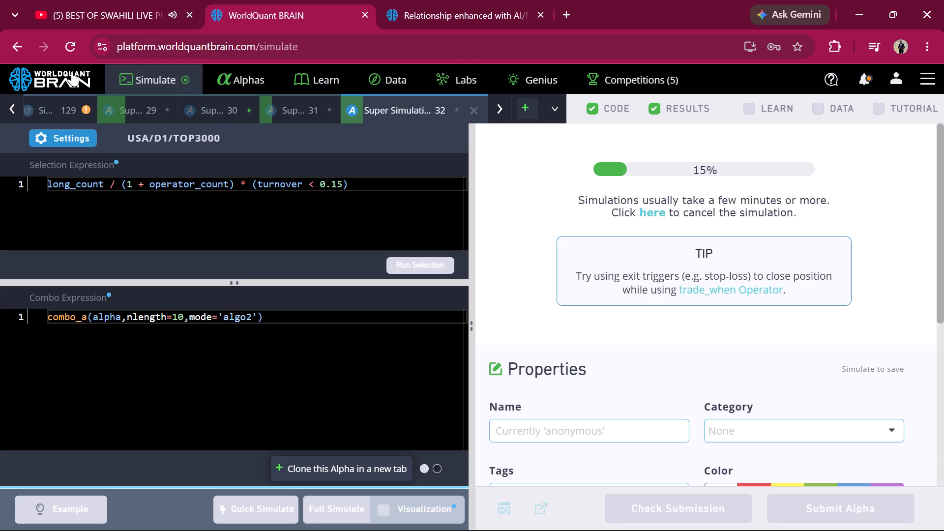
# Reveal the test period of Simulation 129 and examine its IS-period summary, correlation section and IS testing status.
pyautogui.click(71, 108)
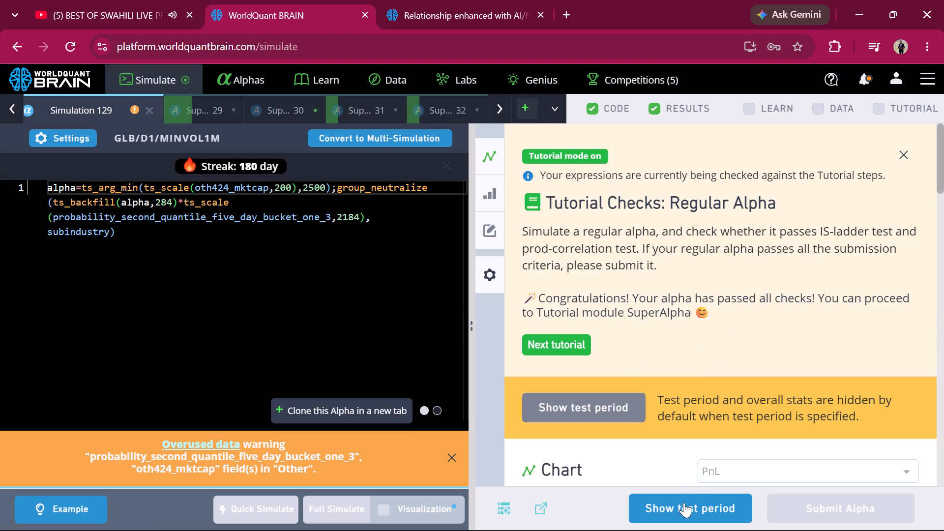
pyautogui.click(684, 502)
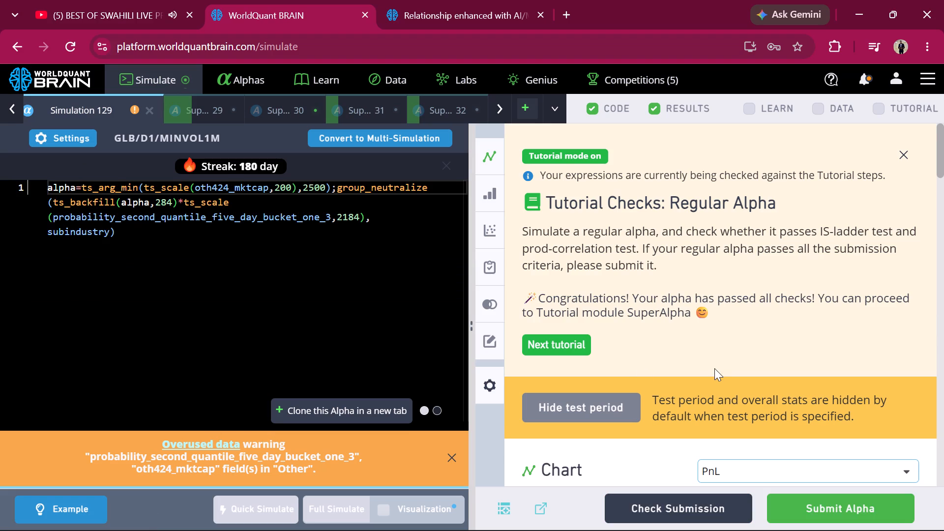
pyautogui.scroll(-8, 714, 368)
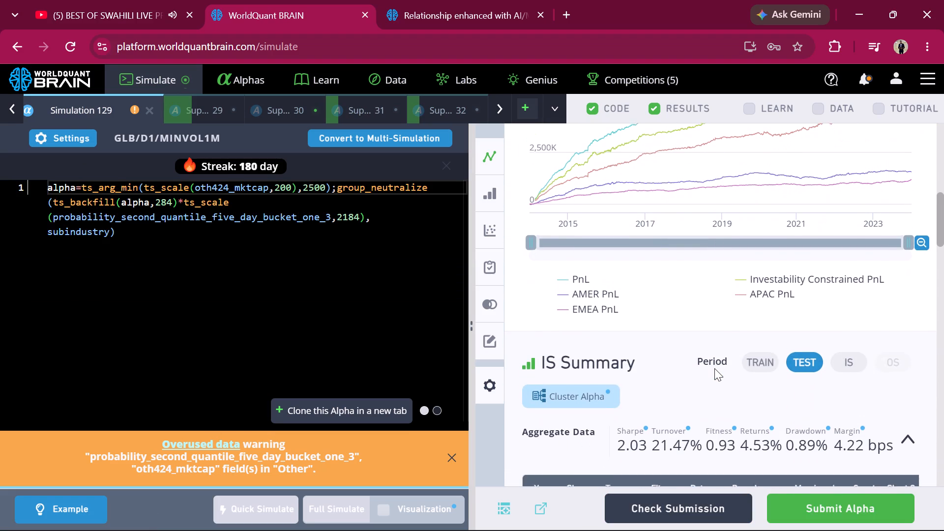
pyautogui.click(849, 359)
pyautogui.scroll(-1, 849, 359)
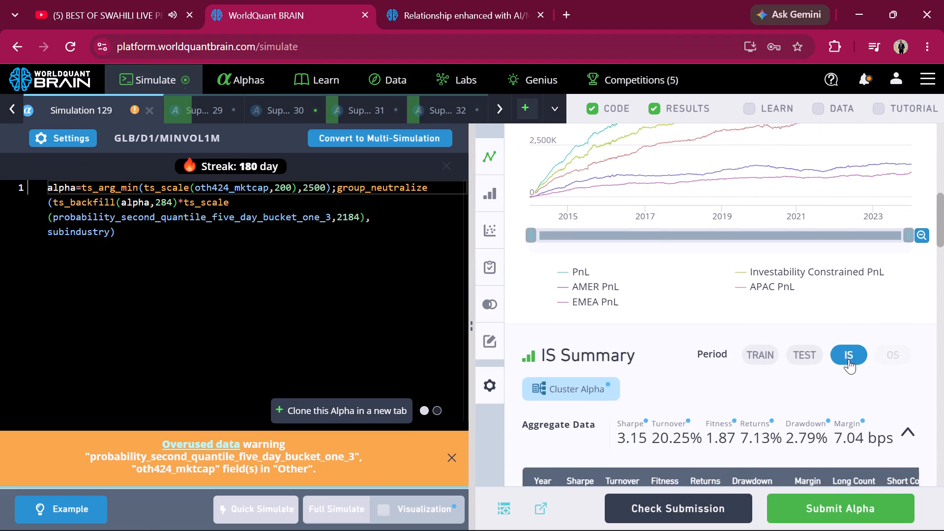
pyautogui.scroll(-13, 849, 359)
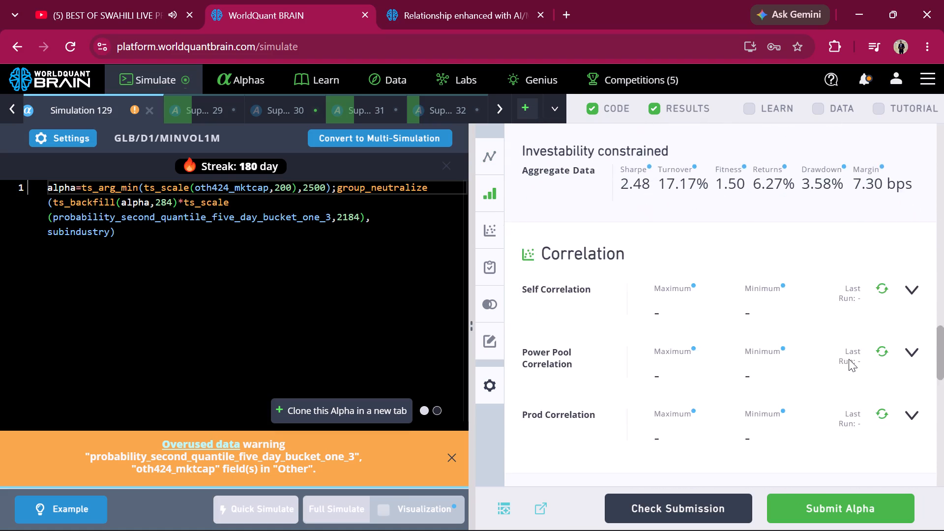
pyautogui.scroll(-2, 849, 359)
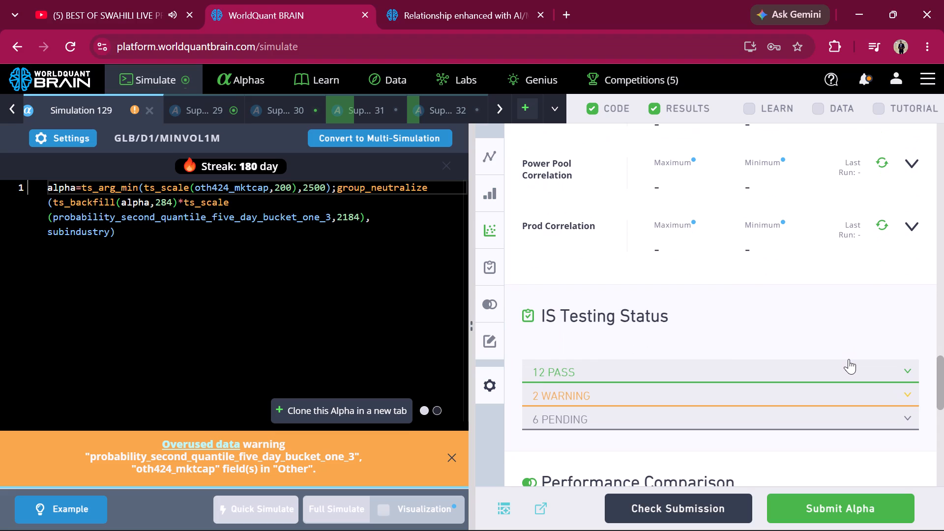
# Run the Prod, Power Pool and Self Correlation checks for Simulation 129.
pyautogui.scroll(2, 849, 359)
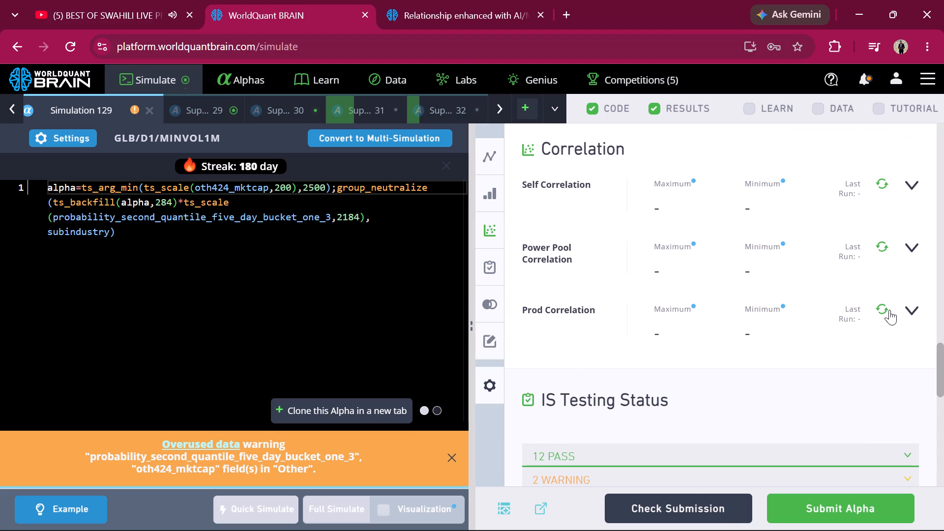
pyautogui.click(885, 310)
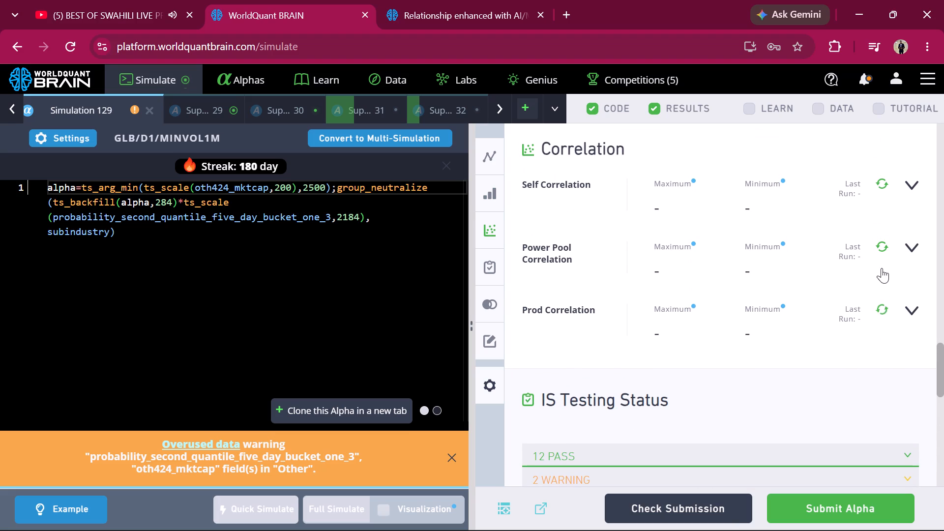
pyautogui.click(880, 246)
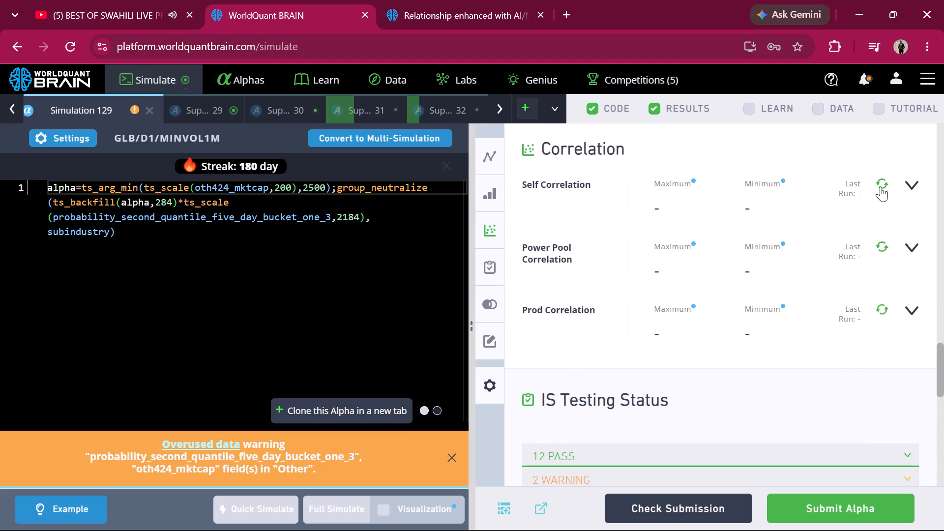
pyautogui.click(881, 186)
pyautogui.click(882, 247)
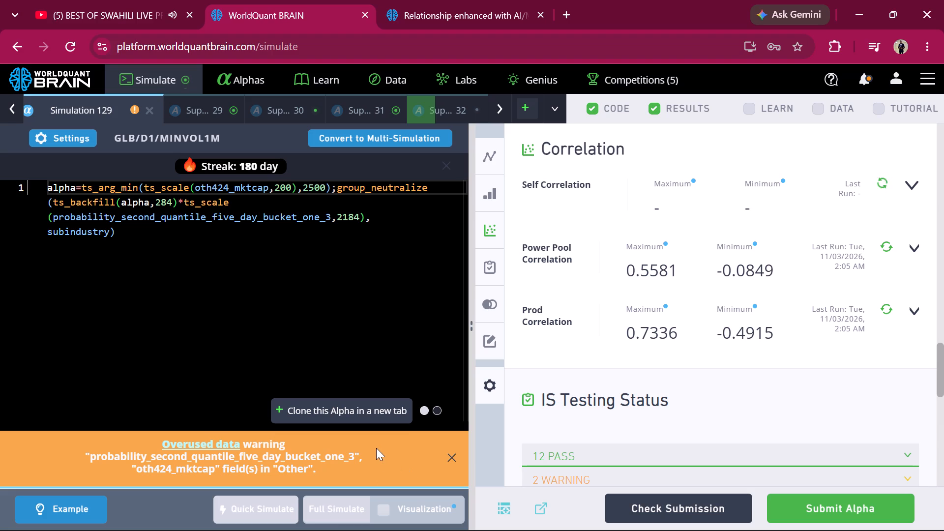
# Clone the GLB/D1/MINVOL1M alpha of Simulation 129 in a new simulation.
pyautogui.click(364, 422)
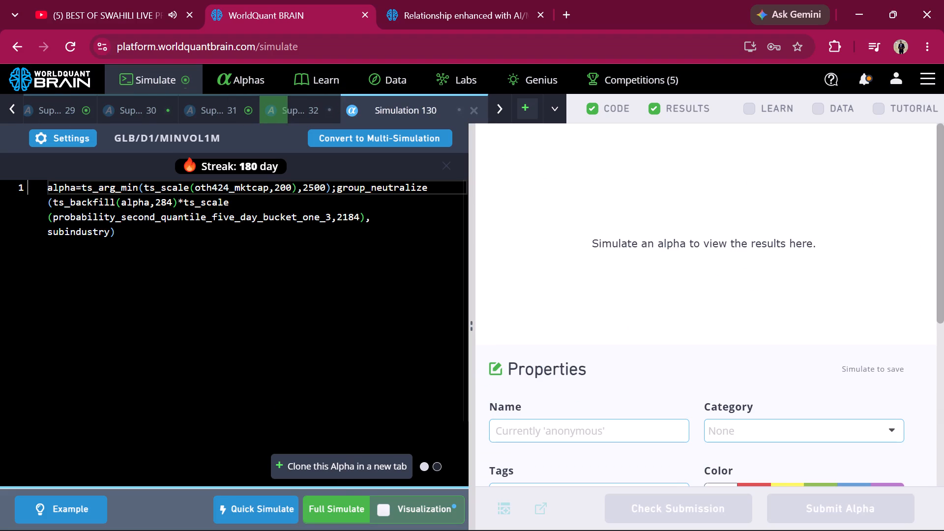
# Set Simulation 130's neutralization to Subindustry and run a full simulation of the cloned GLB alpha.
pyautogui.click(64, 139)
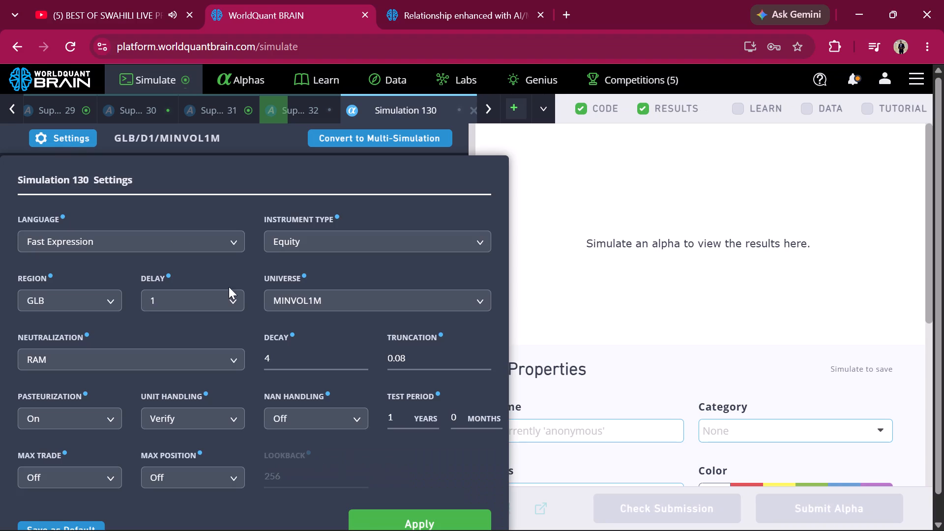
pyautogui.click(214, 360)
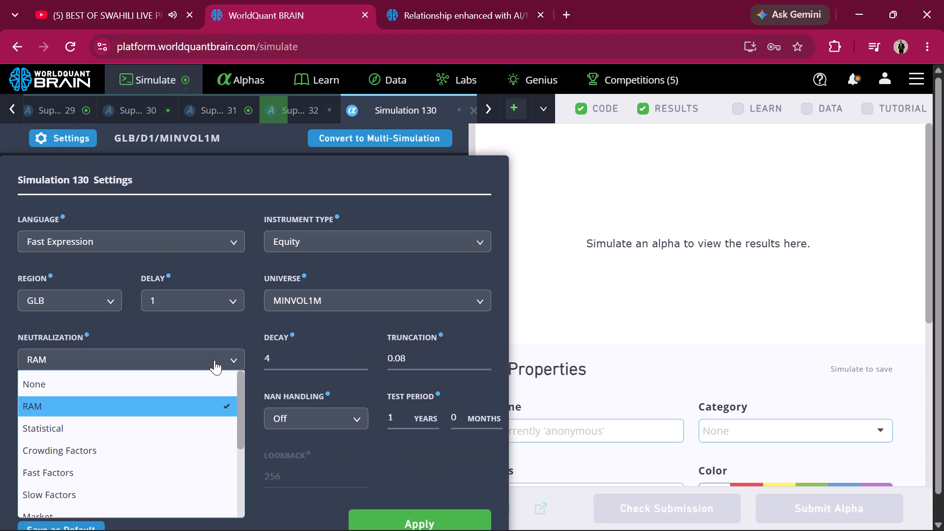
pyautogui.scroll(-3, 155, 442)
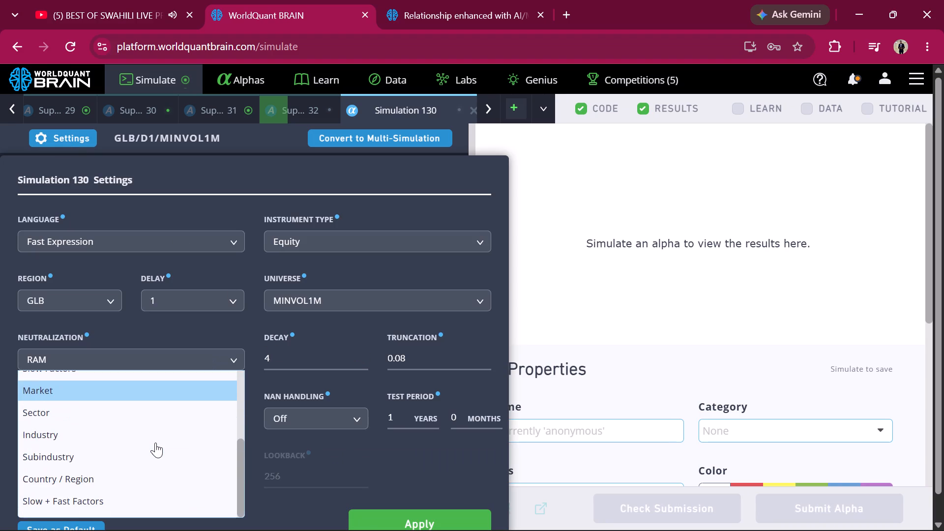
pyautogui.click(88, 454)
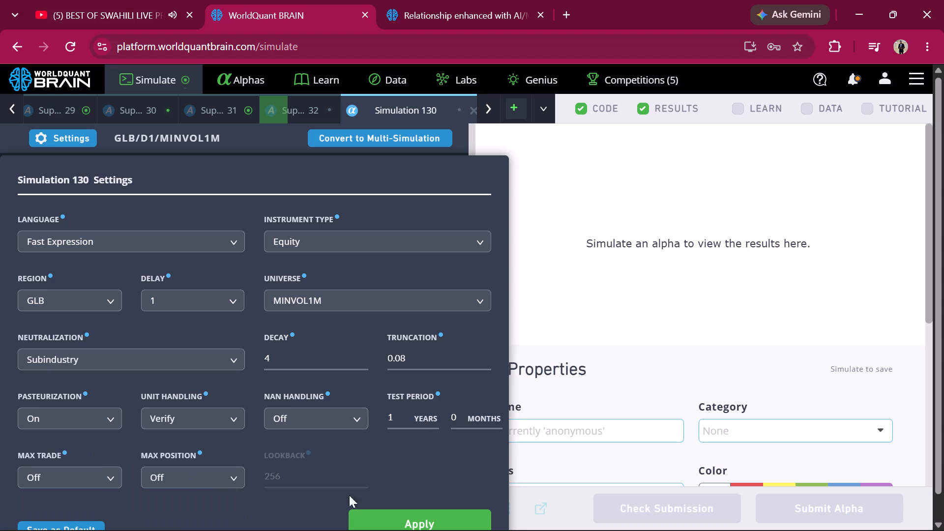
pyautogui.click(374, 520)
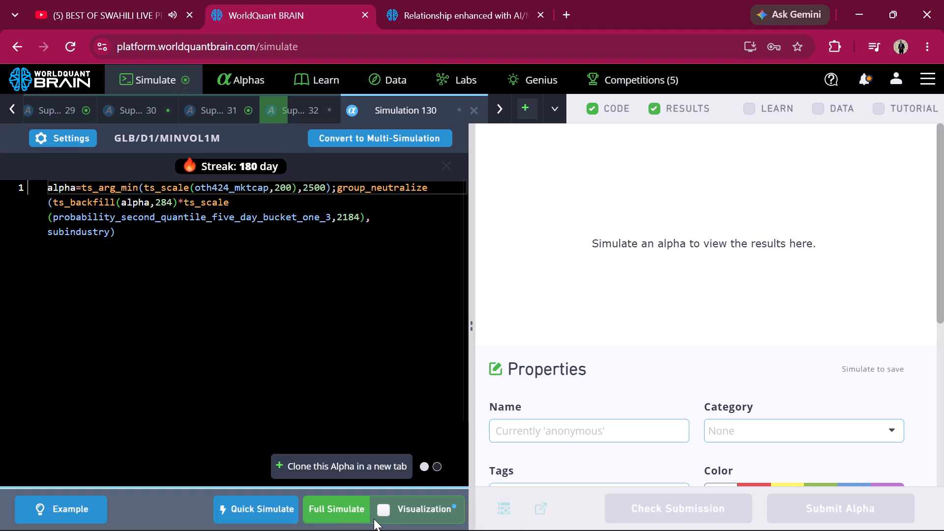
pyautogui.click(337, 500)
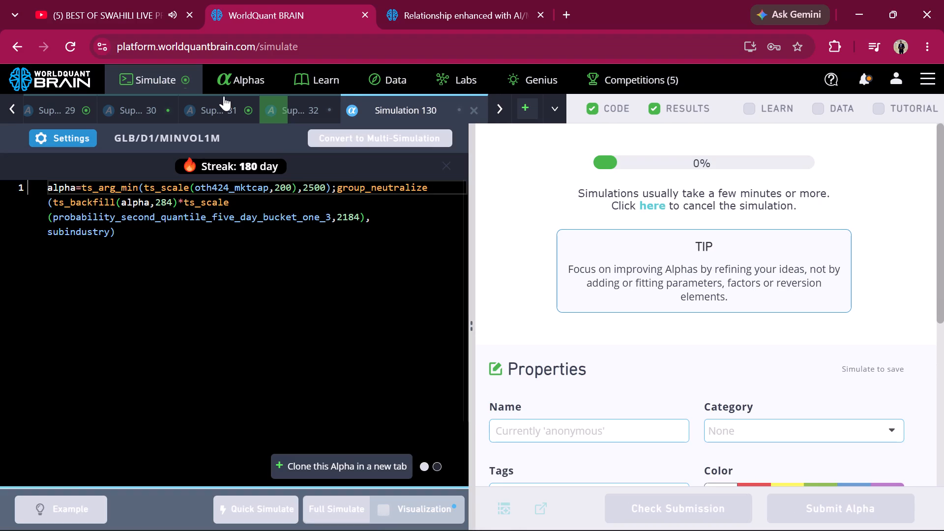
# Open Super Simulation 31, reveal its test period and examine the PnL chart and the IS-period summary.
pyautogui.click(224, 111)
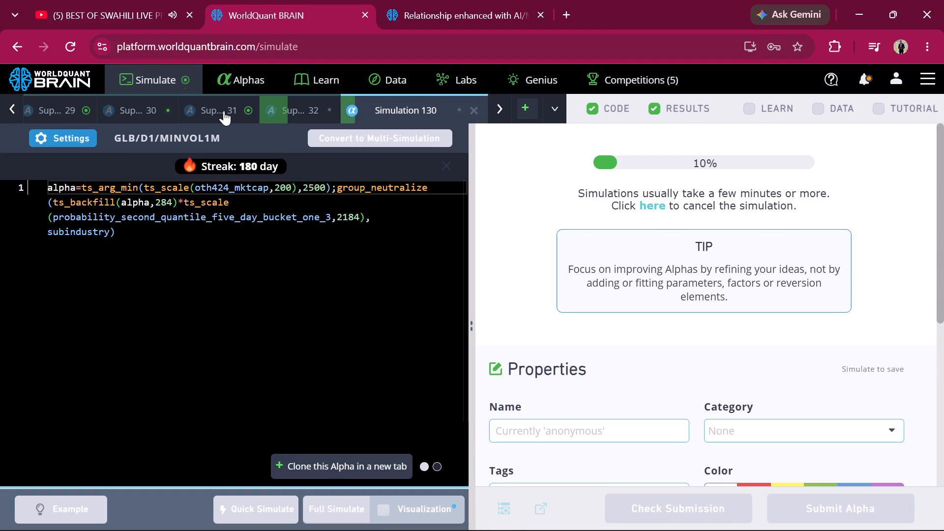
pyautogui.moveTo(224, 111); pyautogui.dragTo(541, 343)
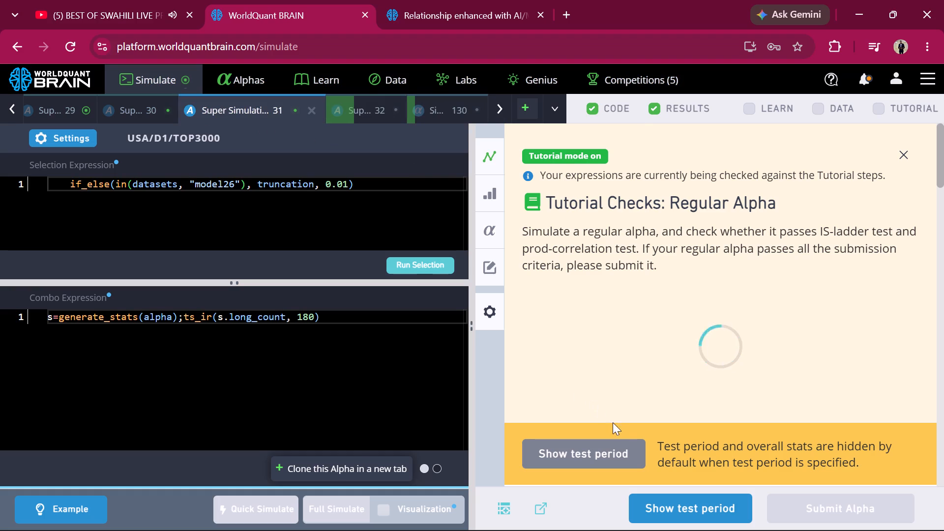
pyautogui.click(682, 507)
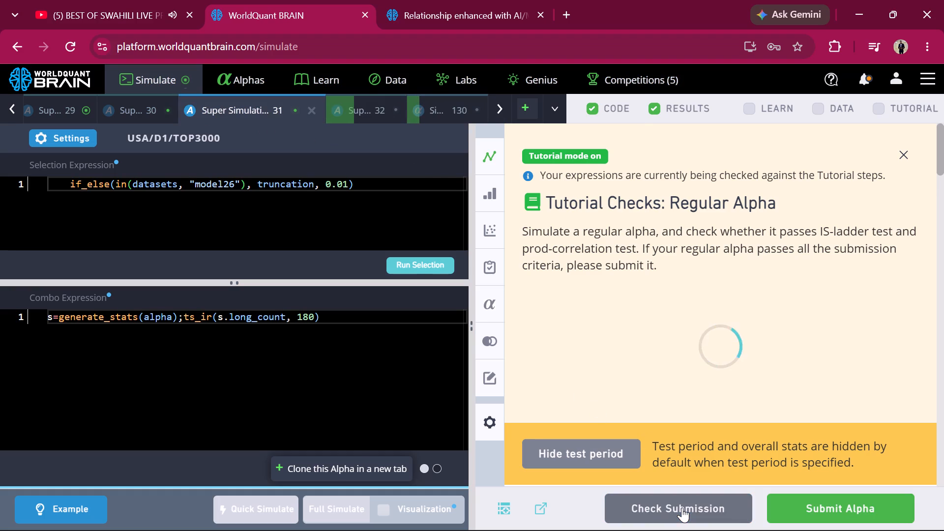
pyautogui.scroll(-4, 740, 290)
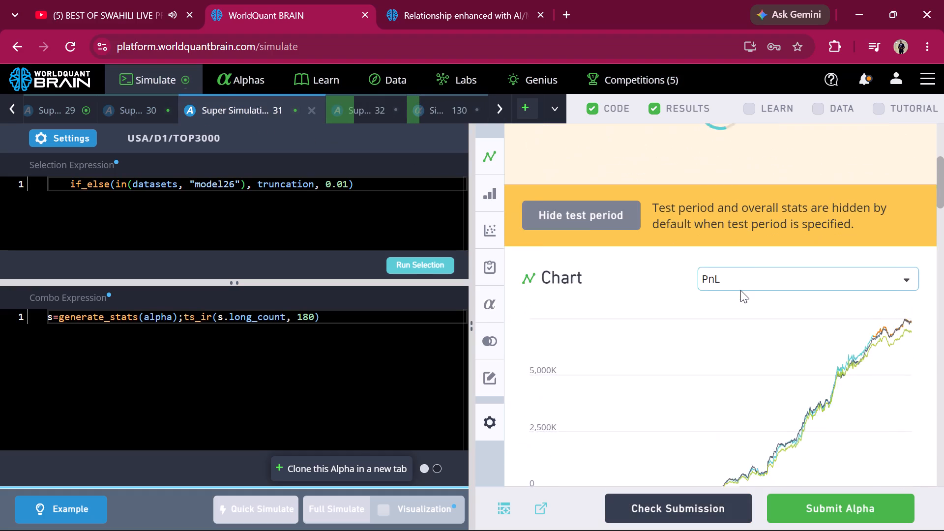
pyautogui.scroll(-3, 740, 290)
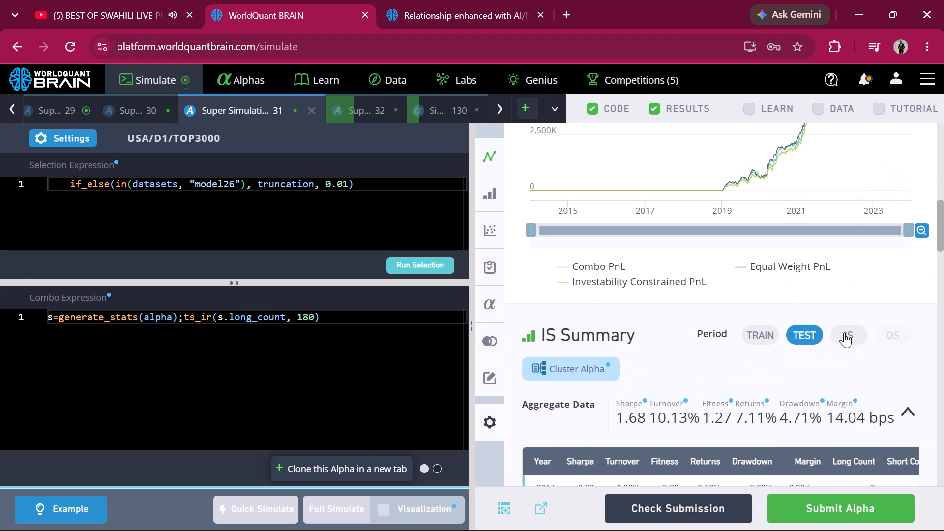
pyautogui.click(844, 332)
pyautogui.scroll(-5, 844, 332)
pyautogui.scroll(1, 844, 332)
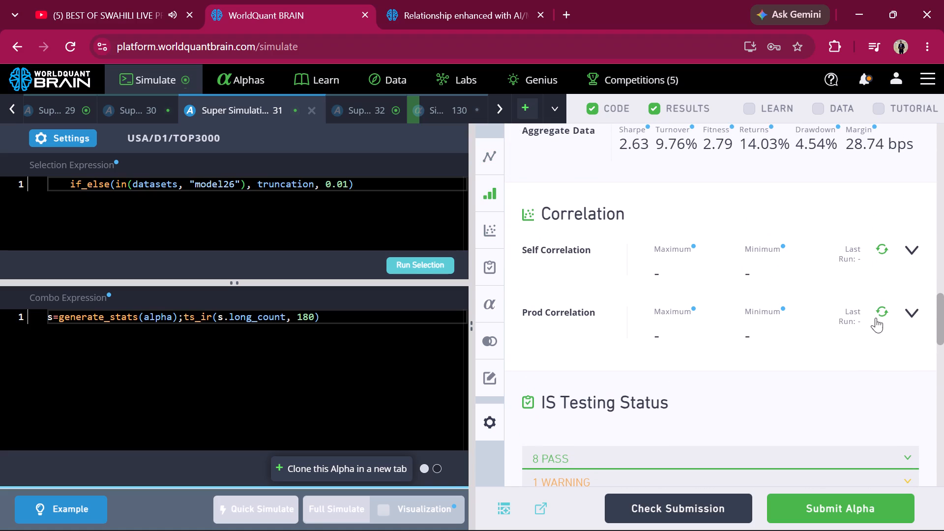
# Run the Prod Correlation and Self Correlation checks for Super Simulation 31.
pyautogui.moveTo(879, 304); pyautogui.dragTo(882, 311)
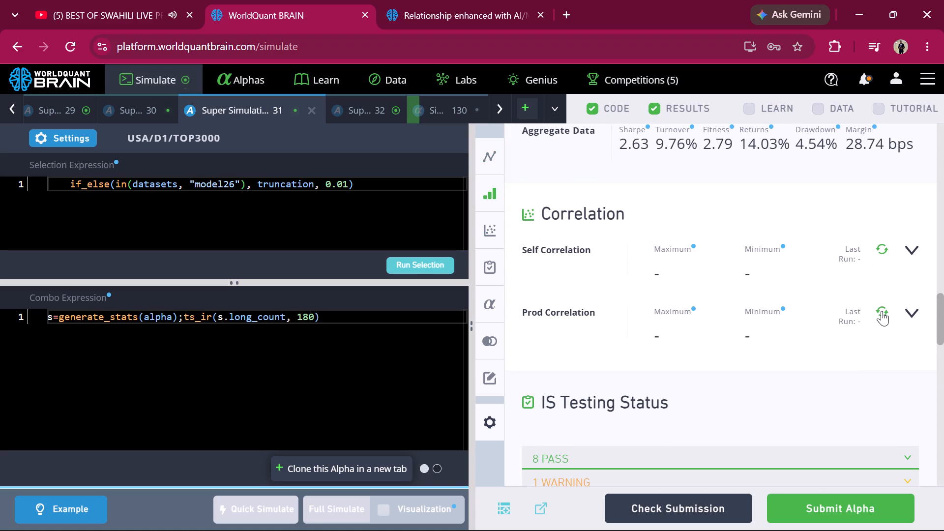
pyautogui.moveTo(882, 311); pyautogui.dragTo(884, 312)
pyautogui.click(884, 312)
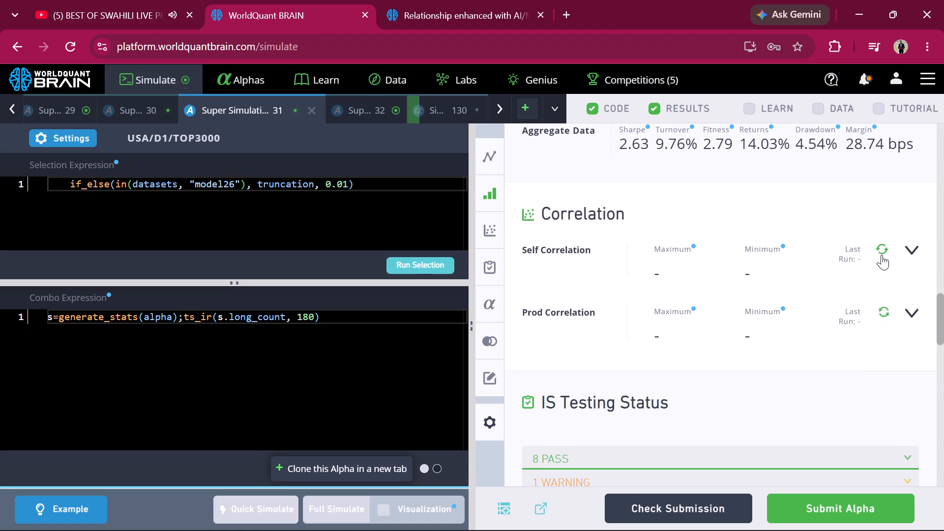
pyautogui.click(882, 252)
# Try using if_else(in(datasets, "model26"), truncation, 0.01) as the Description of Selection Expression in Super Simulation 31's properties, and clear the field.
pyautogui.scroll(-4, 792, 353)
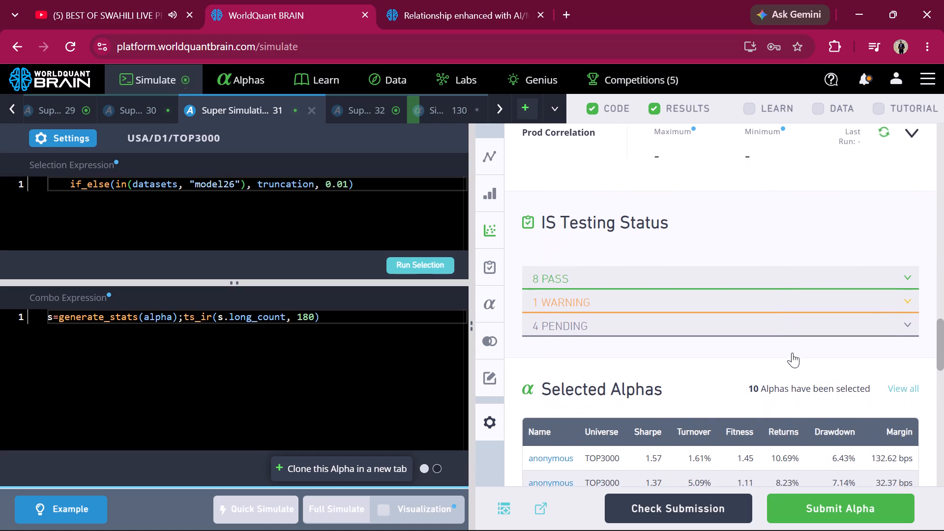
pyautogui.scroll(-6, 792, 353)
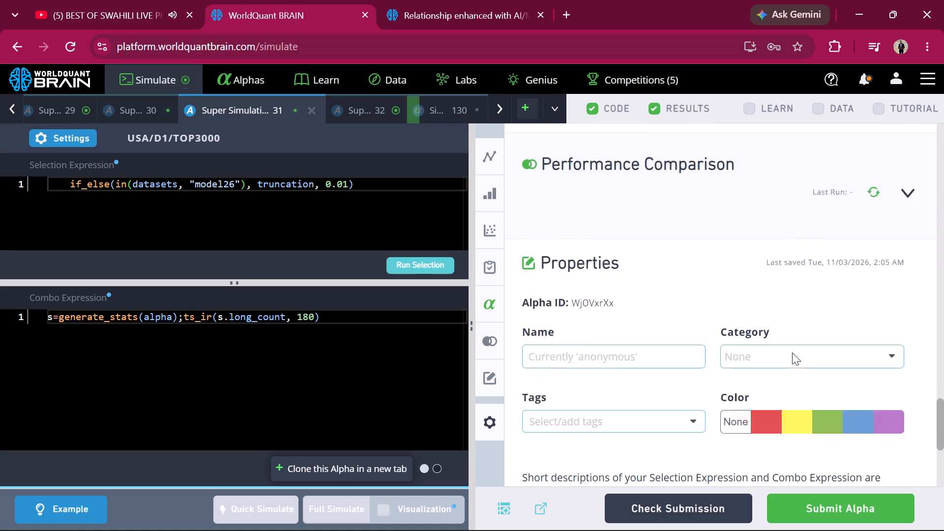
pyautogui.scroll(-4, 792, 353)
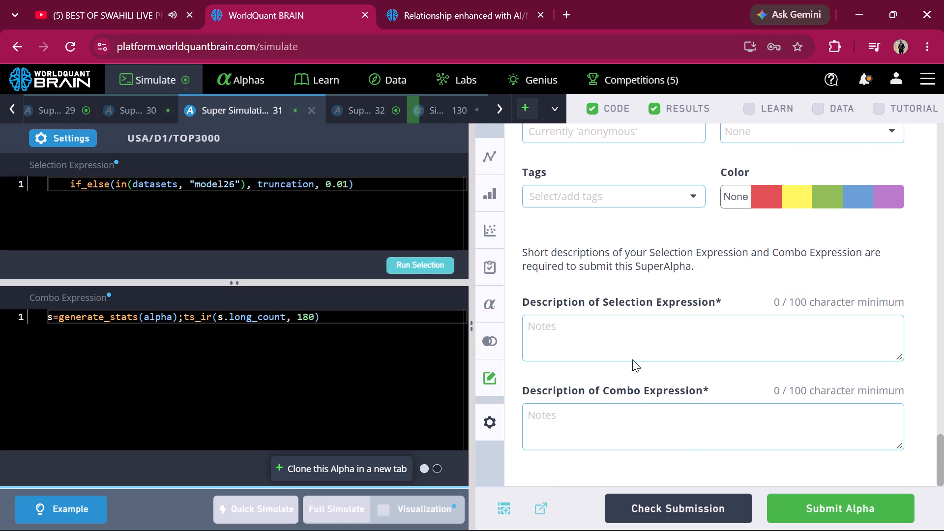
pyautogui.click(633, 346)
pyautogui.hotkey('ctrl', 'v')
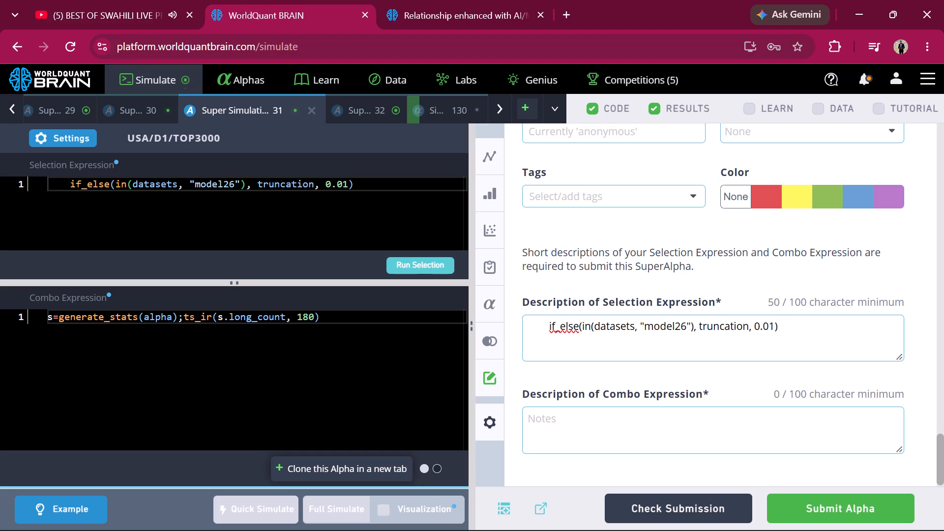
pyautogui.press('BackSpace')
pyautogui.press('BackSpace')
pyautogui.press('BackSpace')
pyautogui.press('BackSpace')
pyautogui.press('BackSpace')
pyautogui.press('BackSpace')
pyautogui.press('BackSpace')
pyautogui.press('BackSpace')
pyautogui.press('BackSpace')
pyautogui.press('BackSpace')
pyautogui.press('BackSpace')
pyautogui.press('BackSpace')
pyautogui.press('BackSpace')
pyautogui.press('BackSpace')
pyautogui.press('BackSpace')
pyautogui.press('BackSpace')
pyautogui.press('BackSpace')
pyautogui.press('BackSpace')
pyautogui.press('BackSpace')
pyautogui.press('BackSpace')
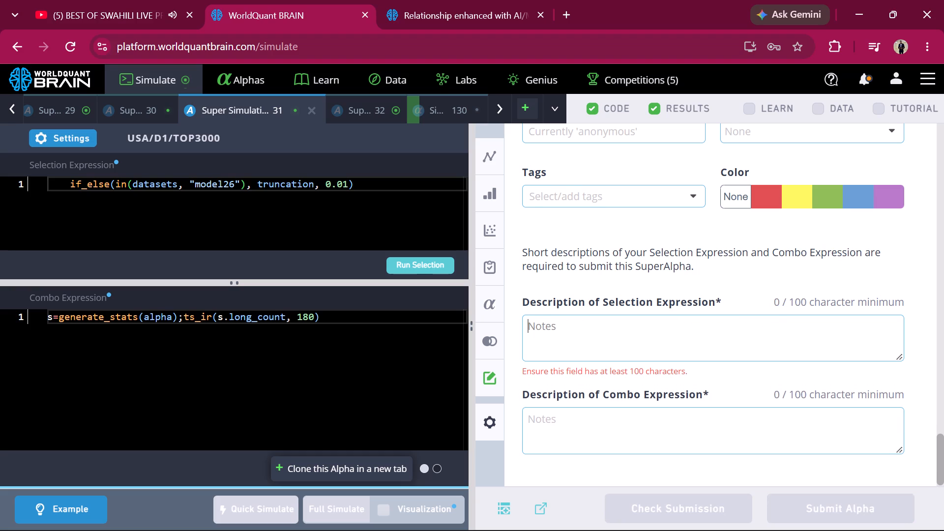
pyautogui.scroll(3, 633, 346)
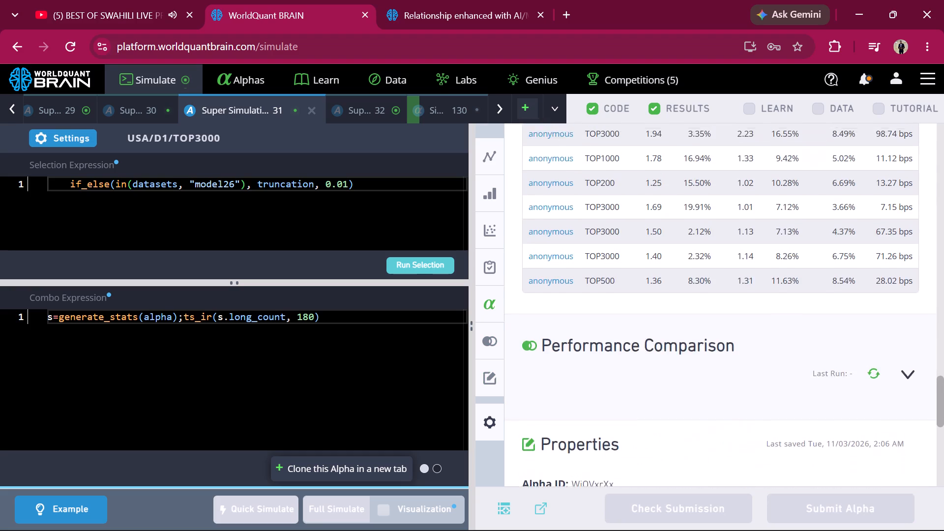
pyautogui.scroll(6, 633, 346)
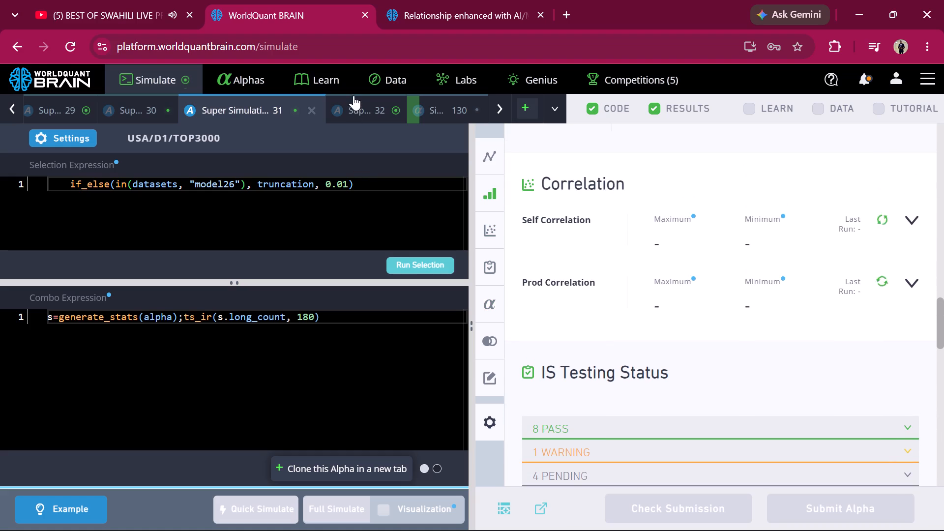
# Switch to Super Simulation 32, saving the pending property changes, reveal its test period and examine its failed IS test and yearly summary.
pyautogui.click(360, 111)
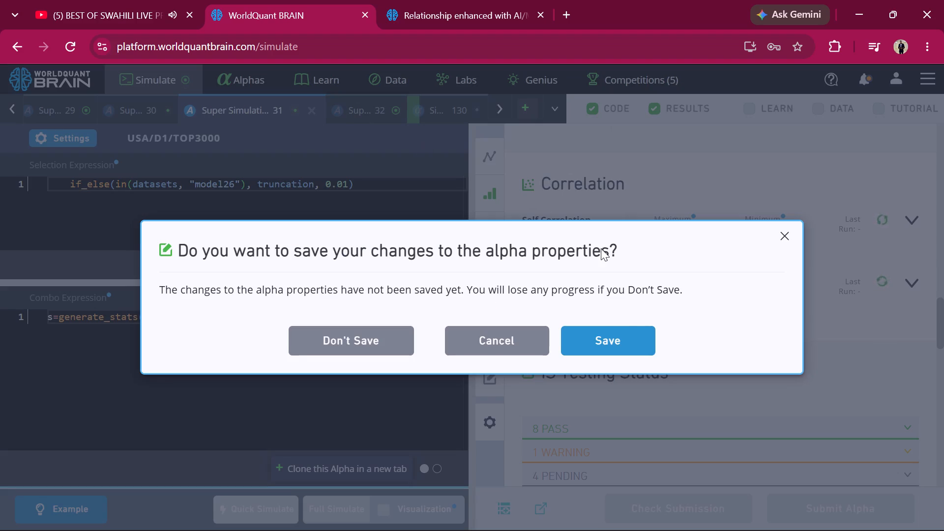
pyautogui.click(603, 334)
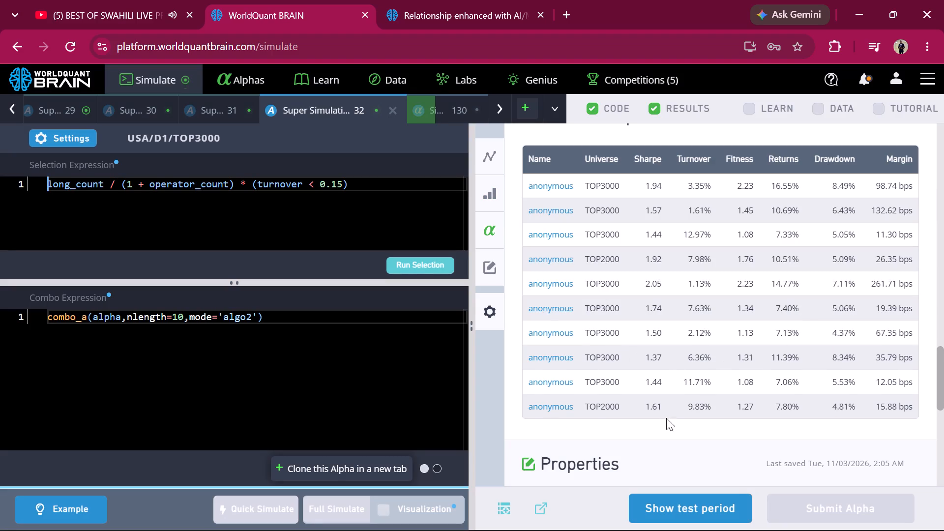
pyautogui.click(680, 513)
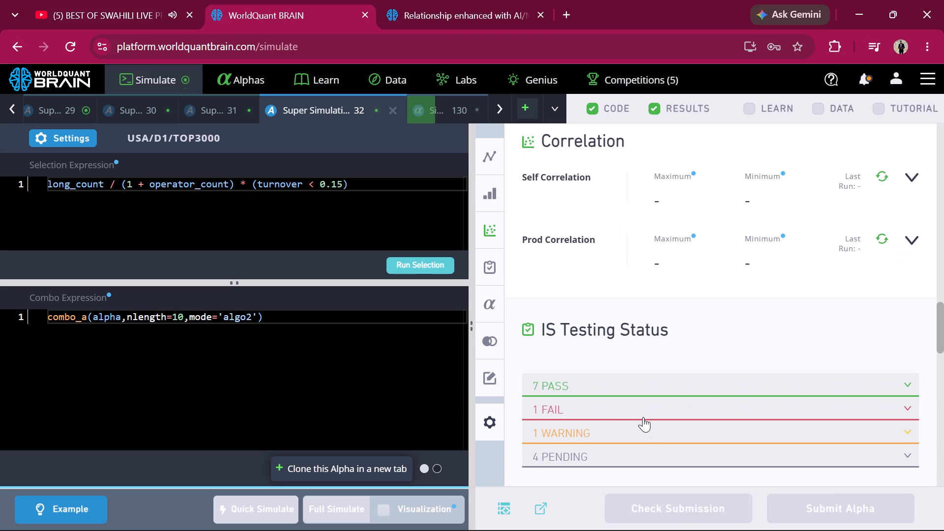
pyautogui.click(643, 417)
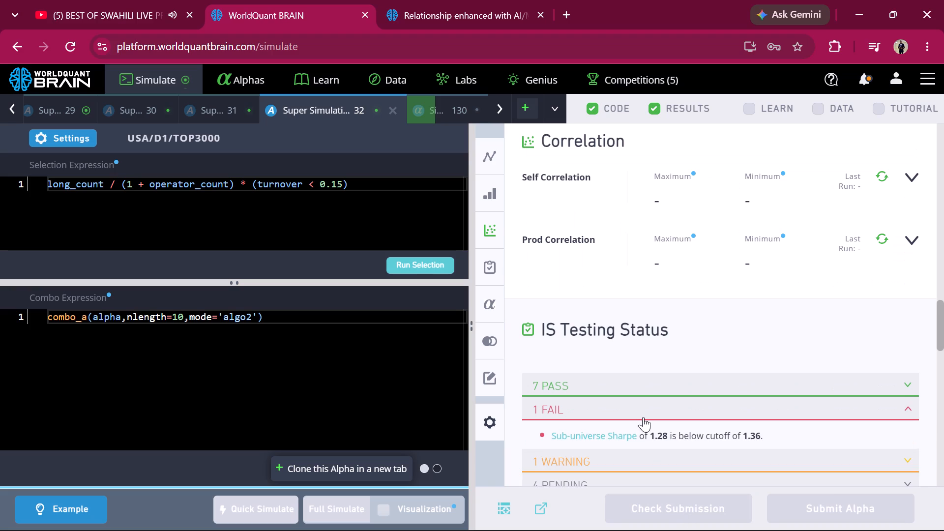
pyautogui.scroll(4, 643, 417)
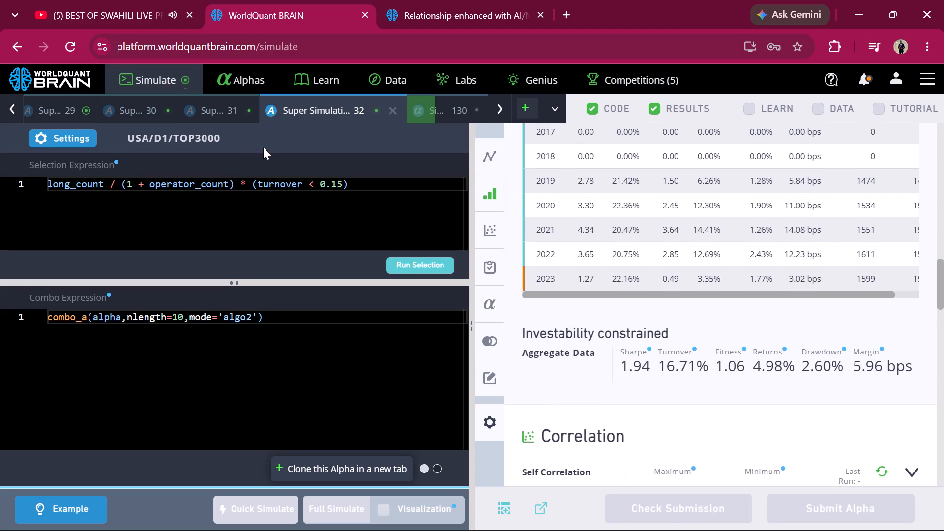
pyautogui.hscroll(1, 244, 124)
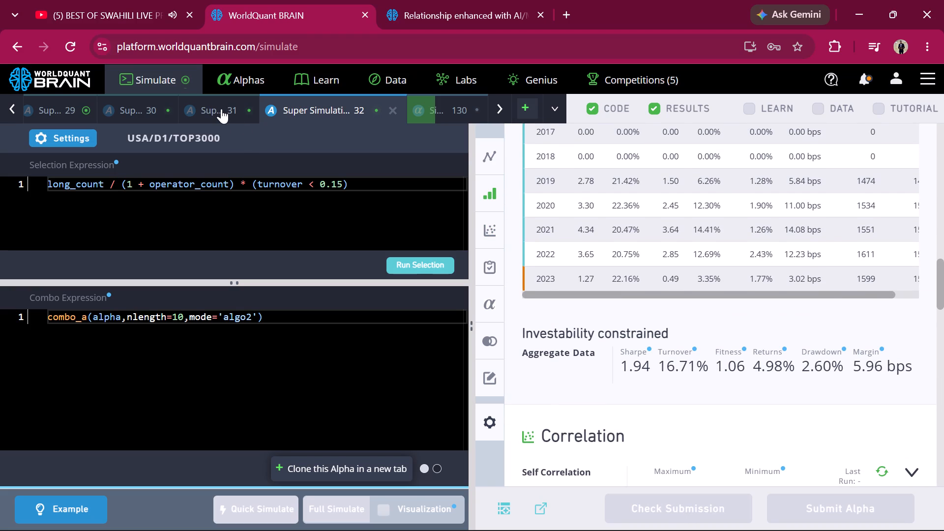
# Review the Self and Prod Correlation results of Super Simulation 31 and compare them with those of Super Simulation 30.
pyautogui.click(221, 109)
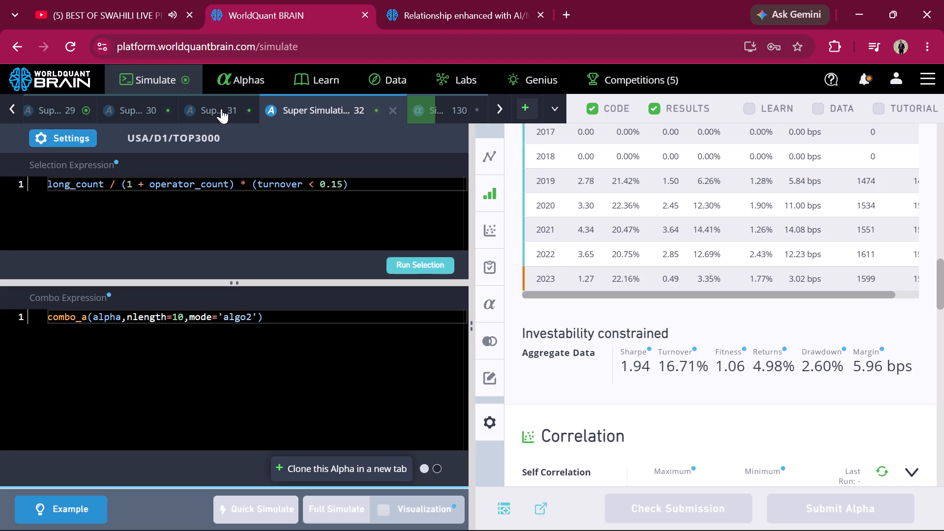
pyautogui.click(221, 109)
pyautogui.scroll(-1, 645, 390)
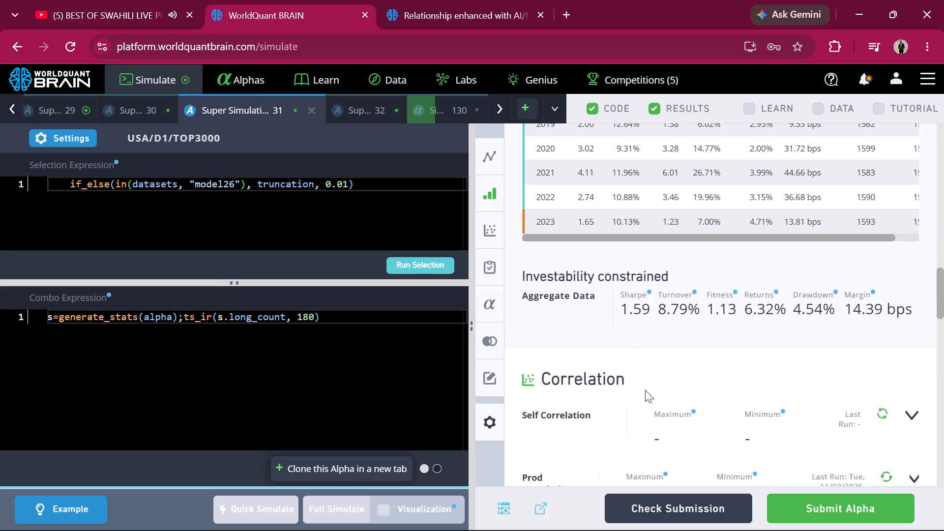
pyautogui.scroll(-2, 645, 390)
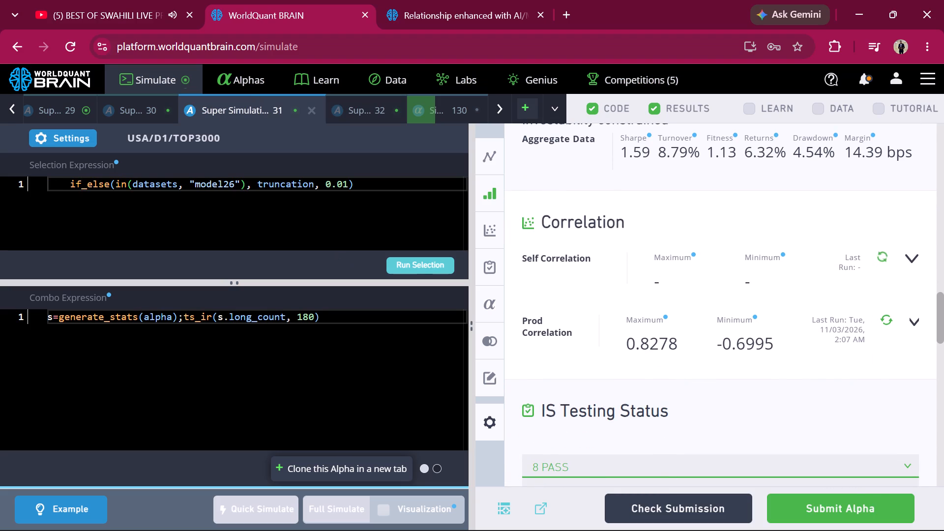
pyautogui.click(144, 109)
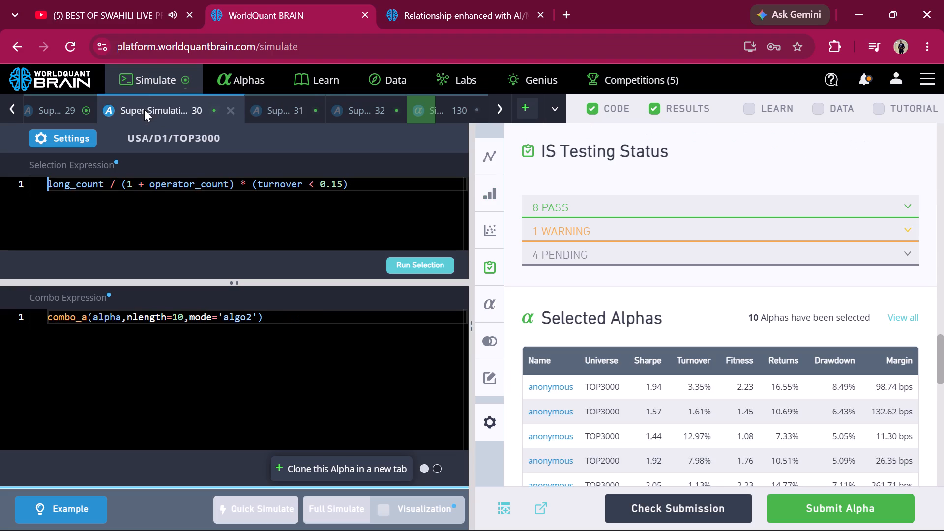
pyautogui.scroll(1, 610, 363)
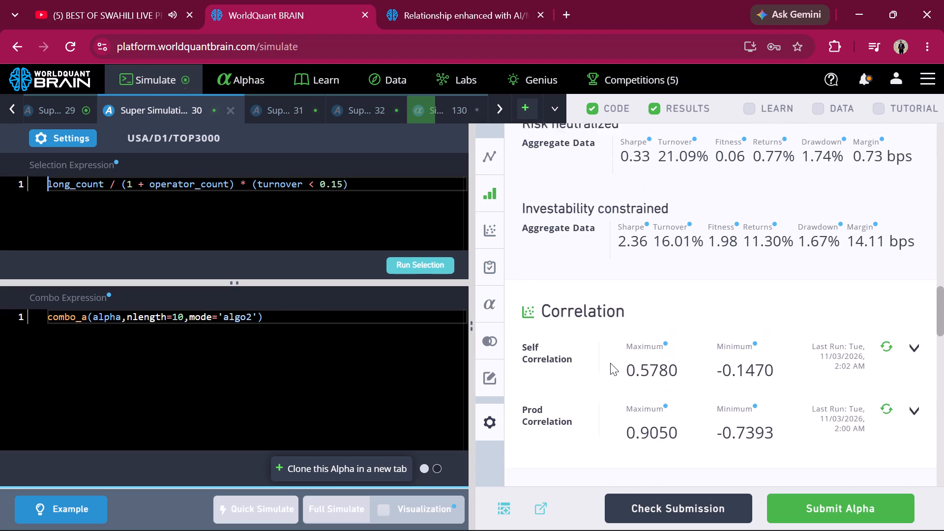
# Switch to Super Simulation 29, reveal its test period and run its Prod Correlation check.
pyautogui.scroll(-2, 610, 363)
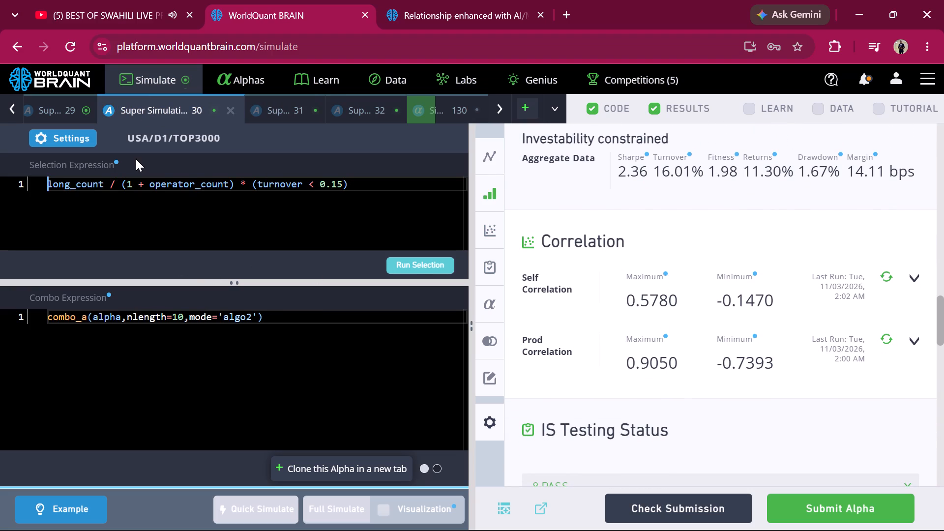
pyautogui.click(51, 109)
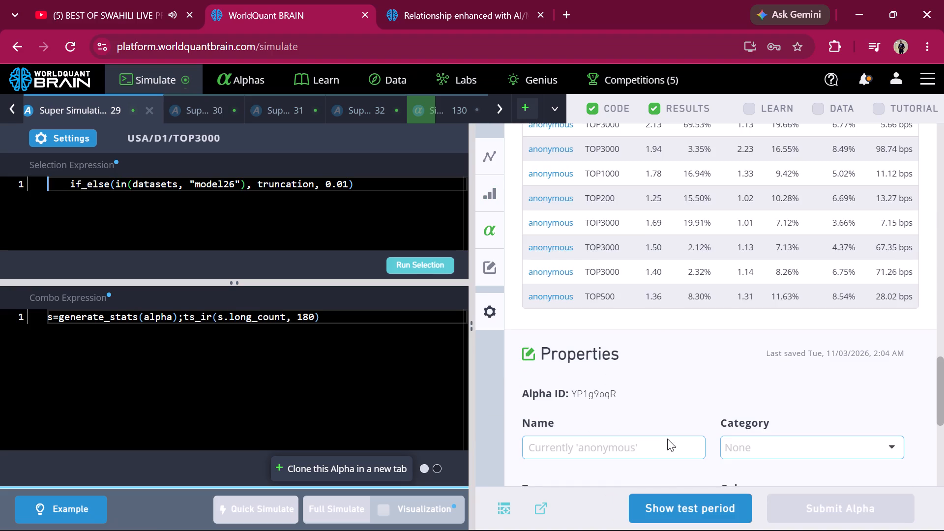
pyautogui.click(679, 507)
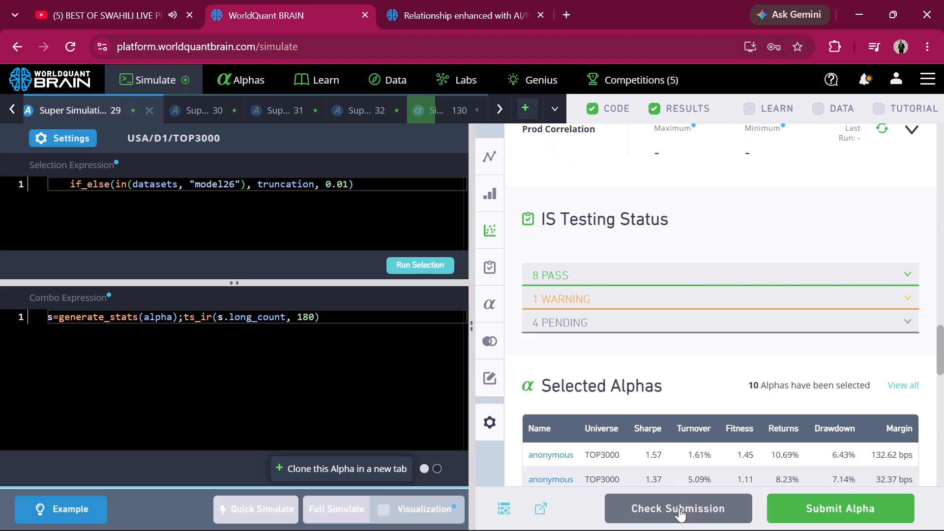
pyautogui.scroll(1, 748, 316)
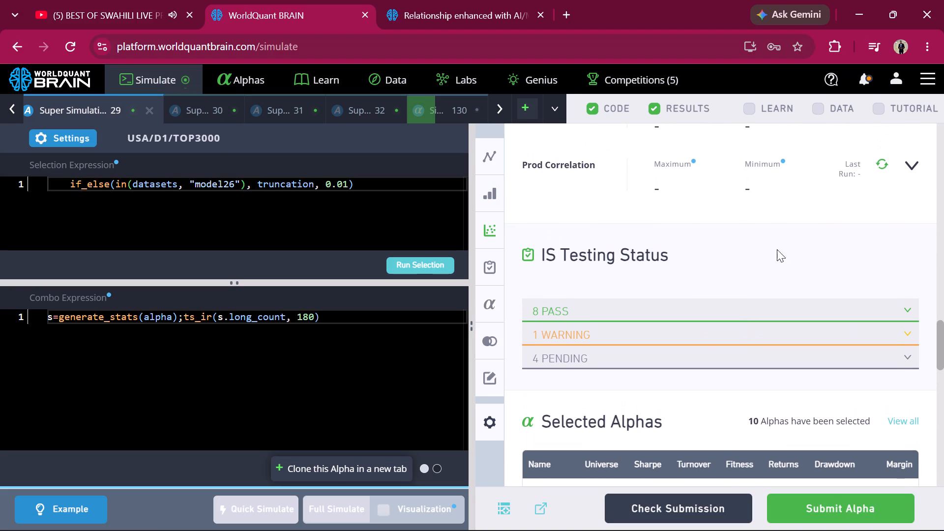
pyautogui.click(883, 160)
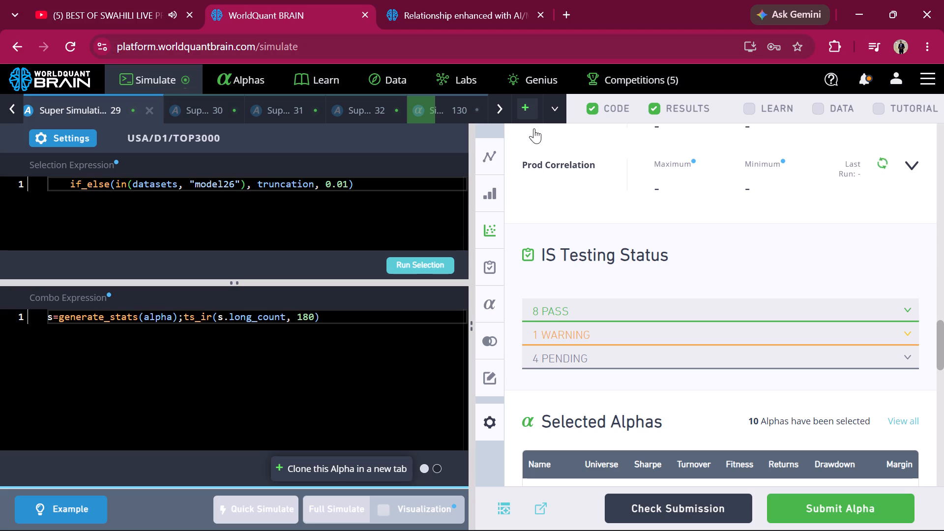
# Examine the correlation results and IS Testing Status of Simulation 129 and Simulation 127.
pyautogui.hscroll(4, 270, 105)
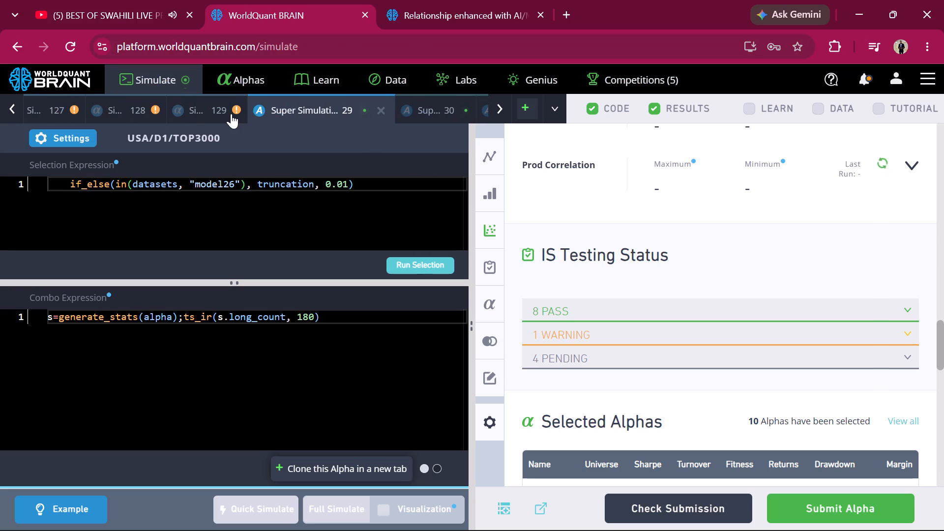
pyautogui.click(231, 112)
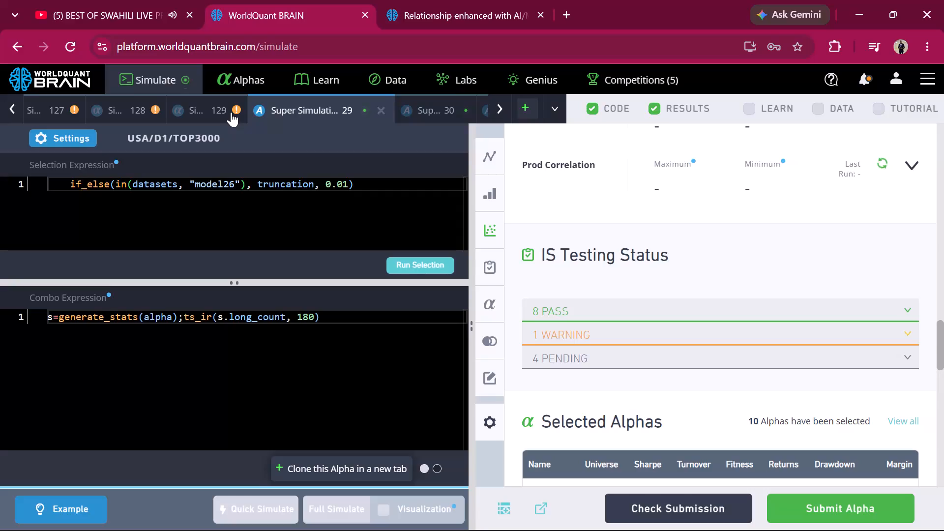
pyautogui.click(231, 112)
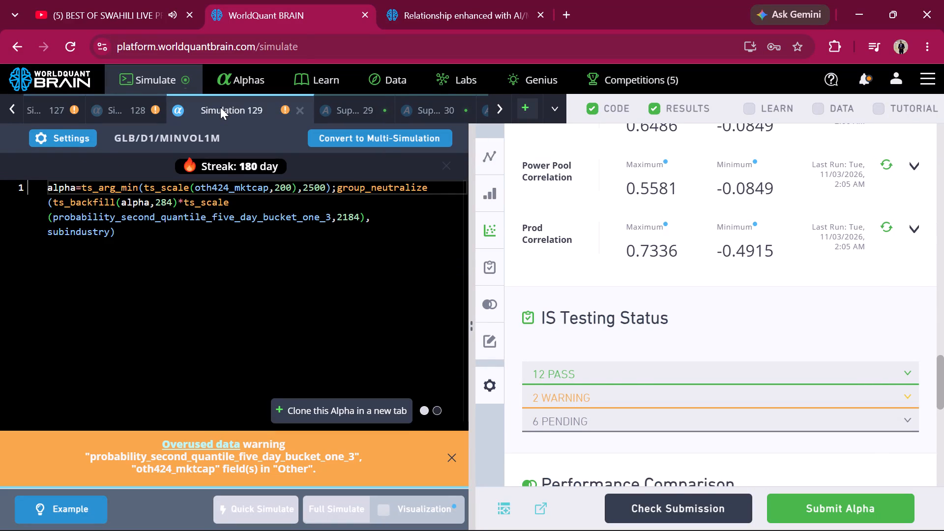
pyautogui.click(140, 103)
pyautogui.click(57, 113)
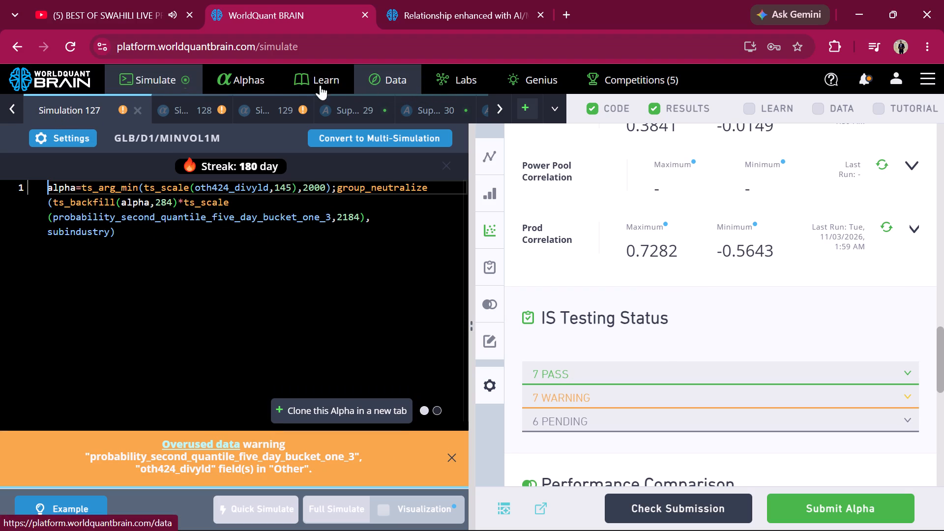
# Reload the submitted alphas list and clone the IND alpha 1YNgKb3R into a new simulation.
pyautogui.click(252, 82)
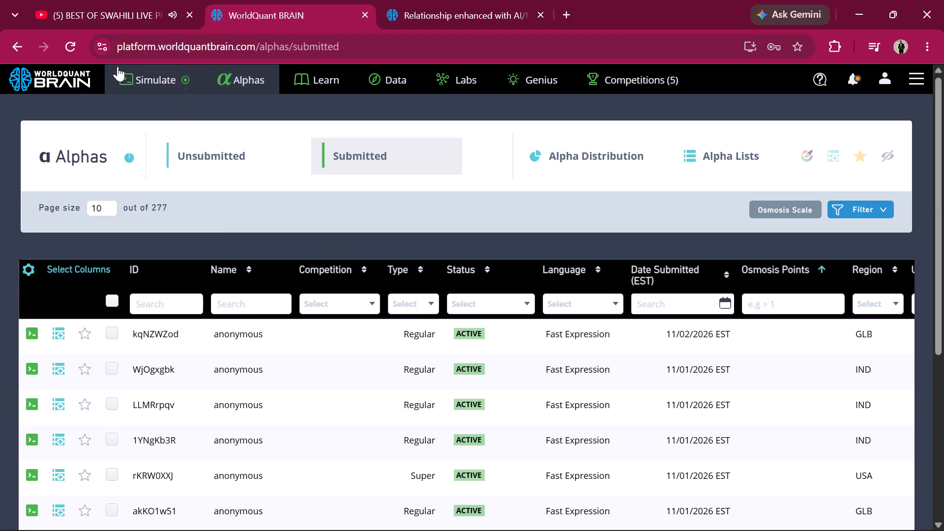
pyautogui.click(71, 49)
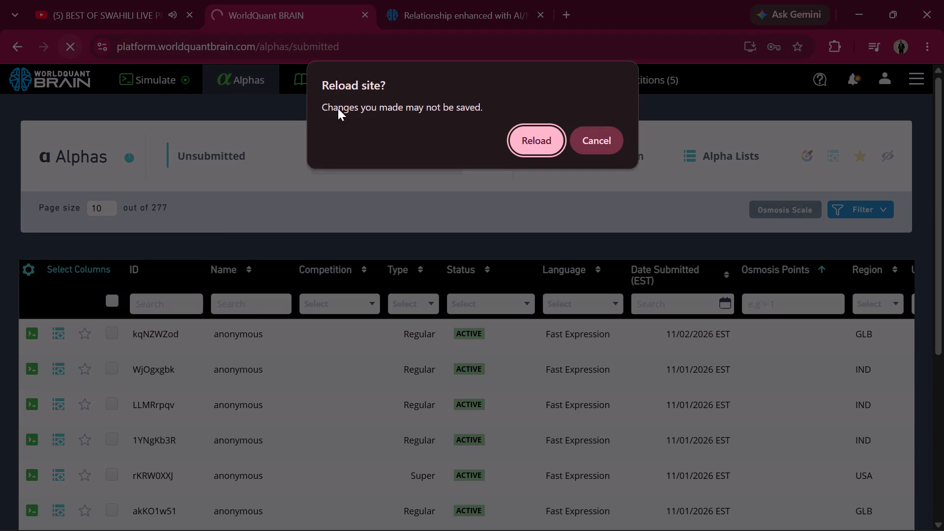
pyautogui.click(528, 148)
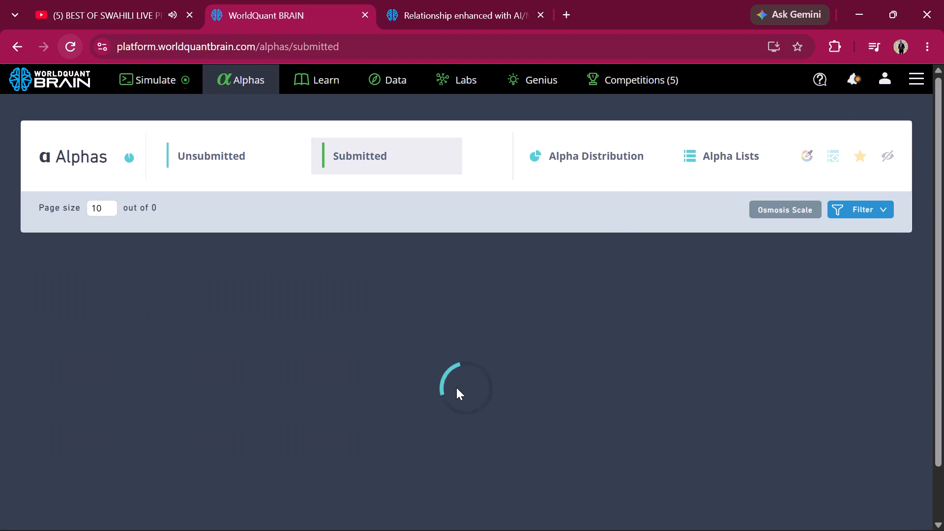
pyautogui.scroll(-4, 456, 387)
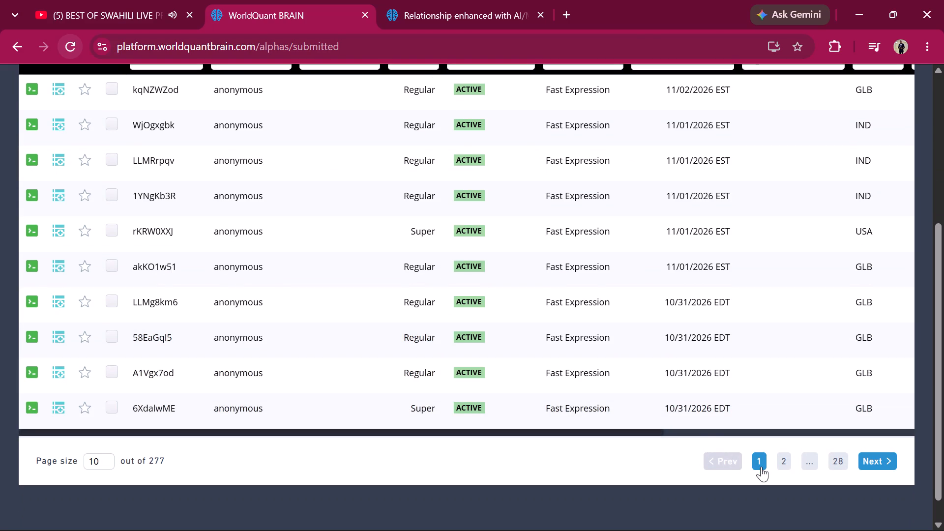
pyautogui.click(568, 200)
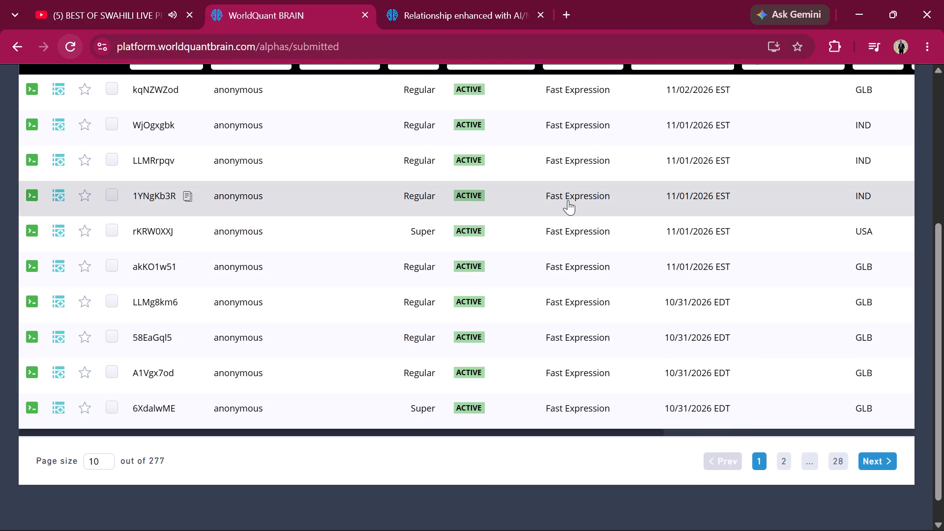
pyautogui.doubleClick(568, 200)
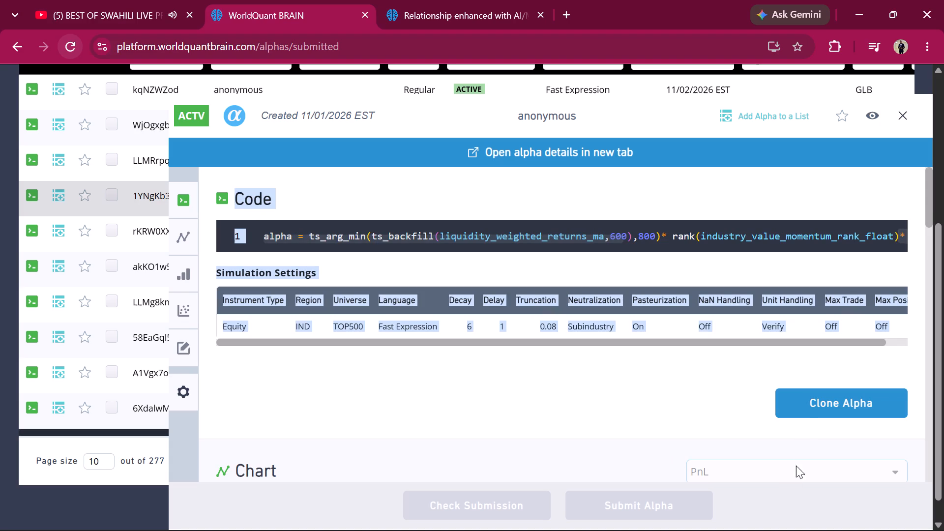
pyautogui.click(805, 408)
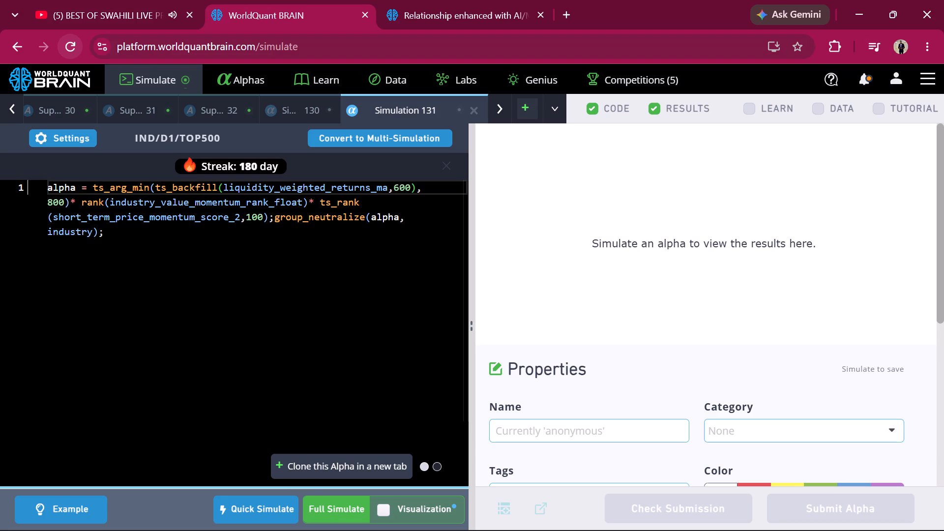
# Open the IND/D1/News datasets from the pyramid multiplier table on the Genius page.
pyautogui.click(506, 74)
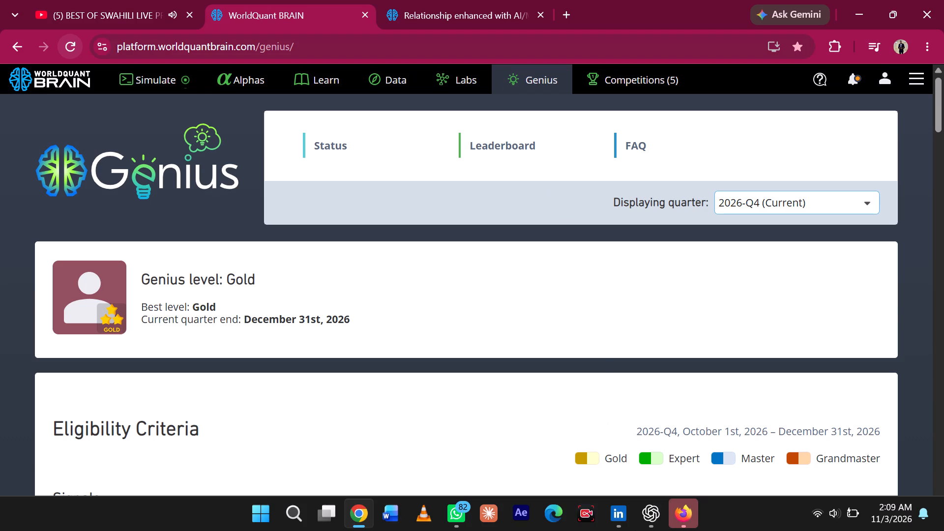
pyautogui.scroll(-19, 591, 300)
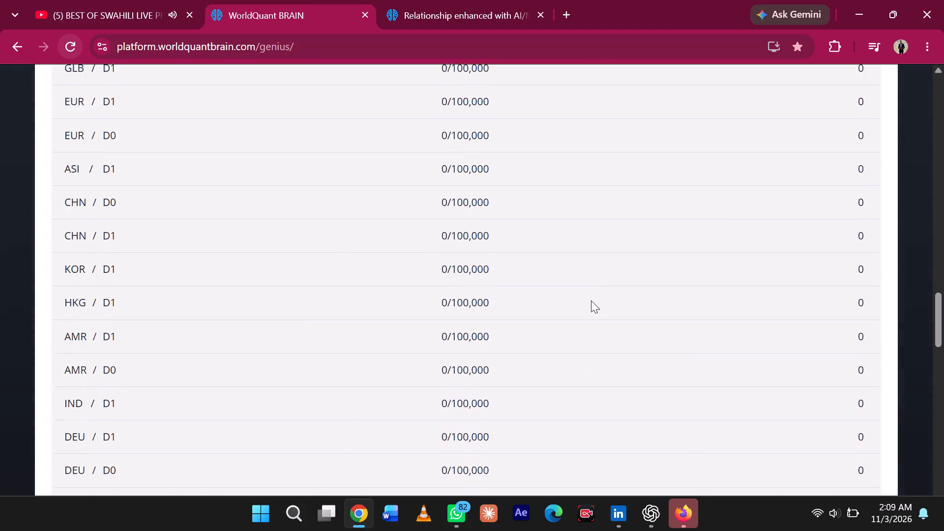
pyautogui.scroll(-9, 591, 300)
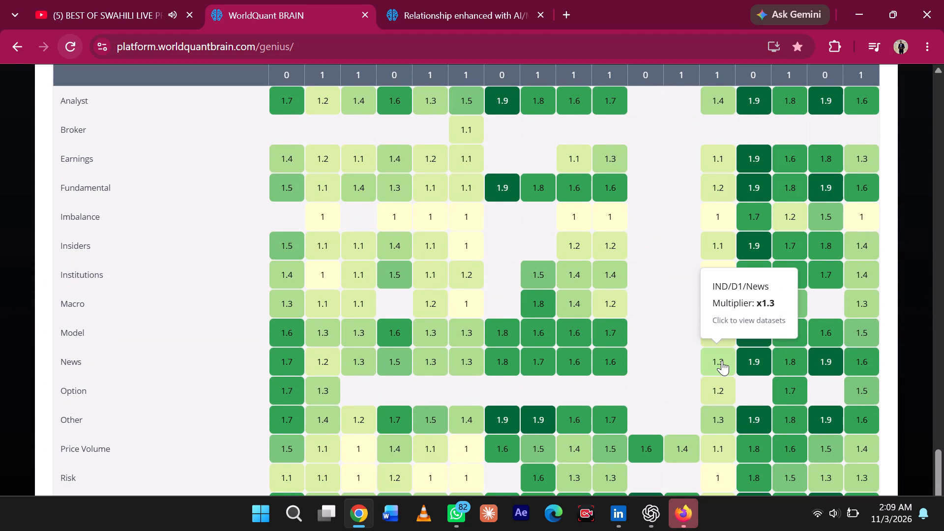
pyautogui.click(722, 360)
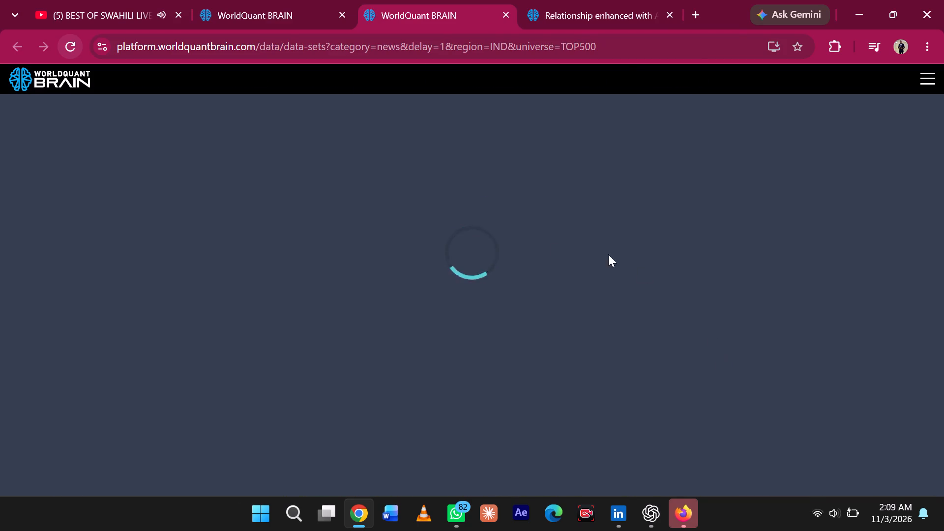
# Open the Dow Jones News Analytics Data dataset from the IND news datasets.
pyautogui.scroll(-1, 496, 244)
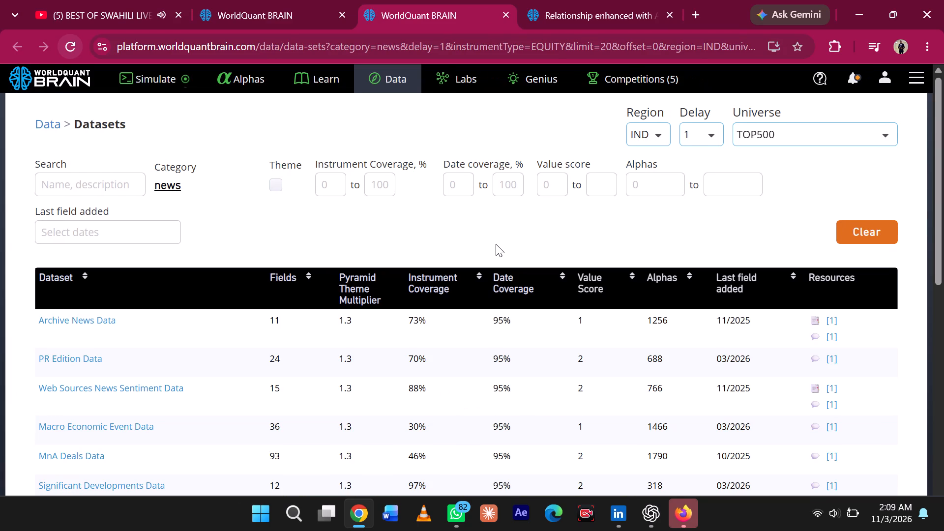
pyautogui.scroll(-4, 496, 244)
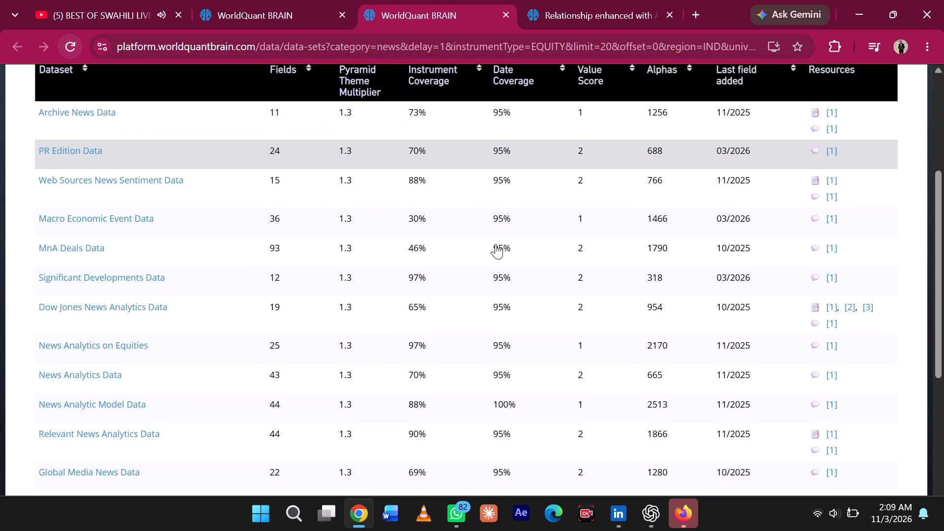
pyautogui.click(545, 297)
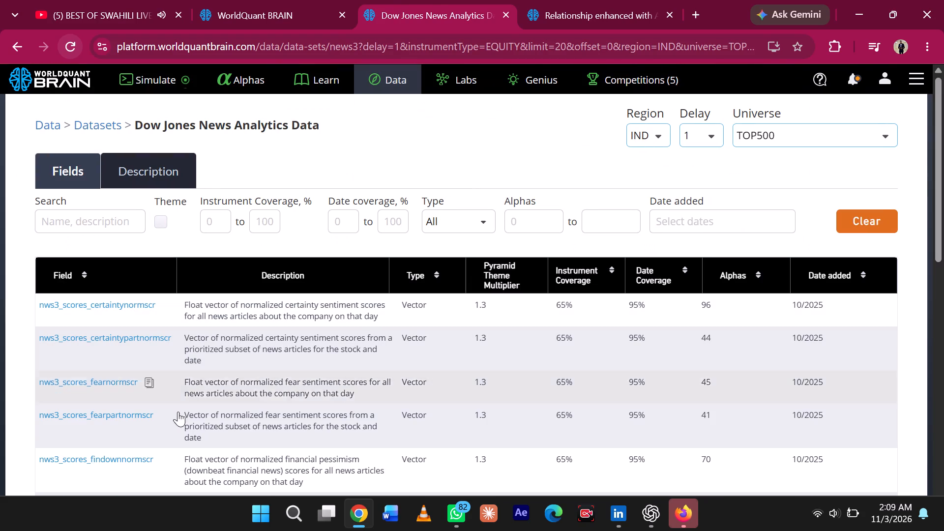
# Copy the field names nws3_scores_certaintynormscr, nws3_scores_certaintypartnormscr, nws3_scores_findownnormscr and nws3_scores_finupnormscr from the dataset's field list.
pyautogui.scroll(-1, 227, 354)
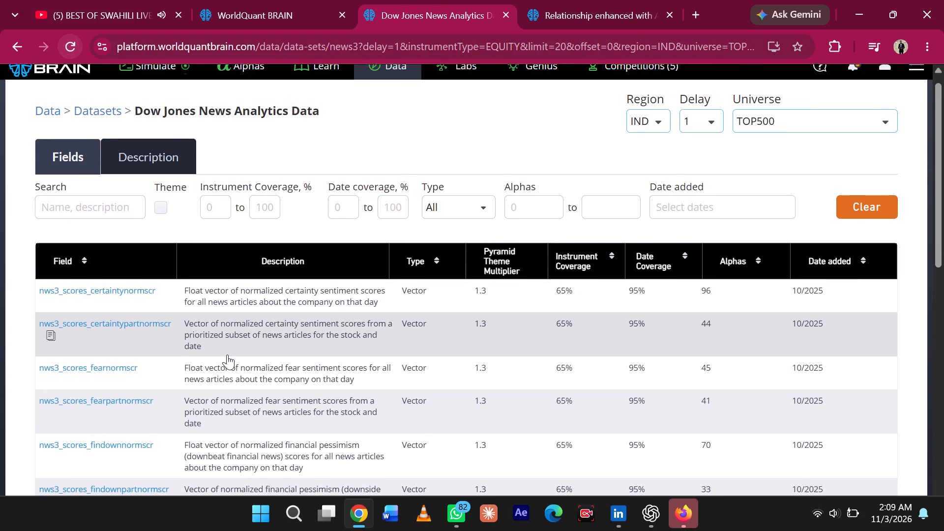
pyautogui.scroll(-2, 227, 354)
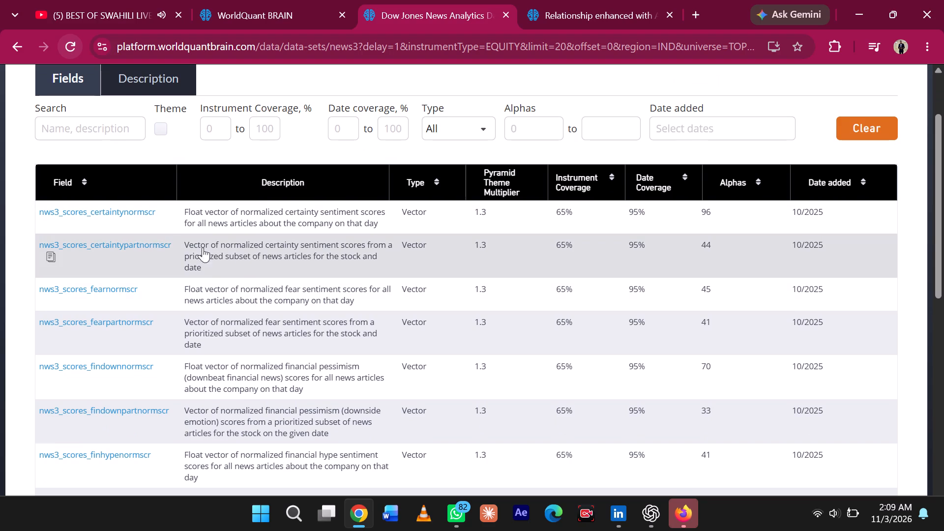
pyautogui.click(164, 209)
pyautogui.click(48, 264)
pyautogui.click(161, 370)
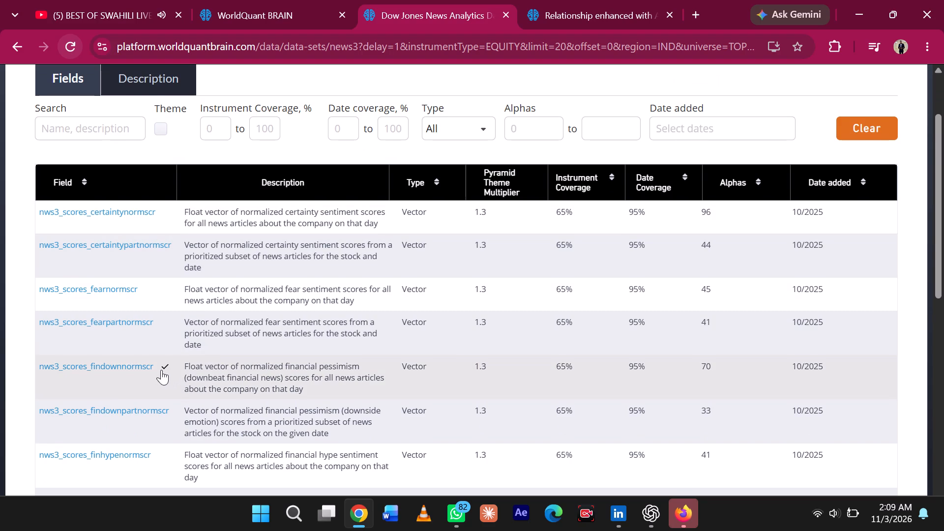
pyautogui.scroll(-2, 161, 370)
pyautogui.scroll(-1, 317, 418)
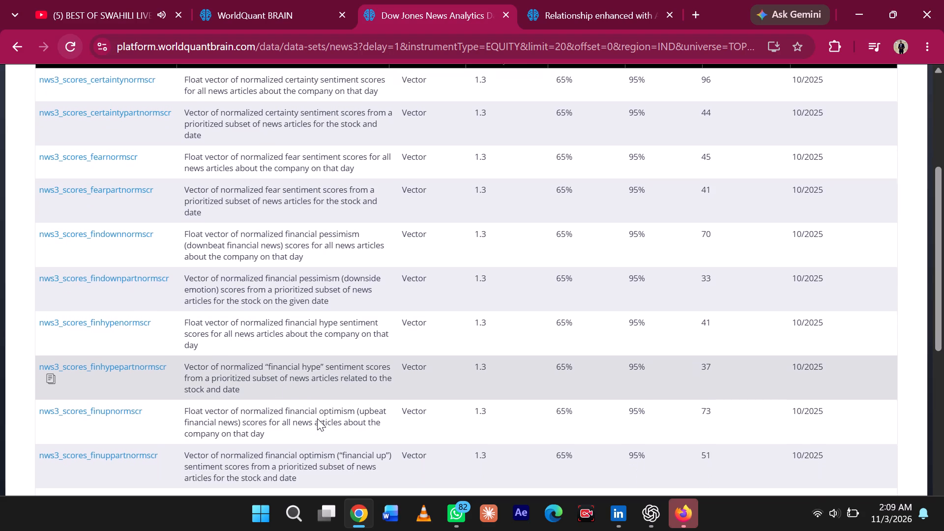
pyautogui.scroll(-1, 317, 418)
pyautogui.click(154, 402)
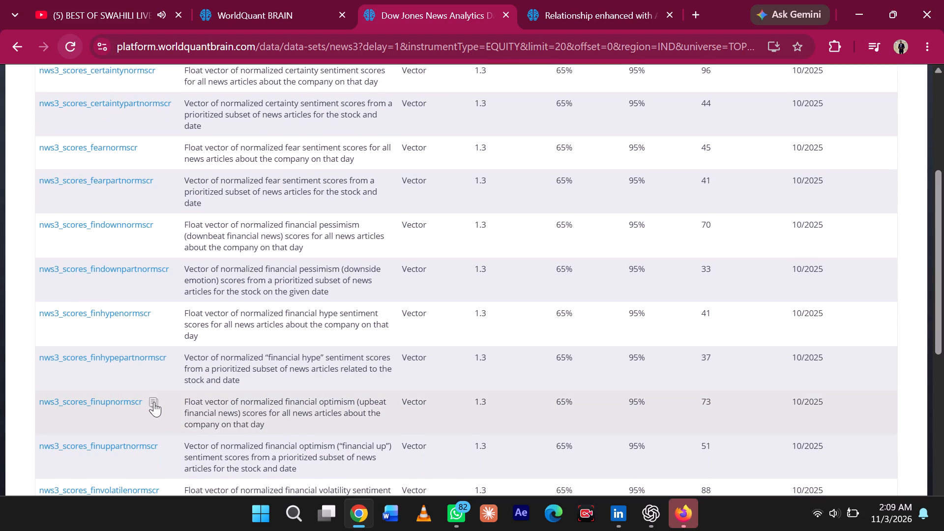
# In the cloned IND/D1/TOP500 alpha on the Simulate page, replace the ts_backfill operator with vec_count and delete its lookback argument.
pyautogui.click(279, 4)
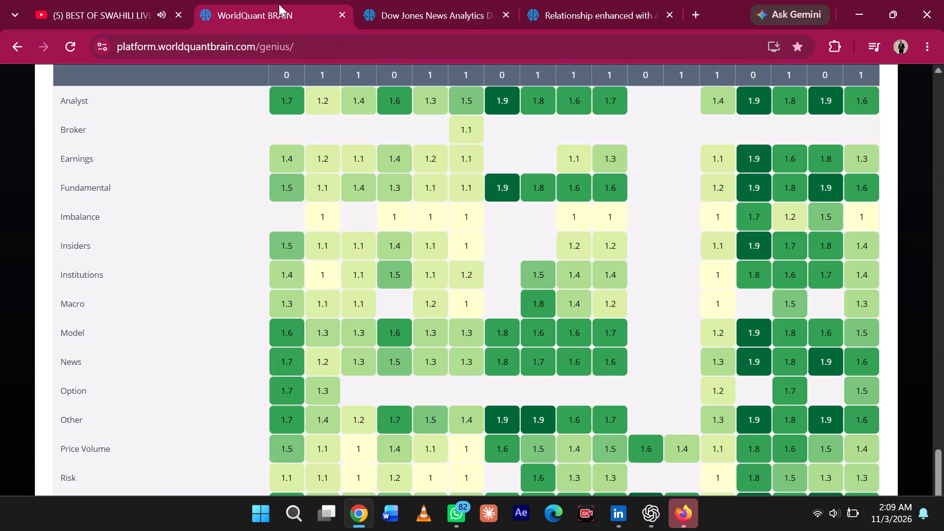
pyautogui.scroll(5, 388, 255)
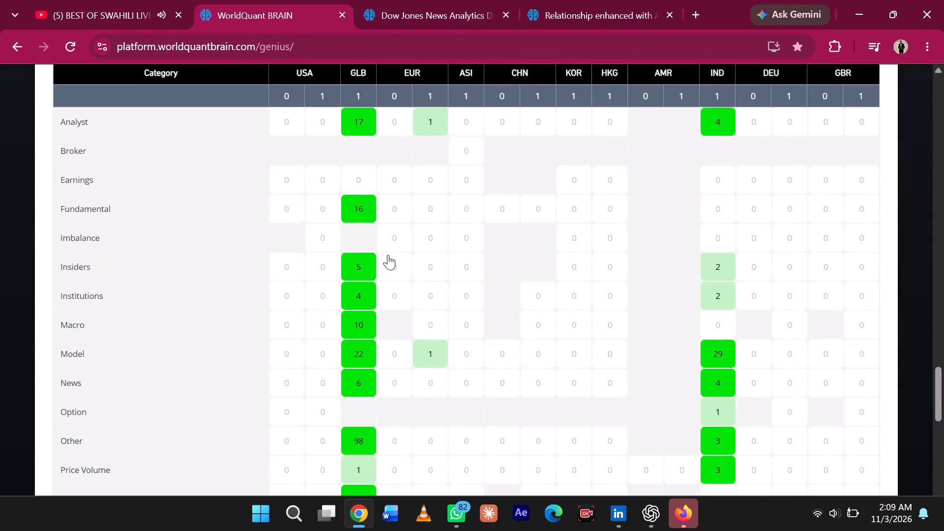
pyautogui.scroll(17, 388, 255)
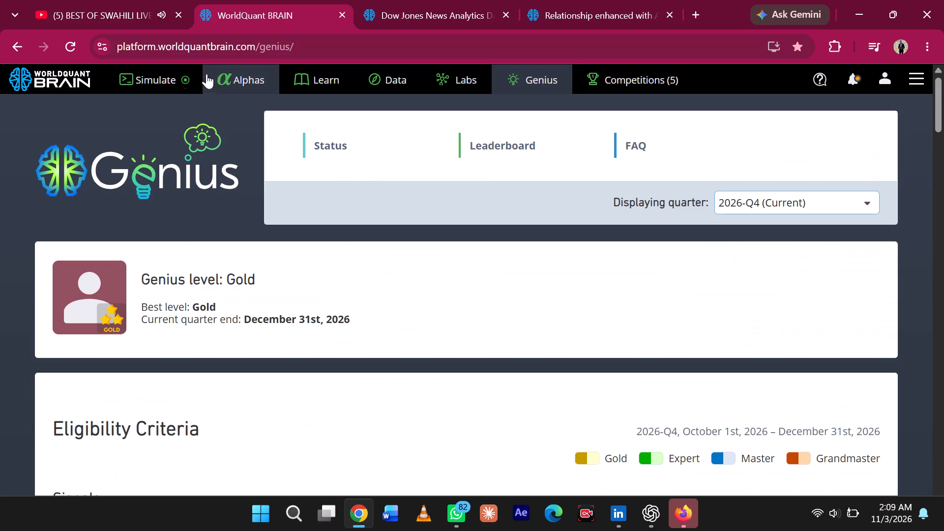
pyautogui.click(167, 87)
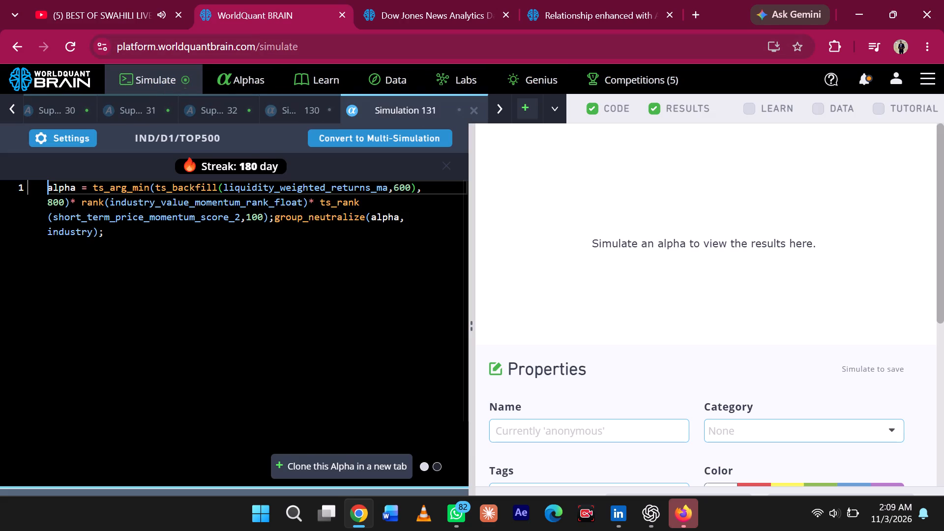
pyautogui.doubleClick(217, 188)
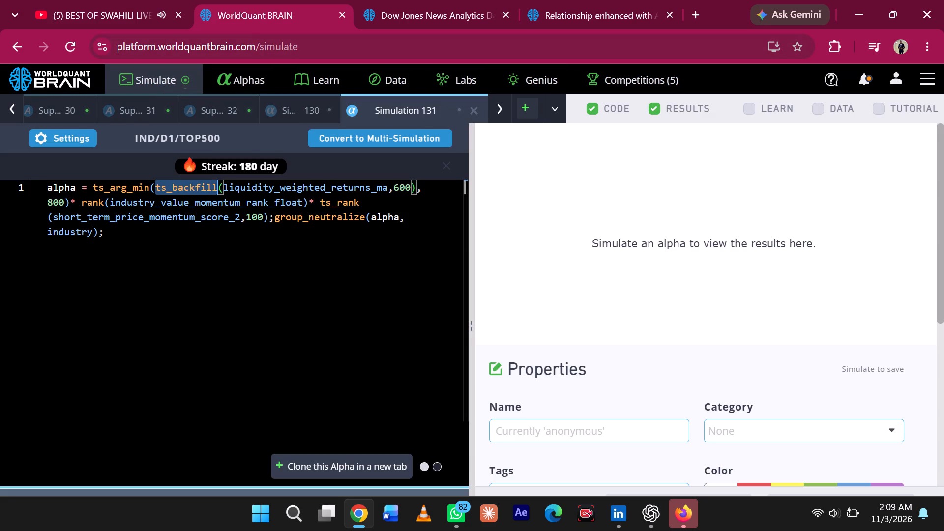
pyautogui.press('BackSpace')
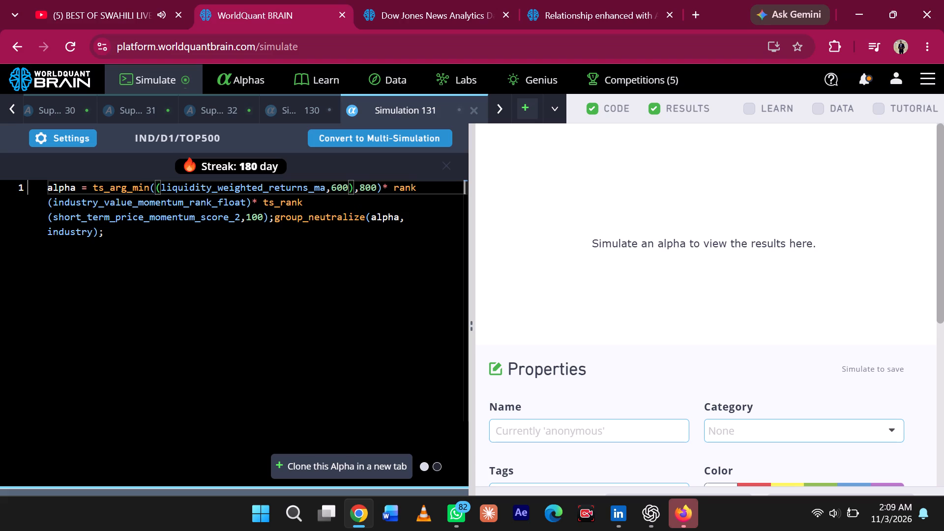
pyautogui.write('vec')
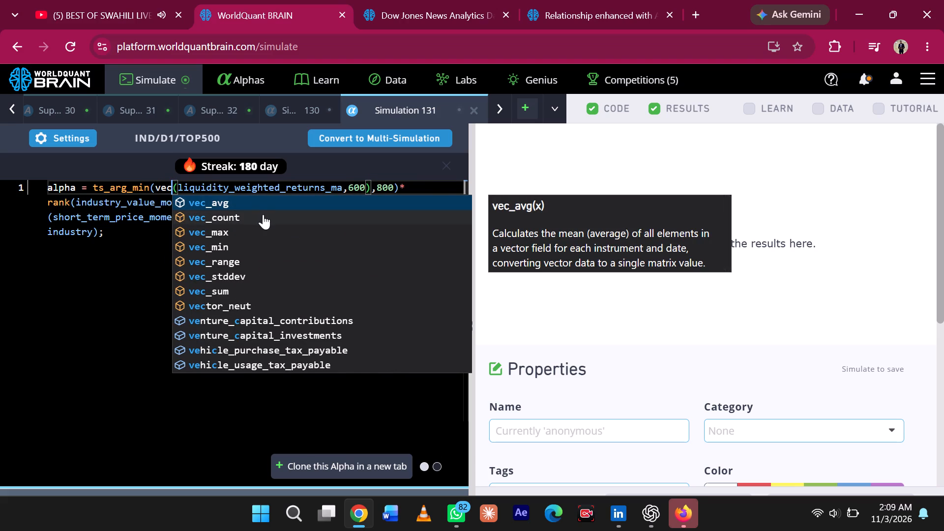
pyautogui.click(263, 214)
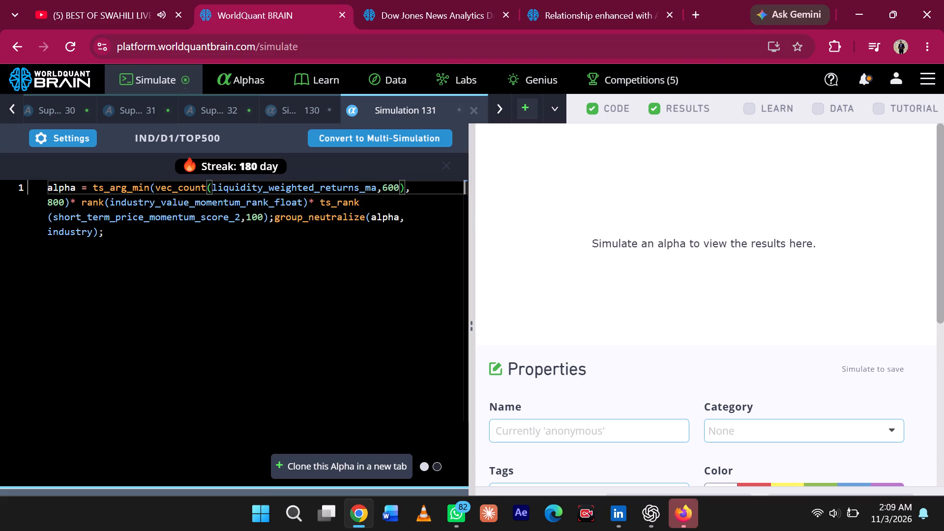
pyautogui.doubleClick(401, 187)
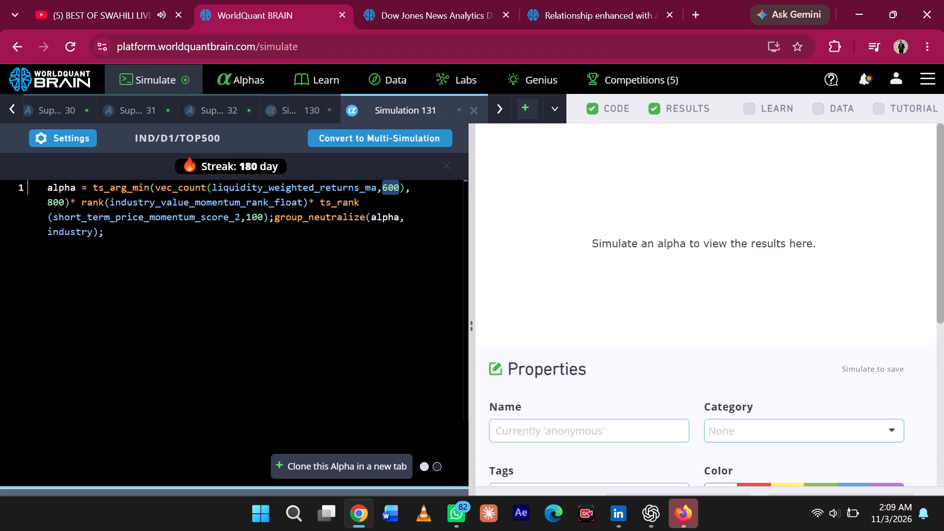
pyautogui.press('BackSpace')
pyautogui.press('BackSpace')
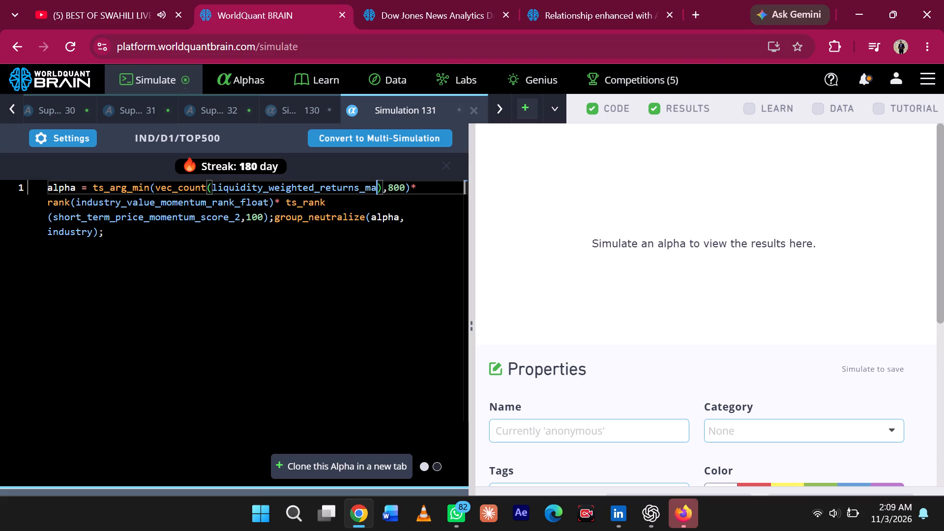
# Set the field inside vec_count to nws3_scores_finupnormscr and run a full simulation of the alpha.
pyautogui.doubleClick(401, 187)
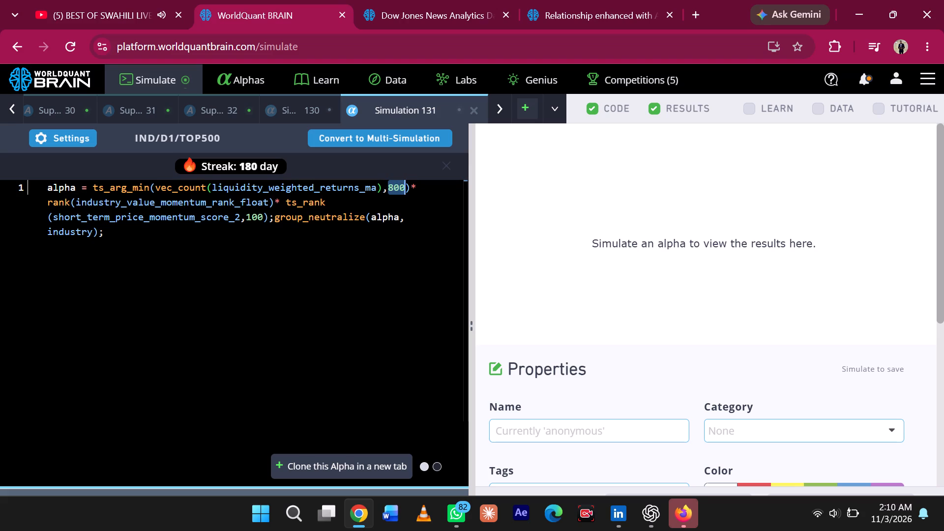
pyautogui.doubleClick(377, 187)
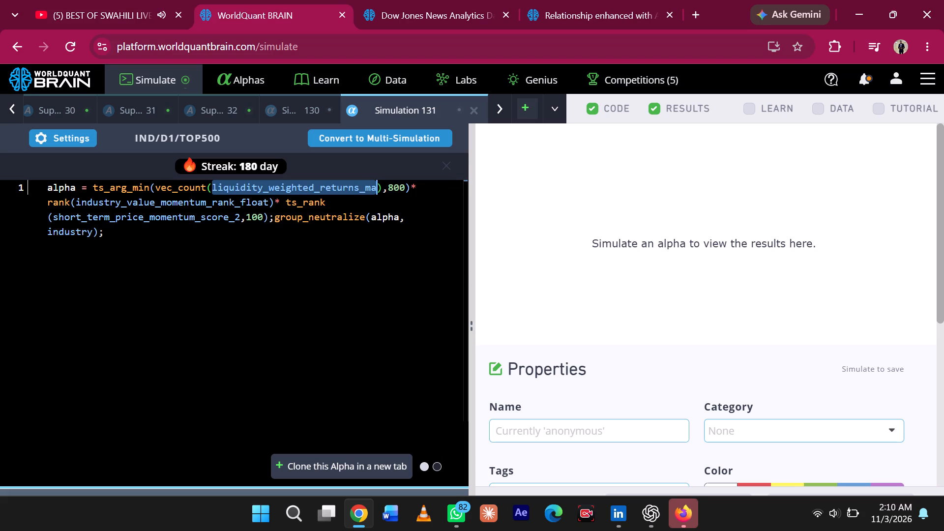
pyautogui.press('super+v')
pyautogui.click(345, 311)
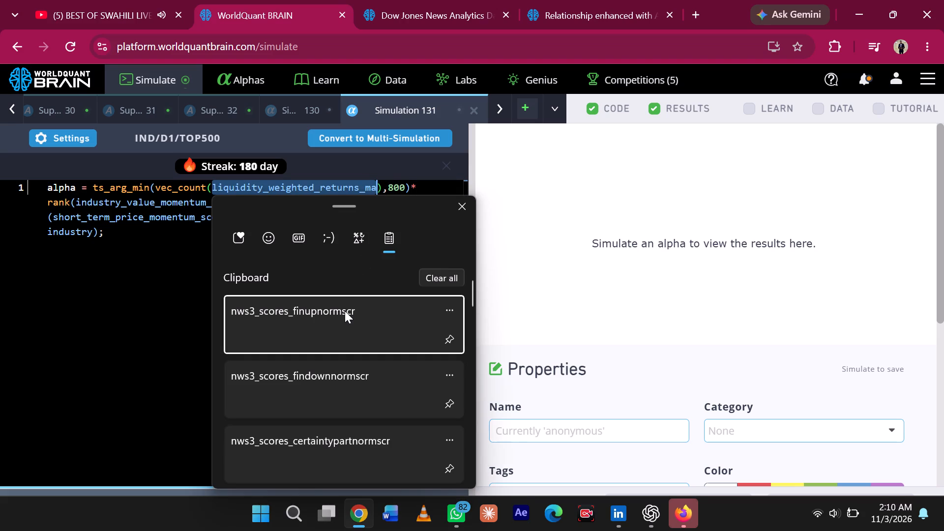
pyautogui.hotkey('ctrl', 'v')
pyautogui.click(264, 512)
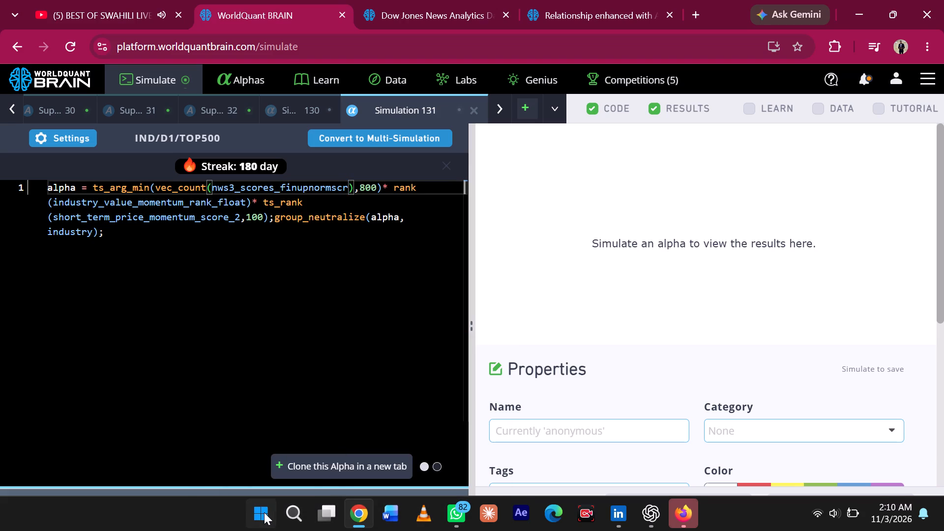
pyautogui.click(264, 512)
pyautogui.click(339, 506)
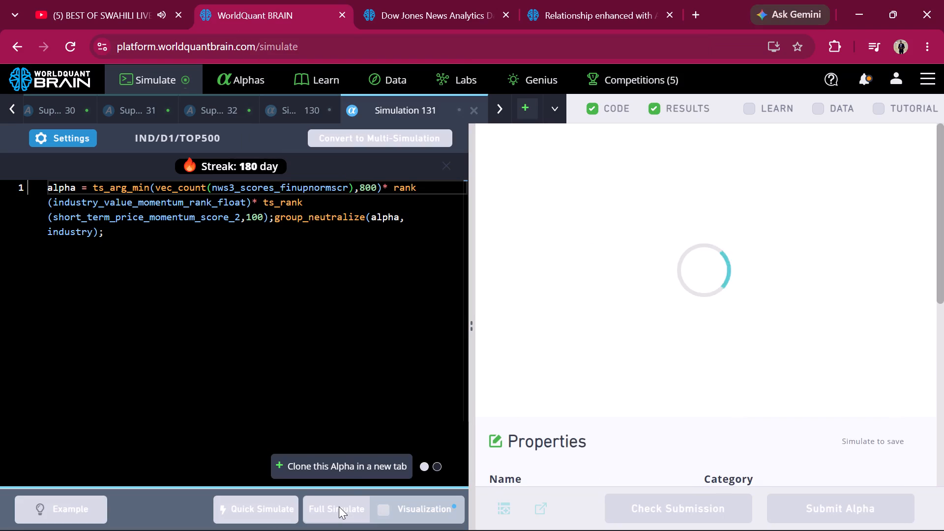
# Clone the alpha into a new simulation, set its vec_count field to nws3_scores_certaintypartnormscr, and run a full simulation.
pyautogui.click(348, 461)
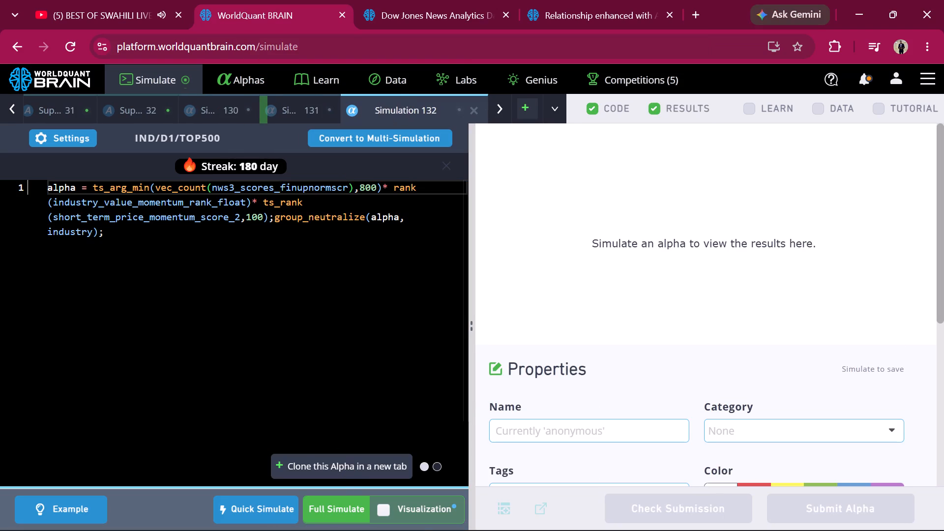
pyautogui.doubleClick(347, 186)
pyautogui.press('super+v')
pyautogui.press('super+c')
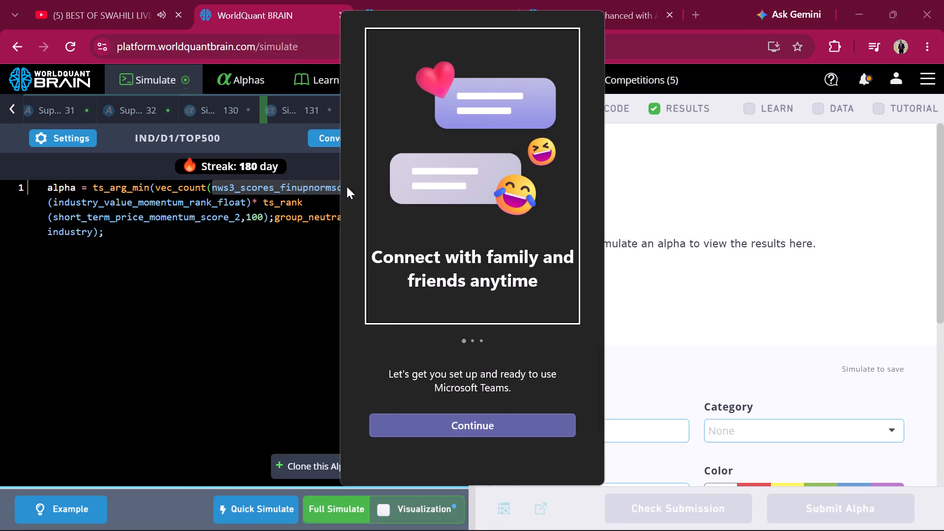
pyautogui.click(274, 331)
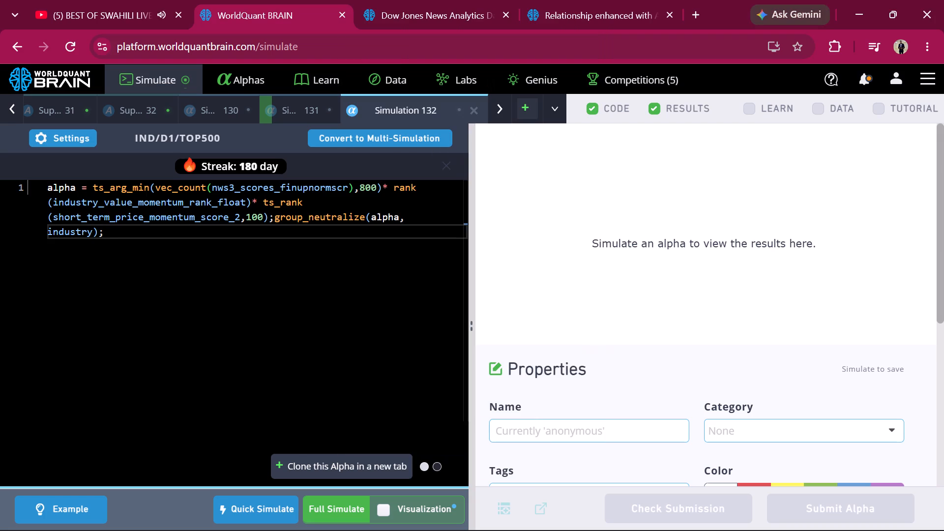
pyautogui.doubleClick(348, 186)
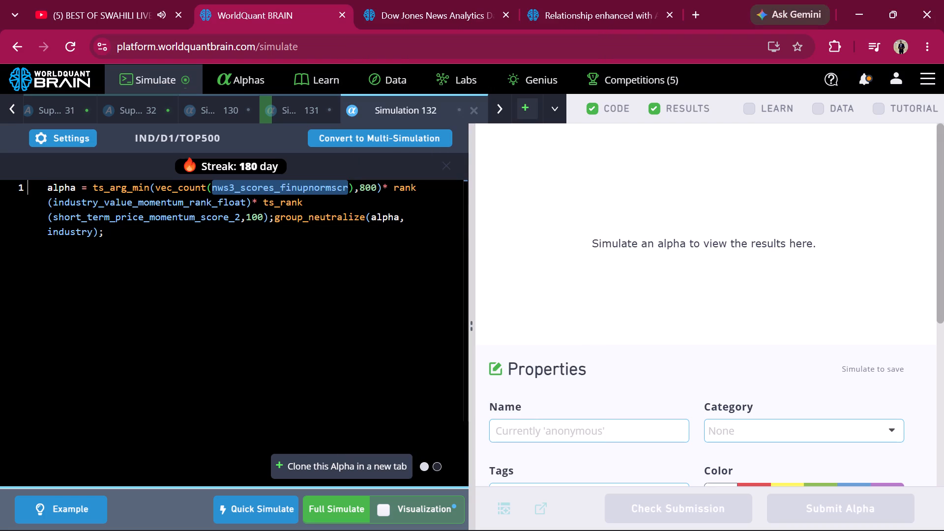
pyautogui.press('super+v')
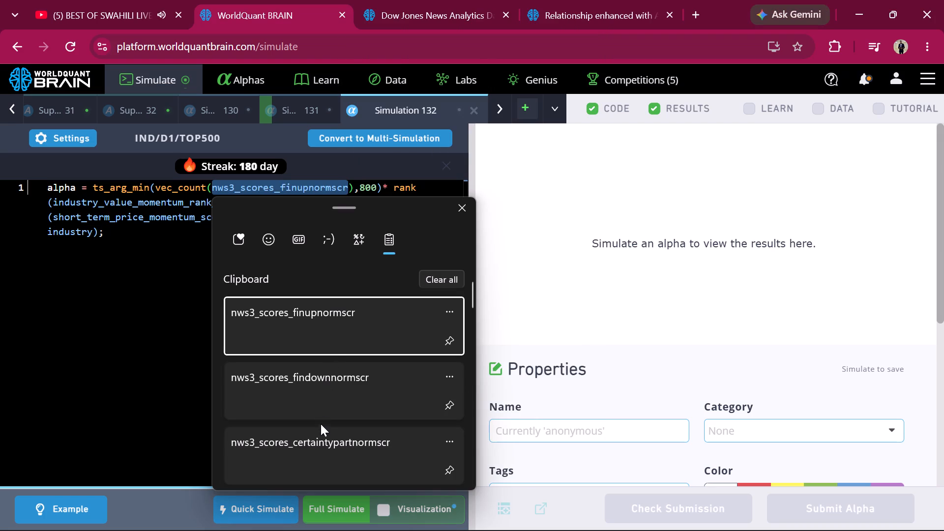
pyautogui.click(321, 435)
pyautogui.hotkey('ctrl', 'v')
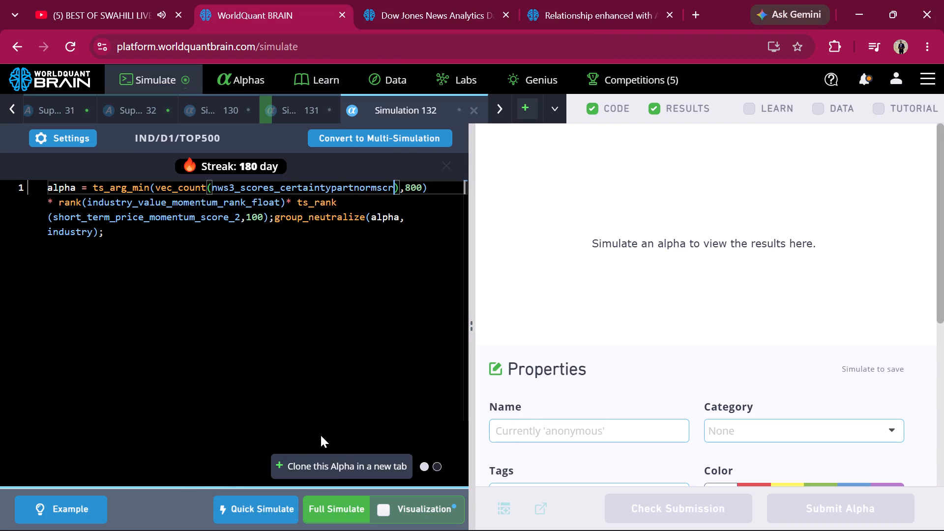
pyautogui.click(332, 518)
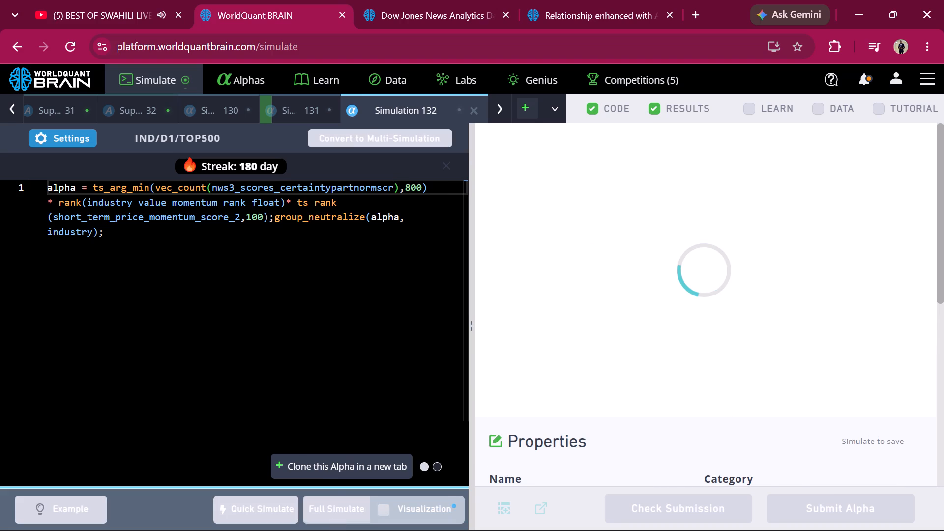
# Set the vec_count field to nws3_scores_findownnormscr, clone that expression into a new simulation, and run a full simulation.
pyautogui.doubleClick(392, 190)
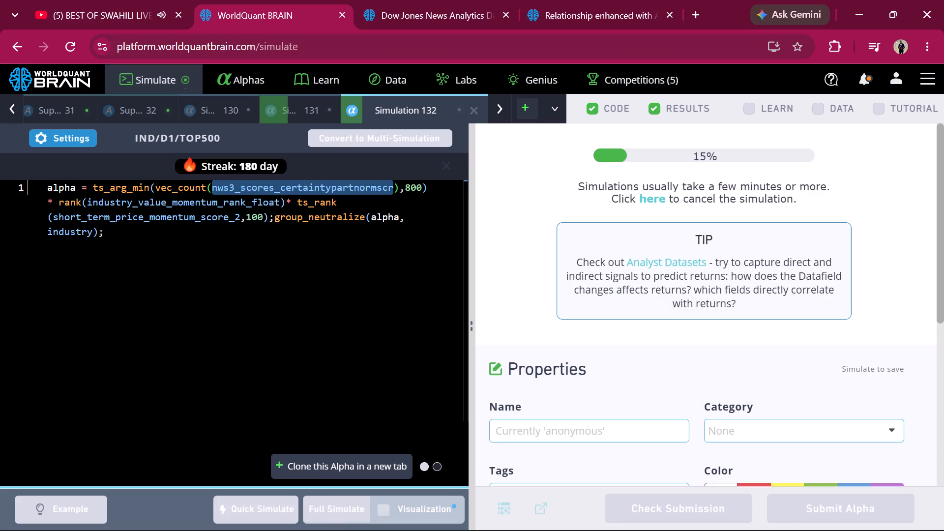
pyautogui.press('super+v')
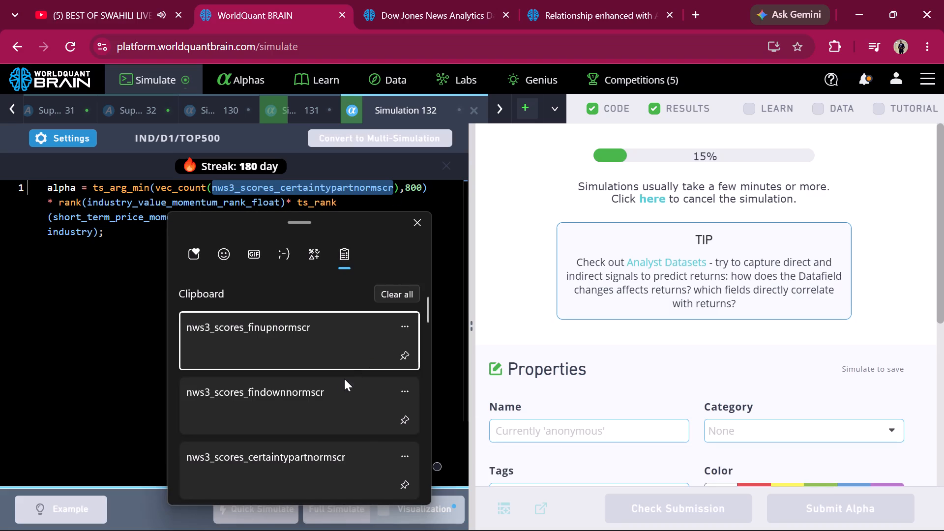
pyautogui.click(338, 391)
pyautogui.hotkey('ctrl', 'v')
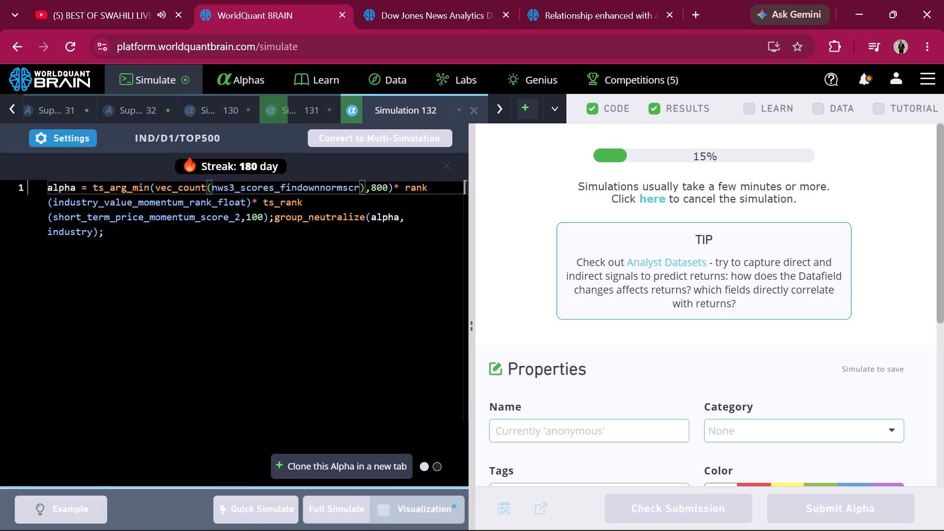
pyautogui.click(340, 472)
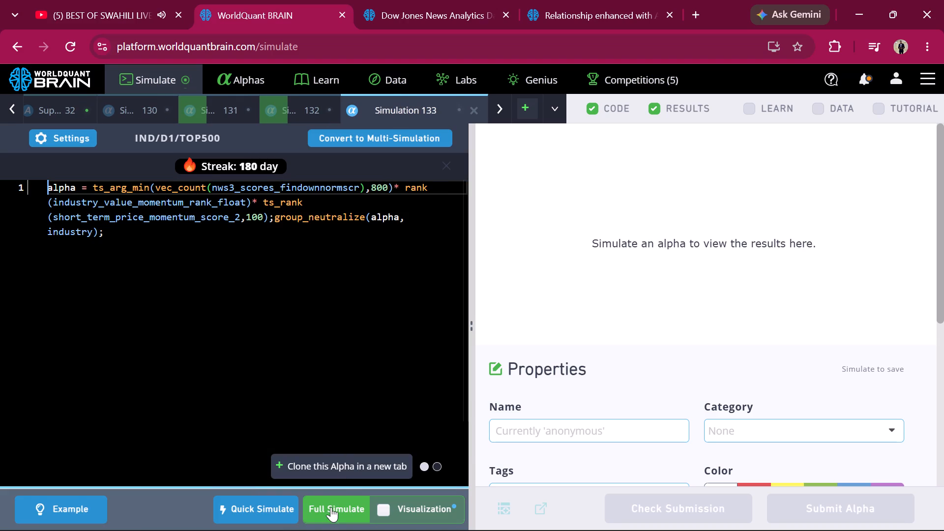
pyautogui.click(332, 507)
# Clone the alpha into another simulation, set its vec_count field to nws3_scores_certaintynormscr, and run a full simulation.
pyautogui.click(339, 464)
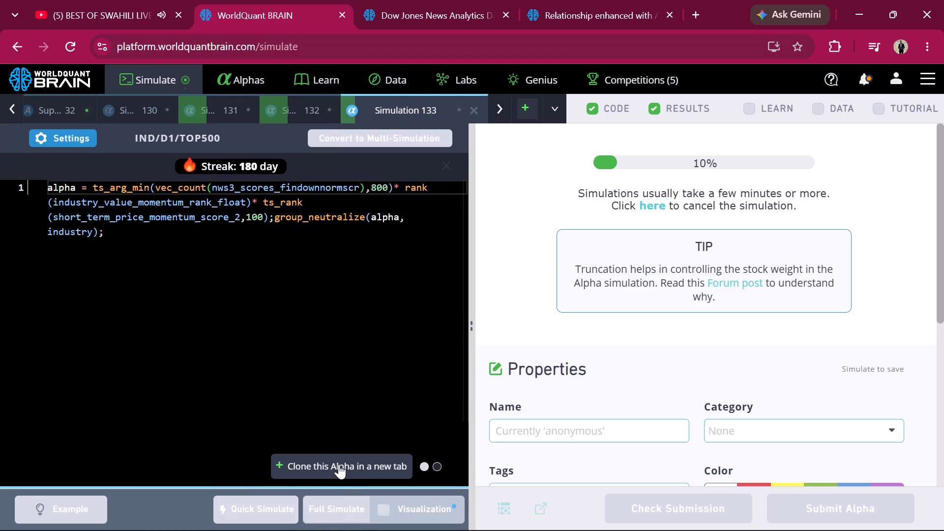
pyautogui.doubleClick(360, 195)
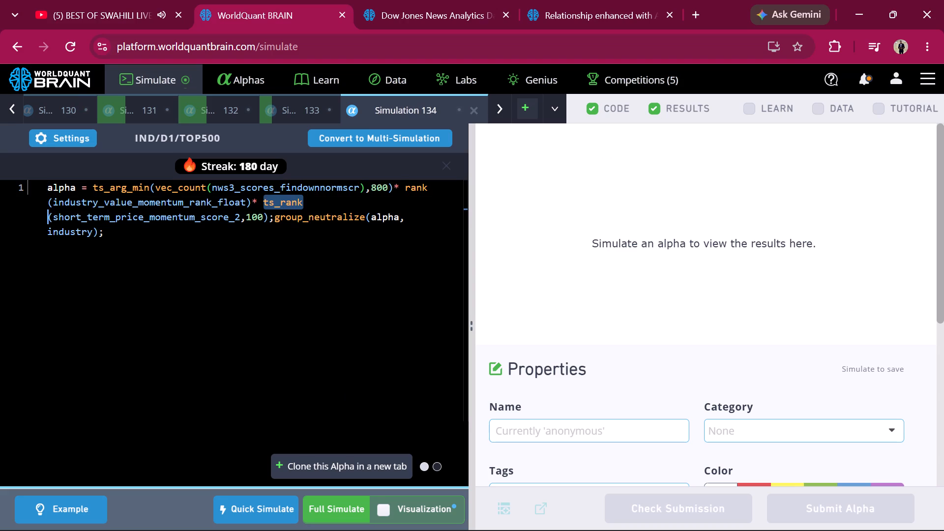
pyautogui.doubleClick(359, 183)
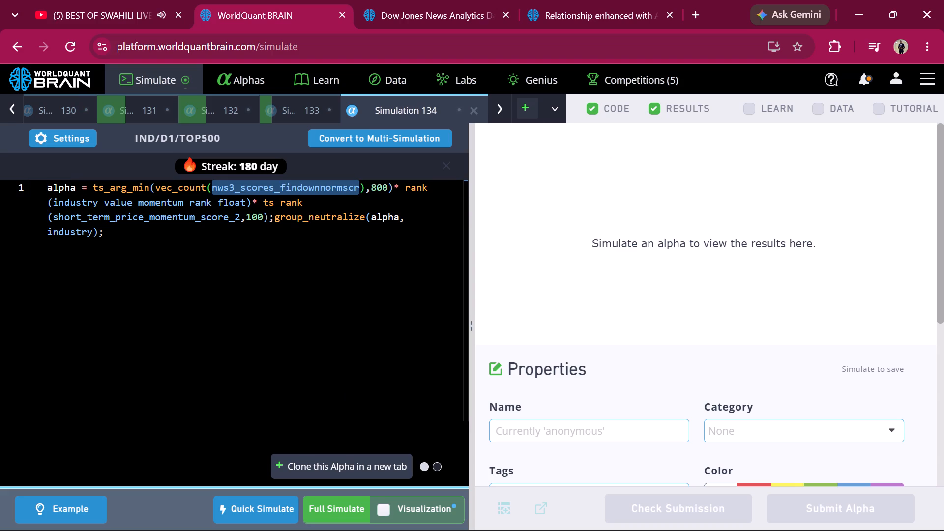
pyautogui.press('super+v')
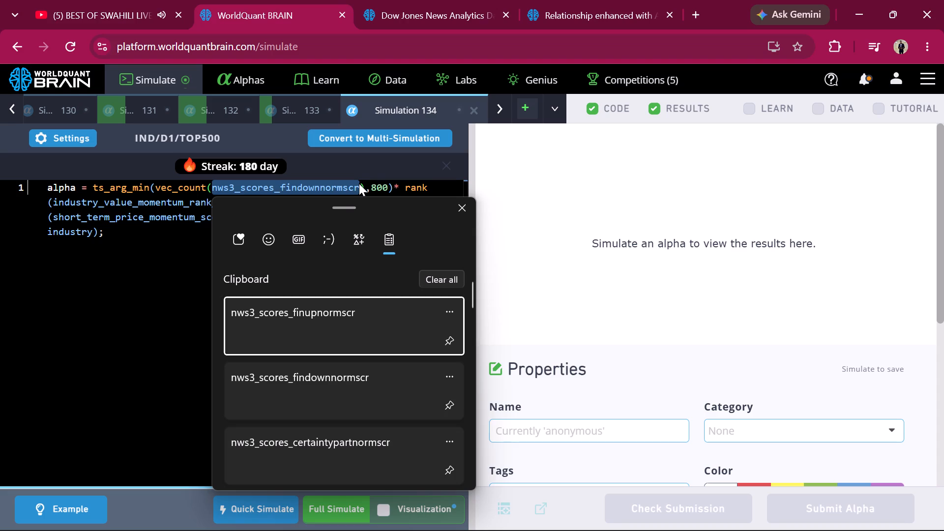
pyautogui.scroll(-2, 341, 377)
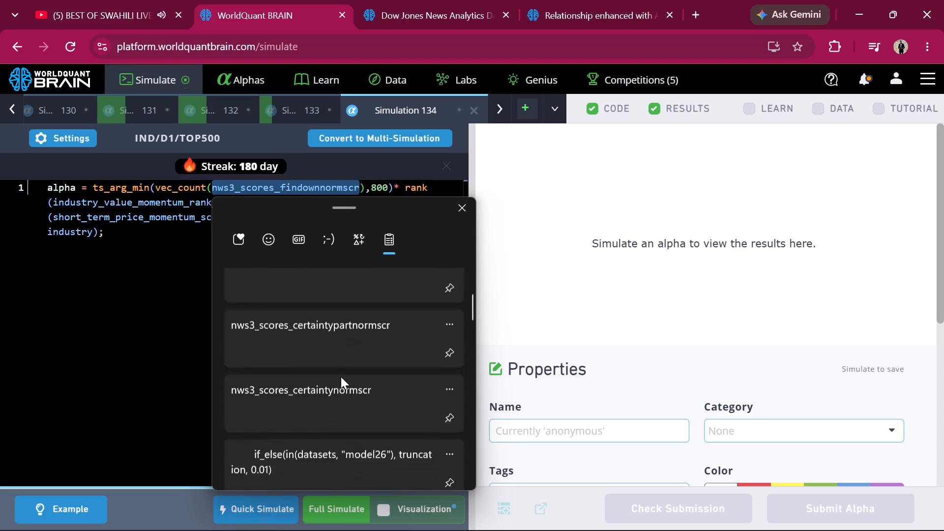
pyautogui.scroll(-2, 341, 377)
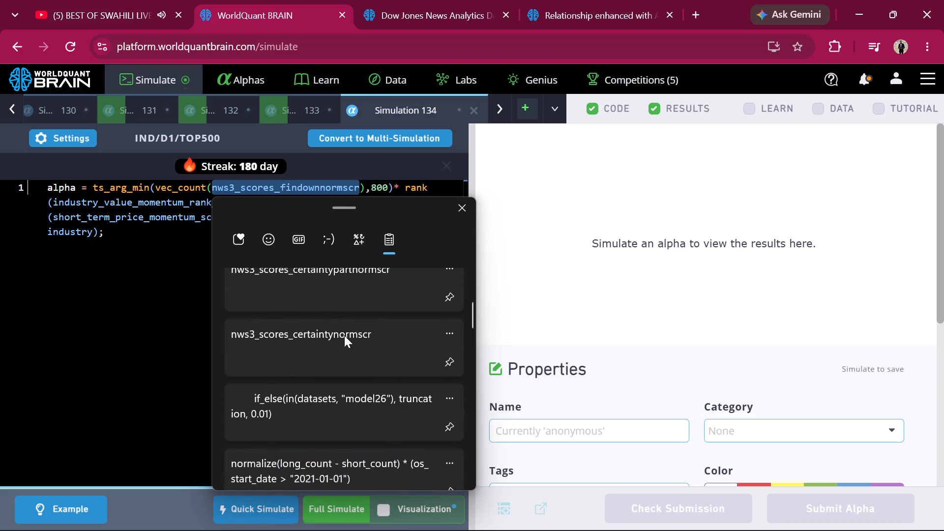
pyautogui.click(343, 336)
pyautogui.hotkey('ctrl', 'v')
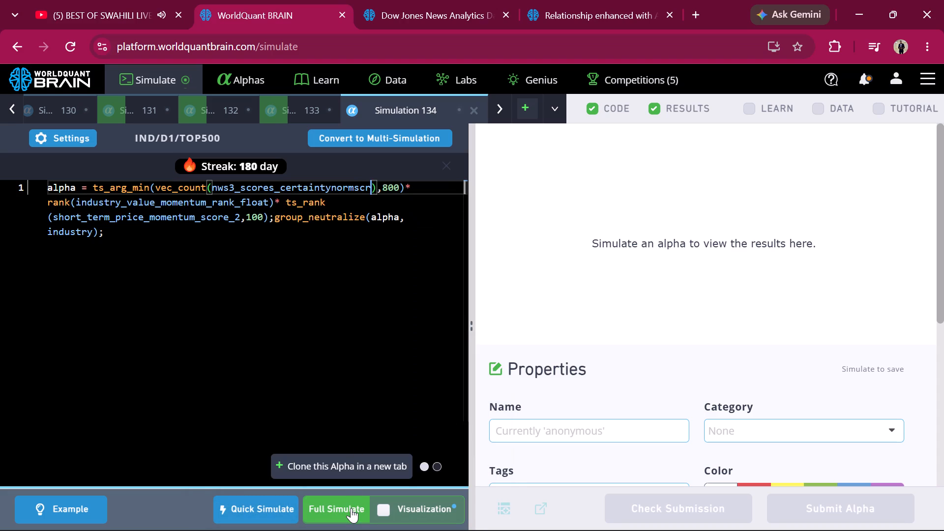
pyautogui.click(351, 508)
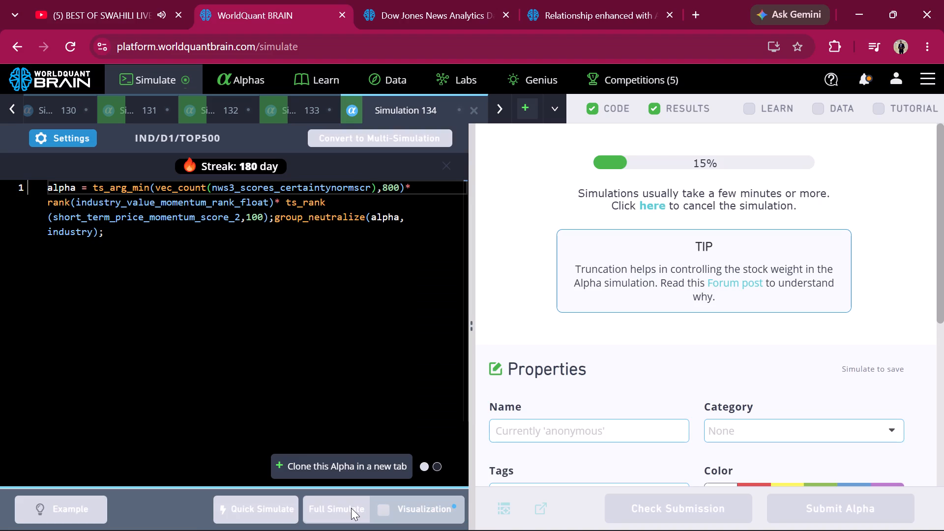
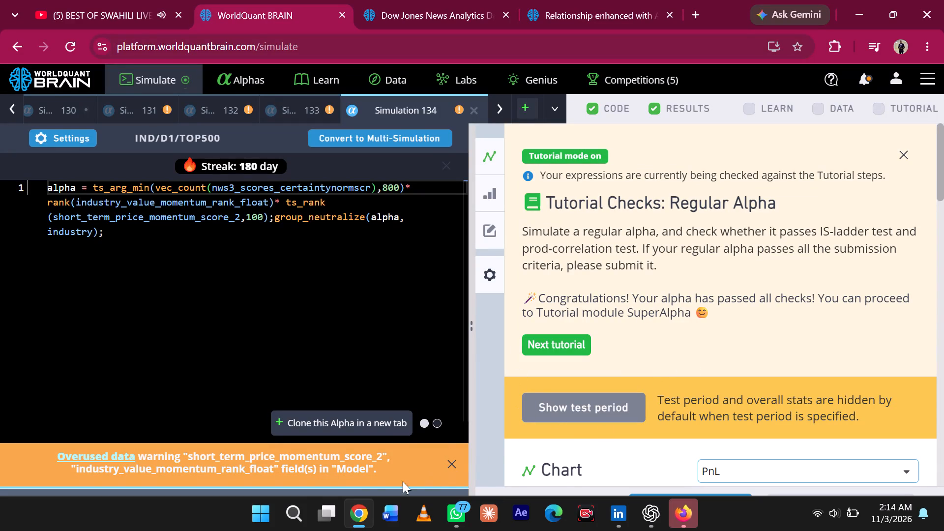
# Show the test period for Simulation 134, review its IS Summary for the IS period, and run its Prod Correlation check.
pyautogui.click(265, 513)
pyautogui.click(265, 513)
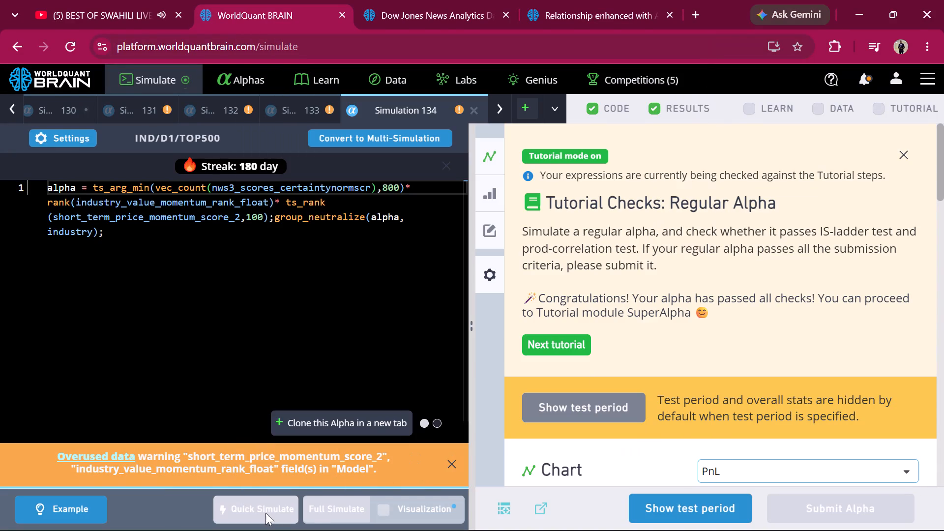
pyautogui.click(645, 506)
pyautogui.scroll(-3, 736, 337)
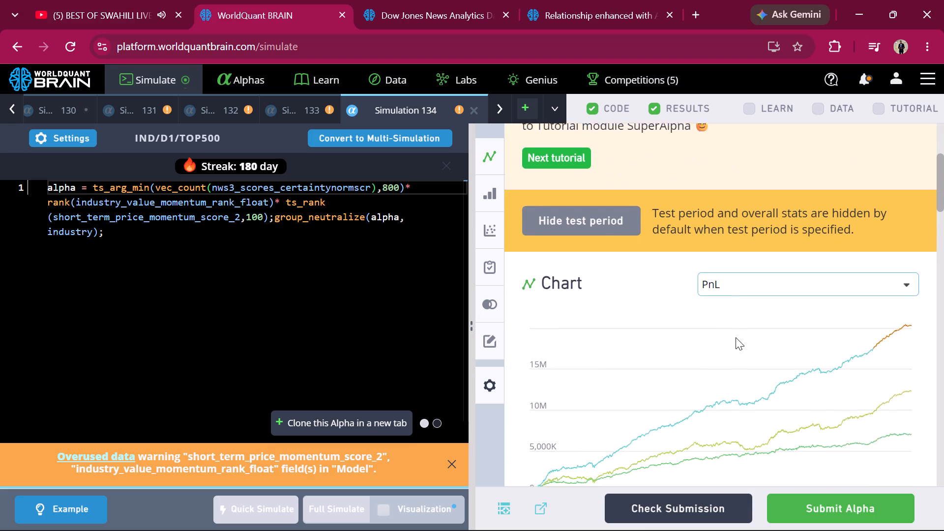
pyautogui.scroll(-4, 736, 337)
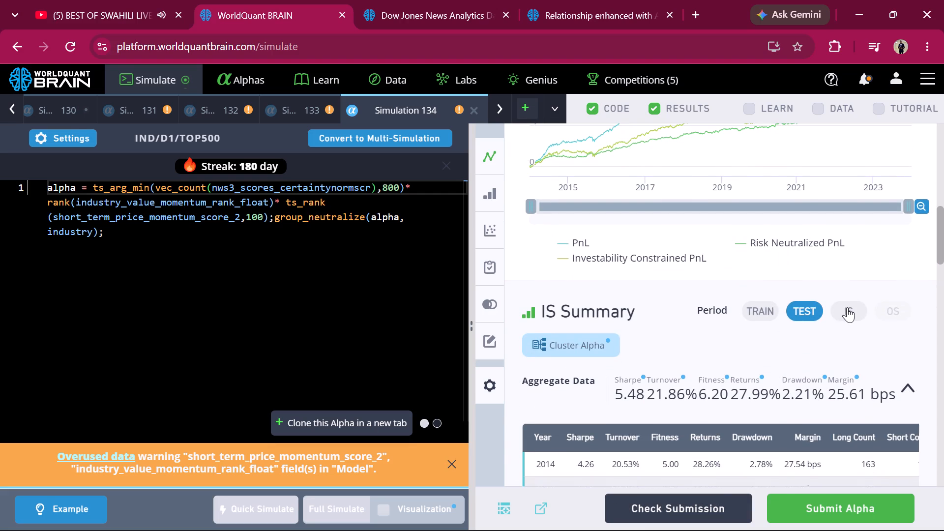
pyautogui.click(847, 307)
pyautogui.scroll(-4, 847, 307)
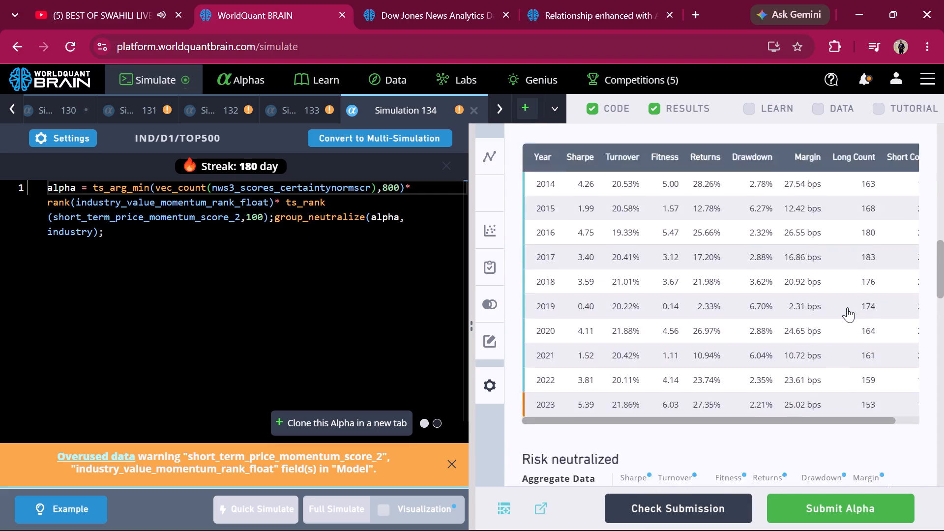
pyautogui.scroll(-6, 847, 307)
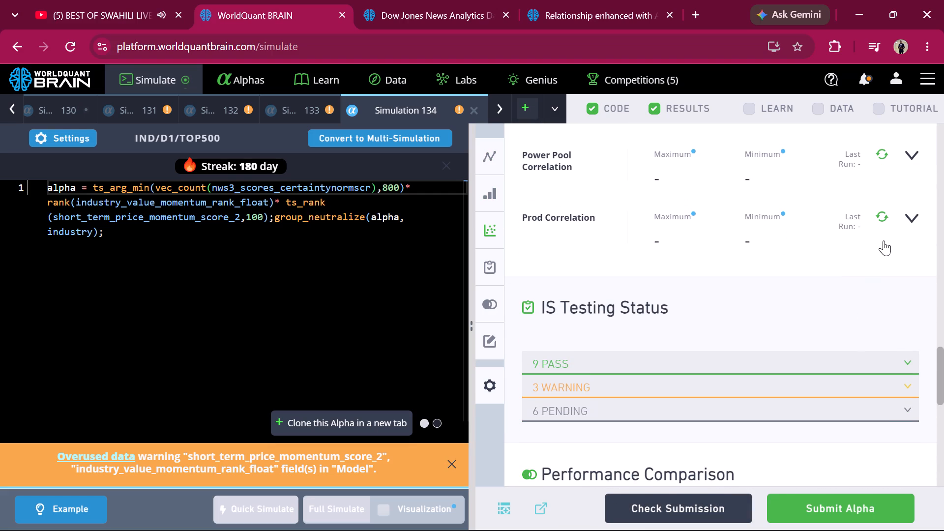
pyautogui.click(884, 213)
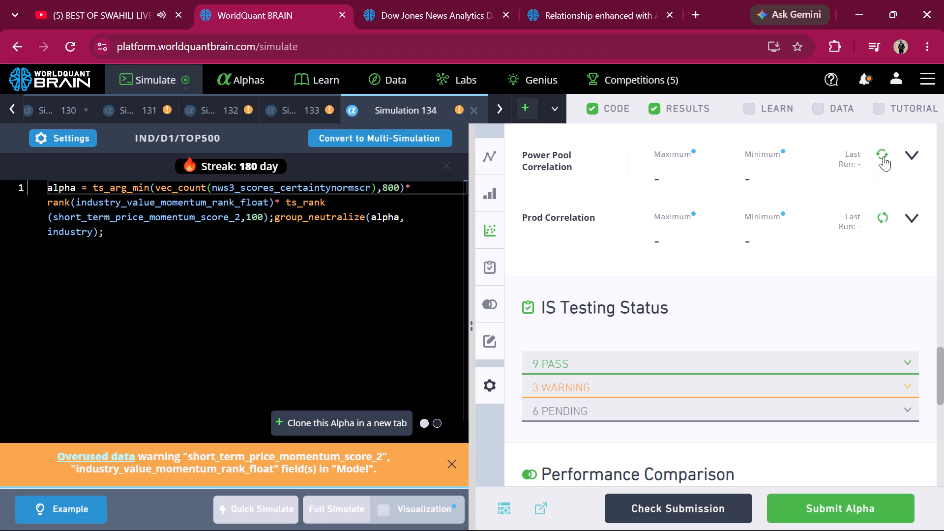
pyautogui.scroll(1, 884, 156)
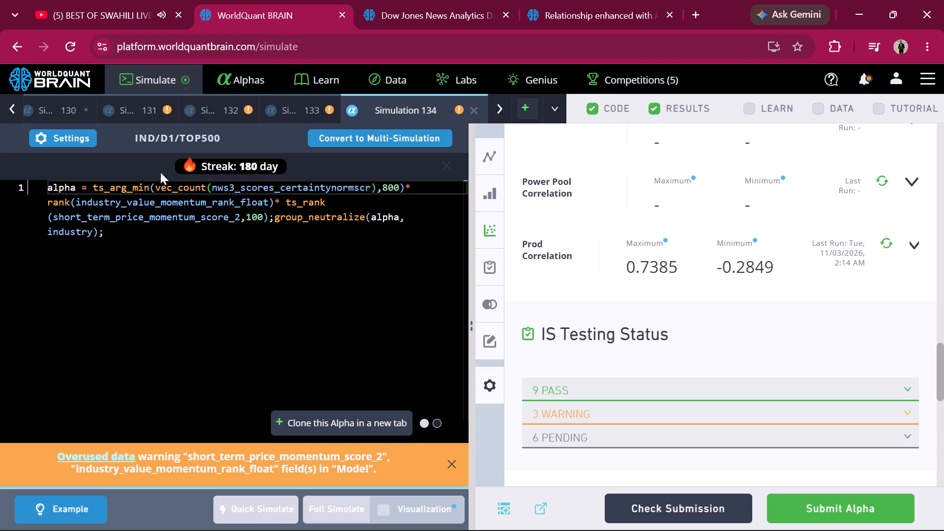
# Switch to Simulation 133, show its test period, and run its Prod Correlation check.
pyautogui.click(305, 102)
pyautogui.click(684, 499)
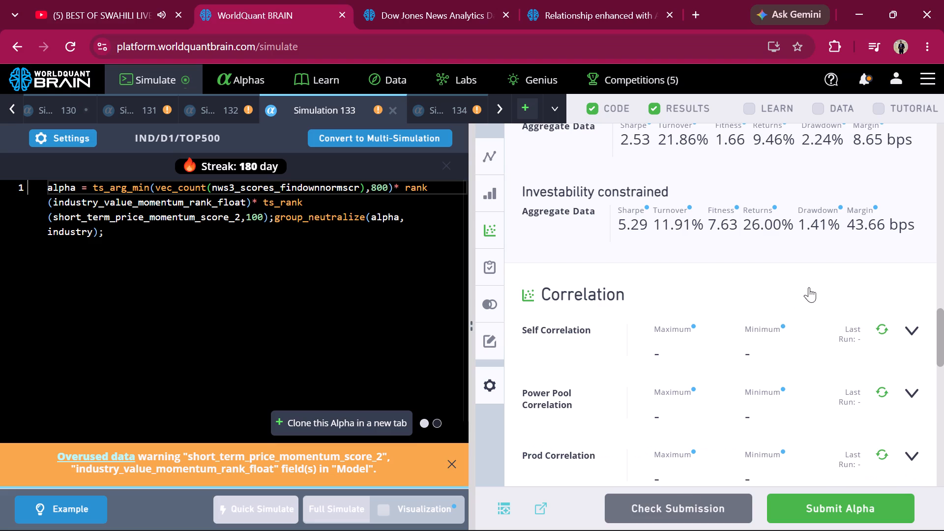
pyautogui.scroll(-2, 809, 287)
pyautogui.scroll(1, 809, 287)
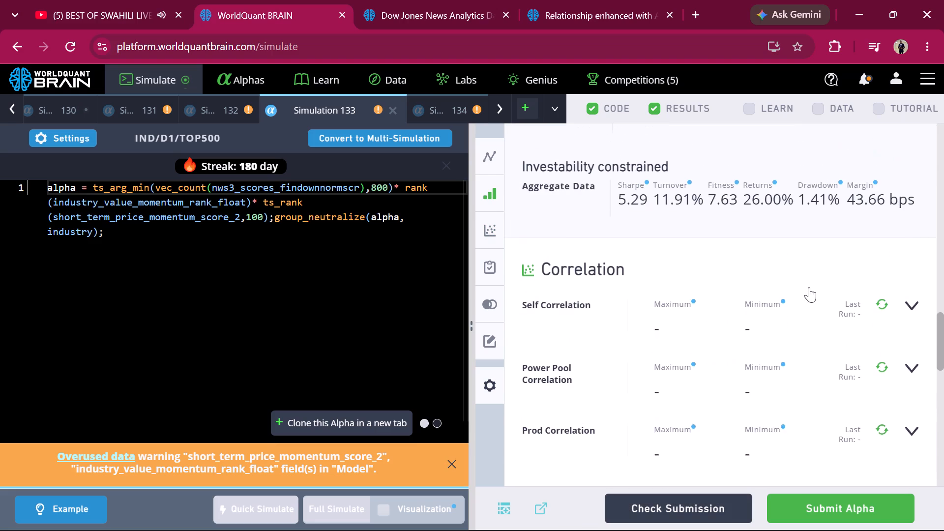
pyautogui.scroll(1, 809, 287)
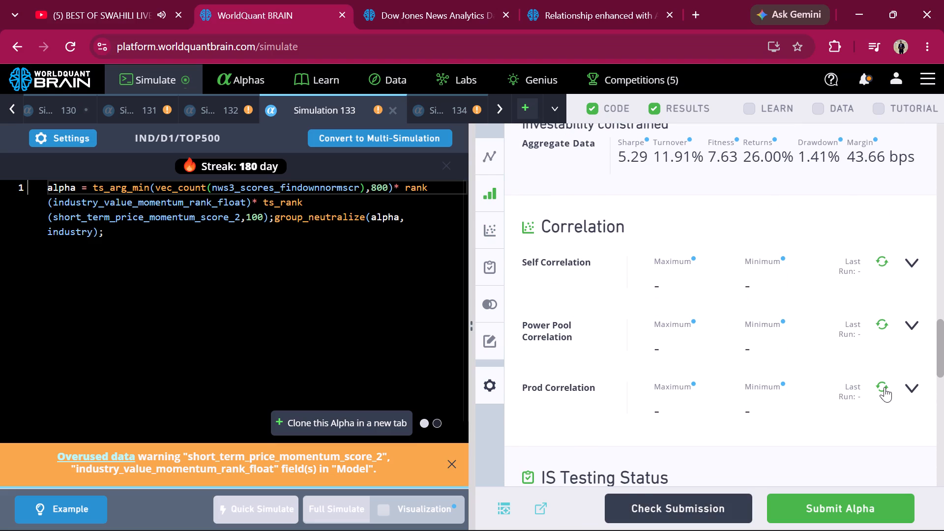
pyautogui.click(885, 387)
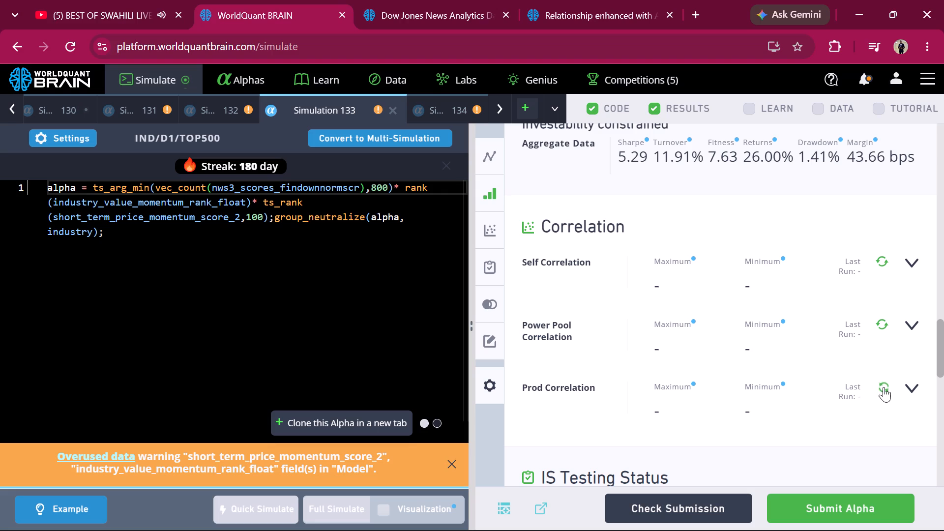
# Switch to Simulation 132, show its test period, and run its Prod Correlation check.
pyautogui.click(225, 113)
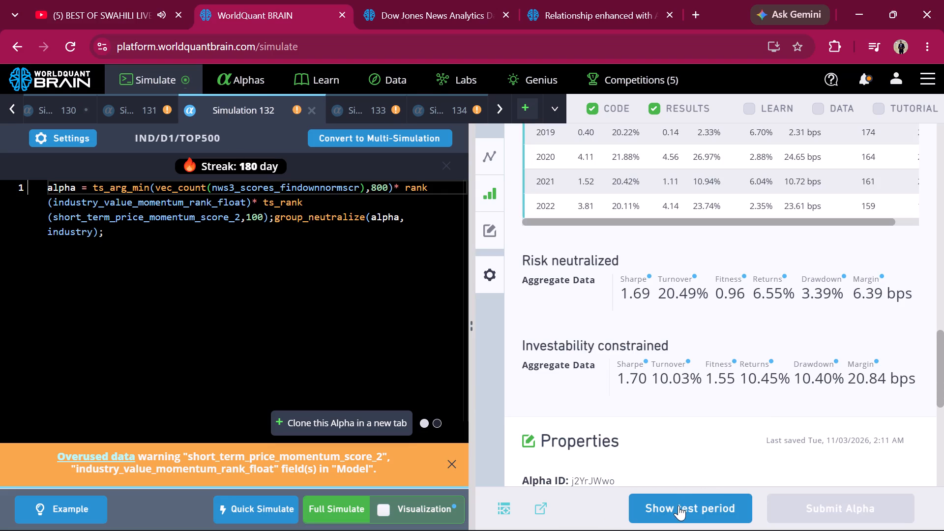
pyautogui.click(679, 508)
pyautogui.scroll(-1, 795, 268)
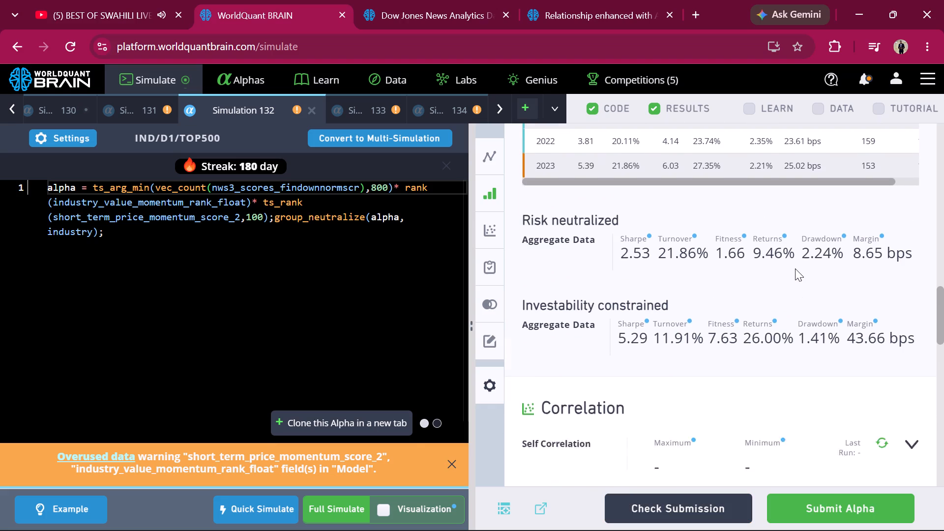
pyautogui.scroll(-3, 795, 268)
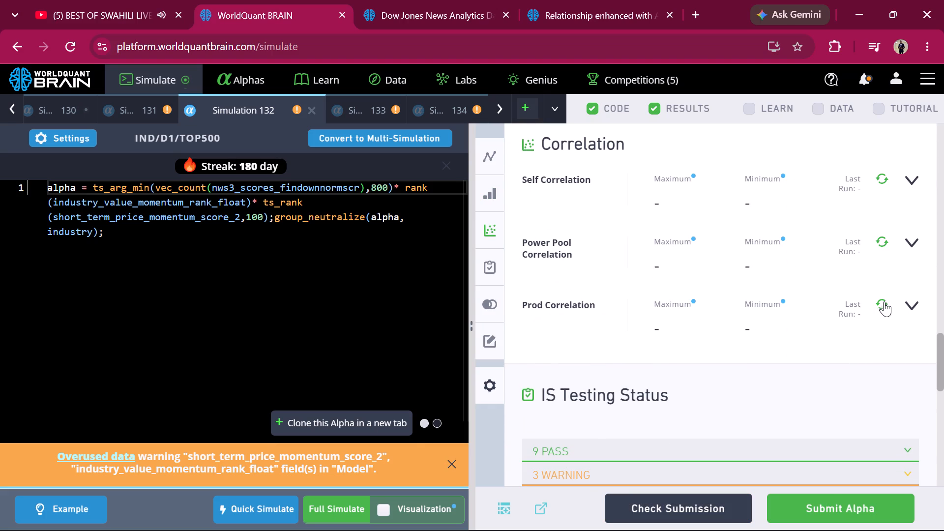
pyautogui.click(885, 302)
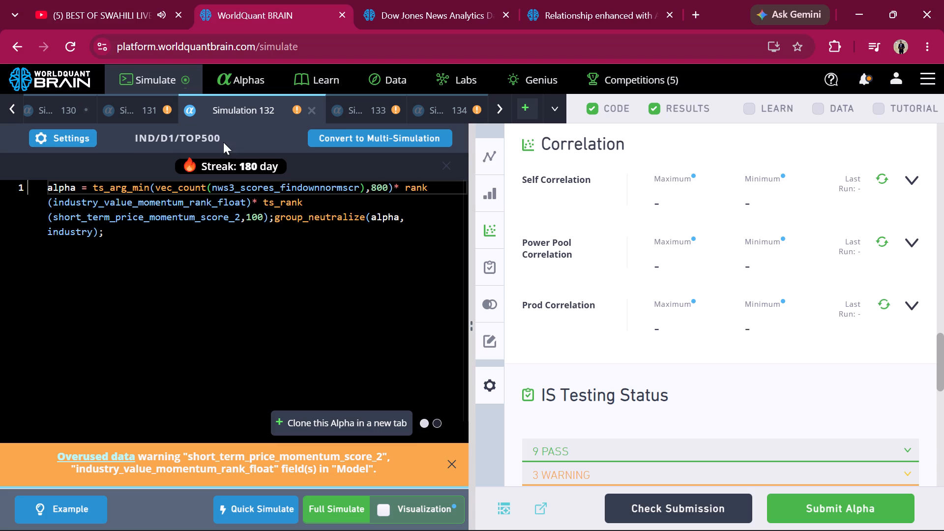
# Set the ts_arg_min lookback in Simulation 132's alpha expression to 1600.
pyautogui.click(374, 186)
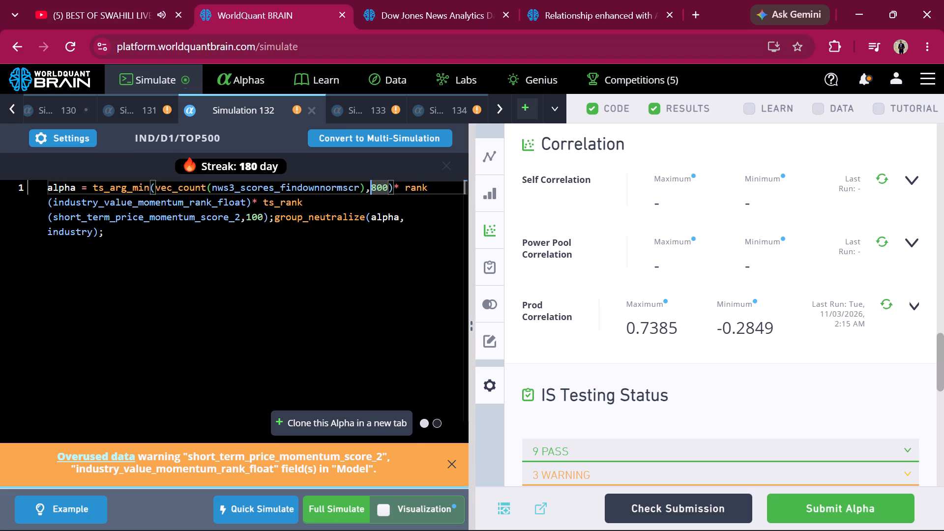
pyautogui.doubleClick(385, 186)
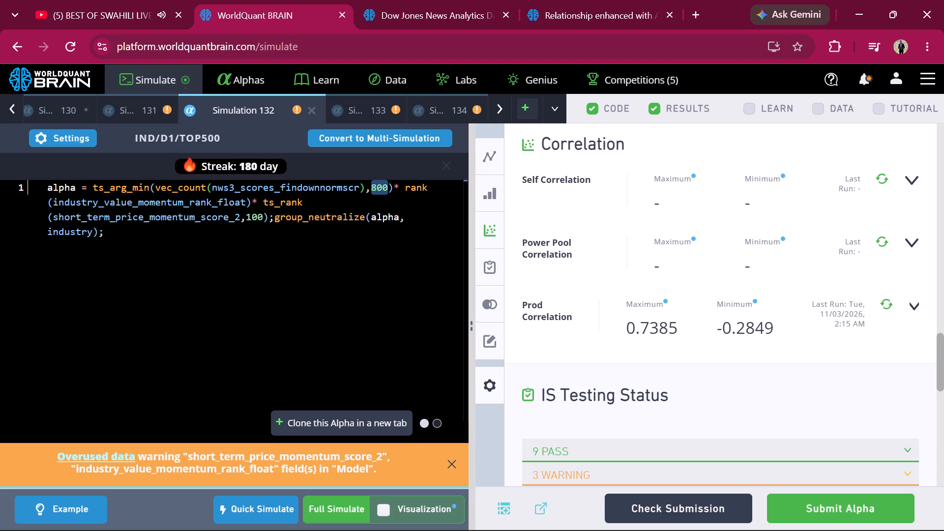
pyautogui.press('BackSpace')
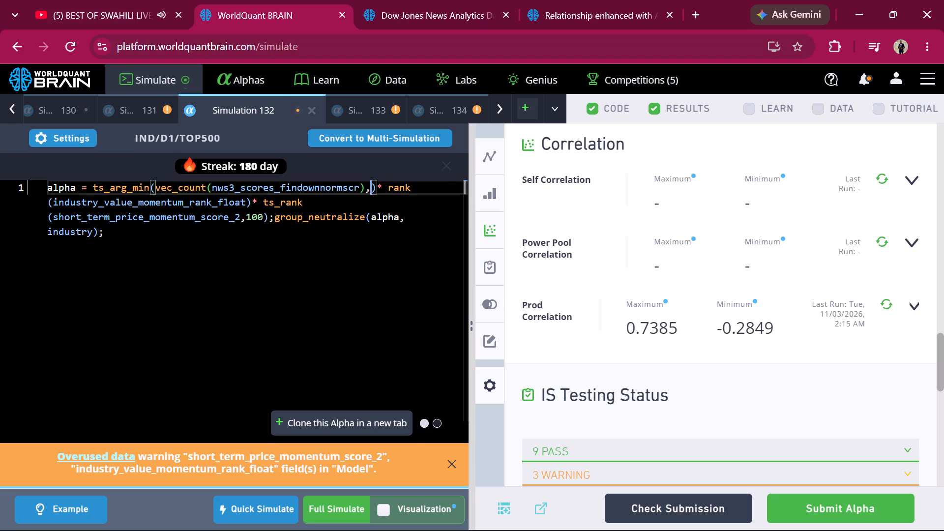
pyautogui.write('16')
pyautogui.write('00')
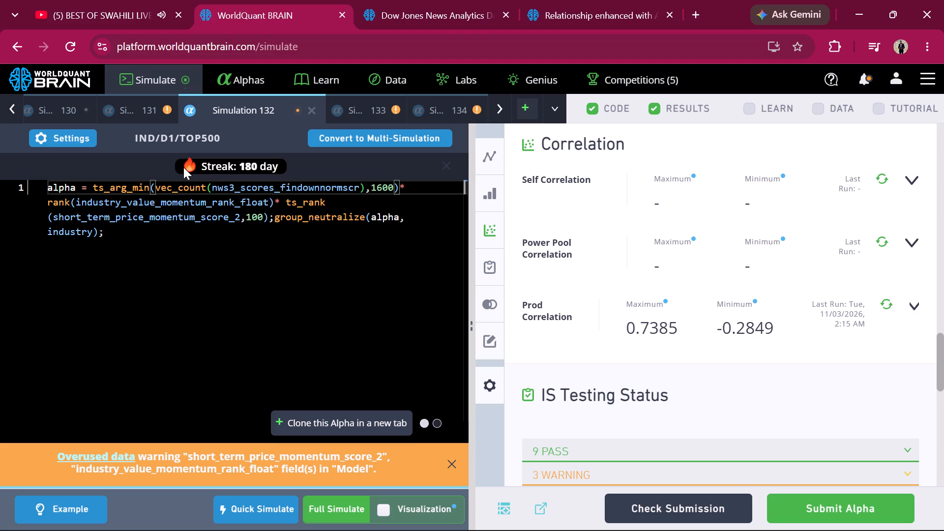
# Set Simulation 132's neutralization to Crowding Factors and run a full simulation.
pyautogui.click(83, 143)
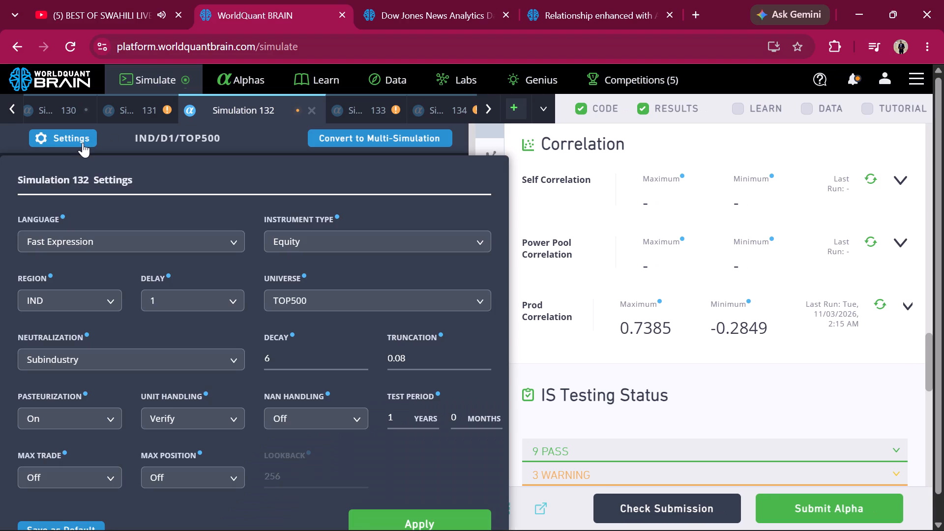
pyautogui.click(135, 356)
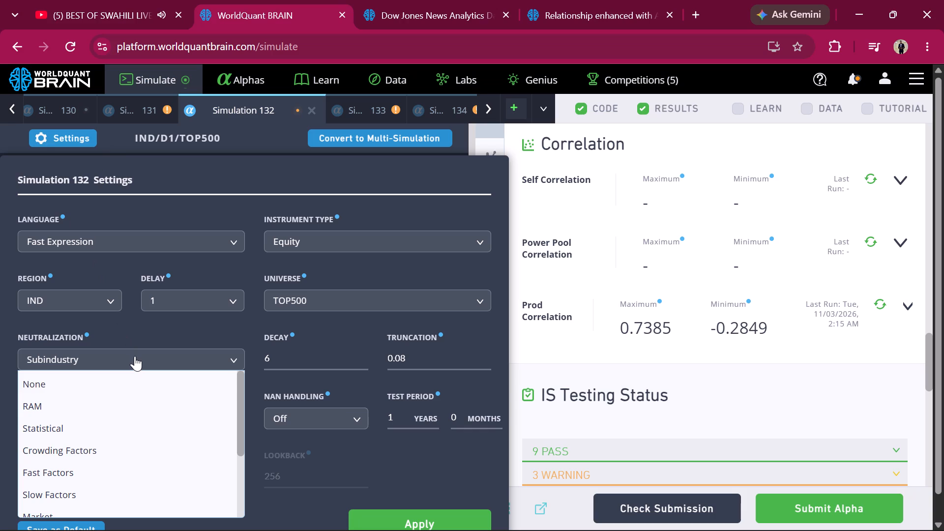
pyautogui.click(115, 451)
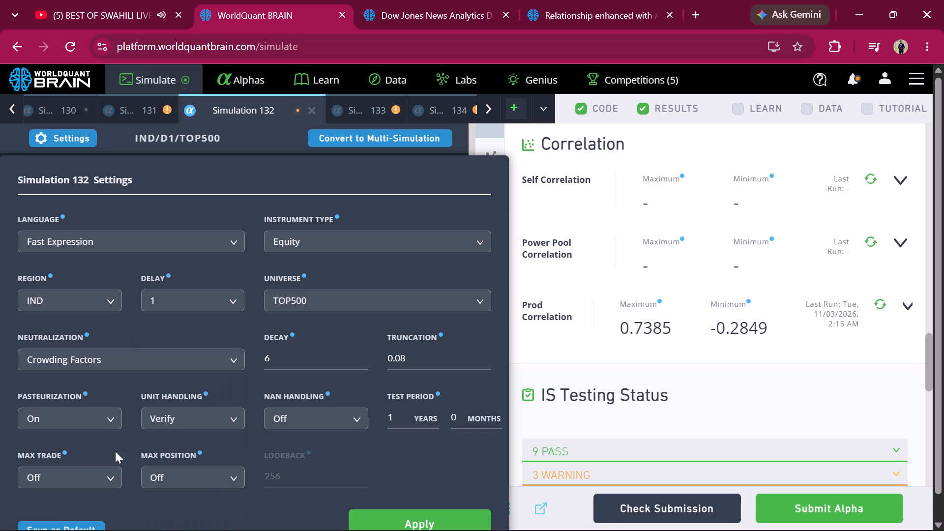
pyautogui.click(356, 510)
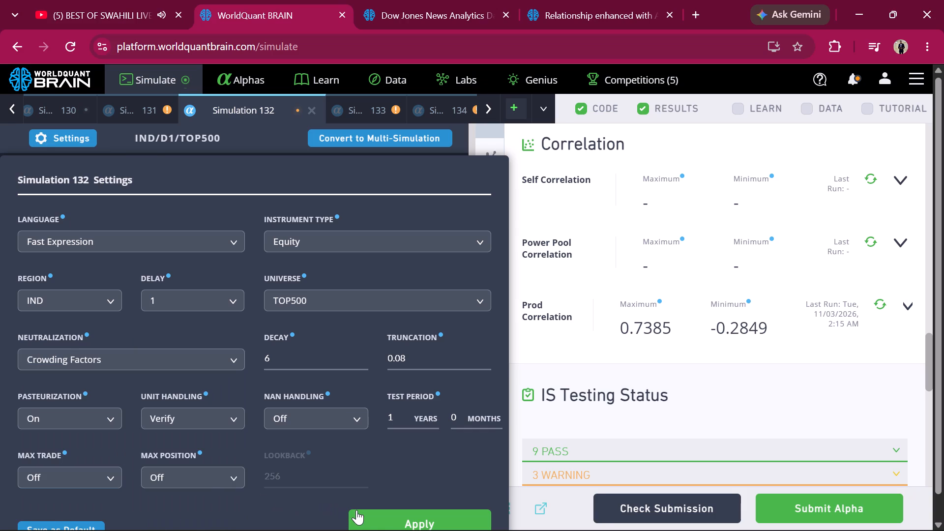
pyautogui.click(356, 510)
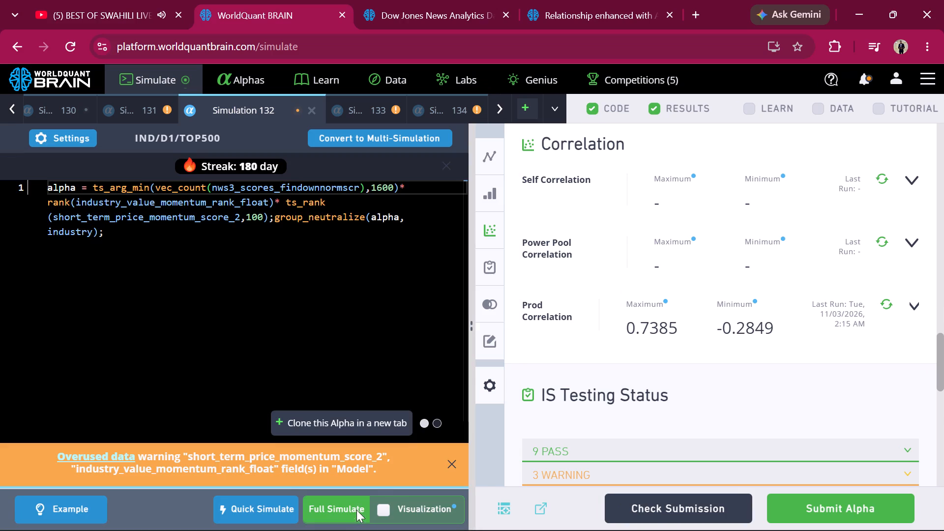
# Set Simulation 133's neutralization to Statistical and run a full simulation.
pyautogui.click(359, 102)
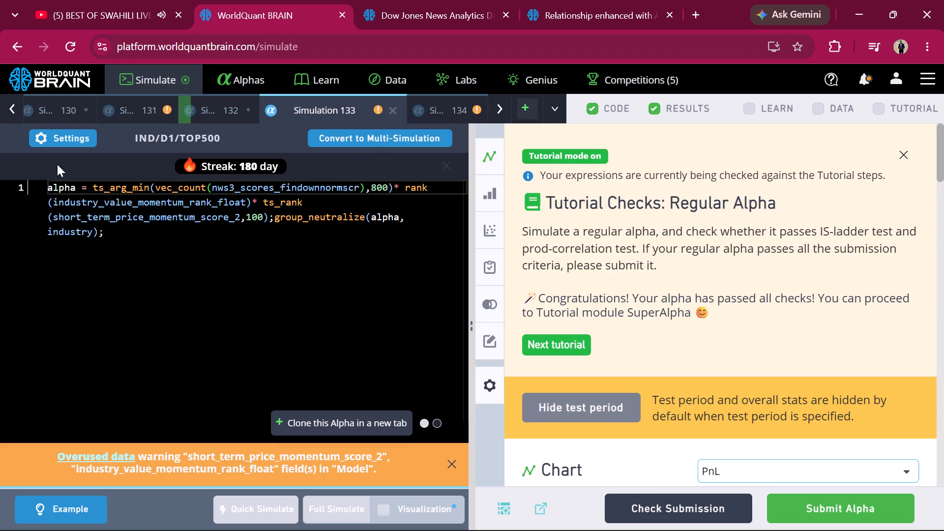
pyautogui.click(58, 134)
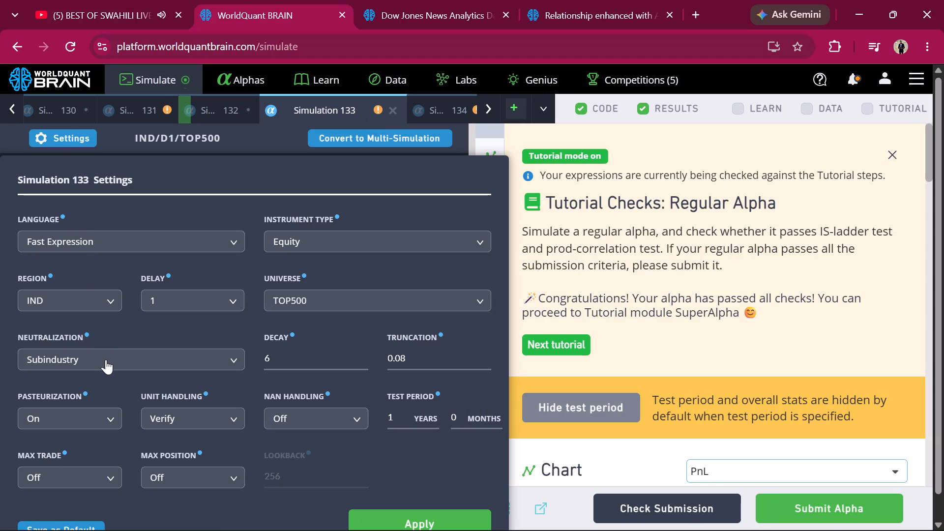
pyautogui.click(106, 359)
pyautogui.click(61, 427)
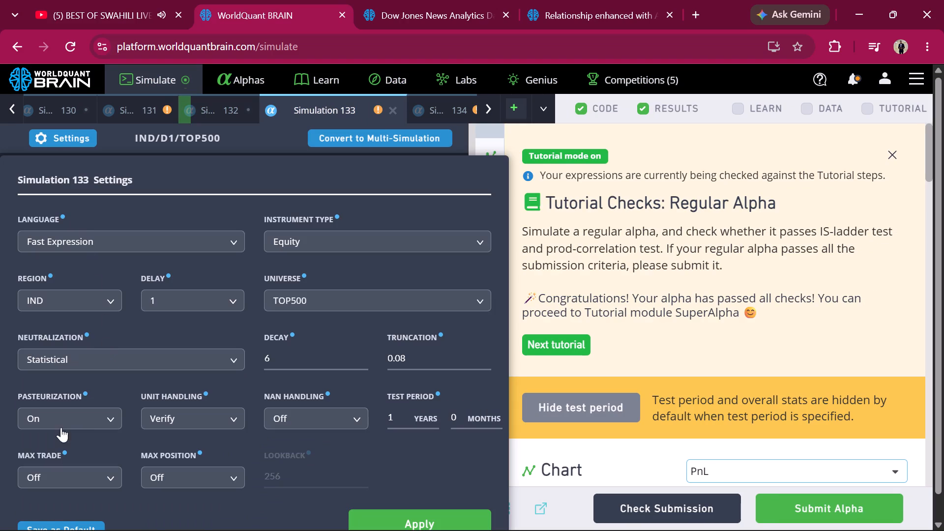
pyautogui.click(361, 518)
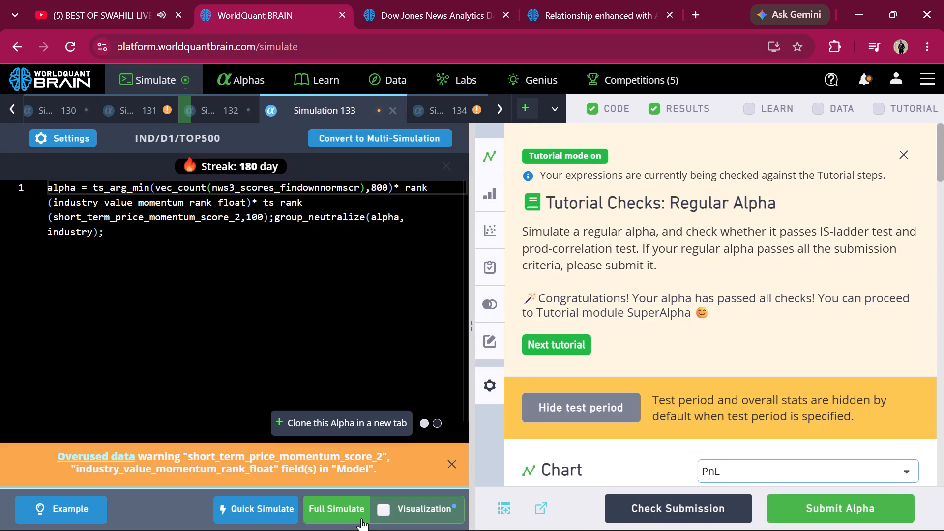
pyautogui.click(351, 510)
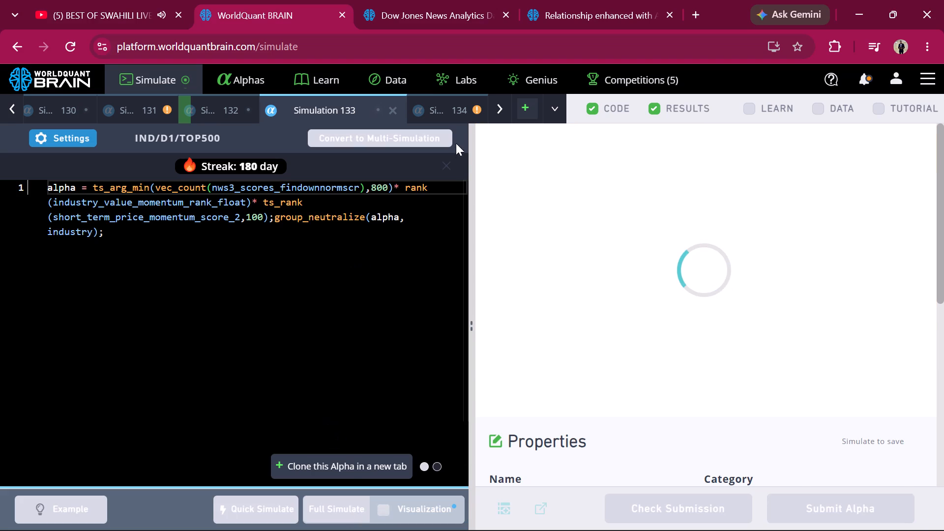
# Set Simulation 134's neutralization to Fast Factors and run a full simulation.
pyautogui.click(463, 99)
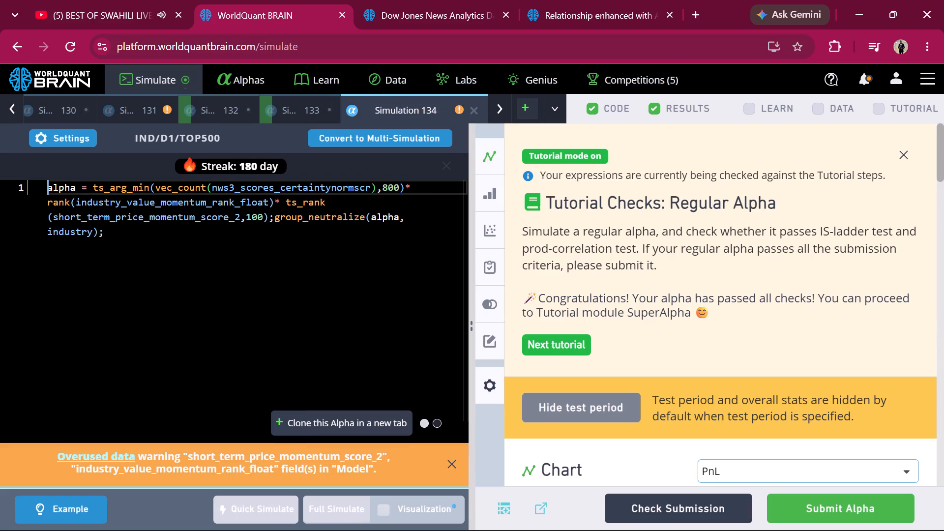
pyautogui.click(73, 128)
pyautogui.click(73, 132)
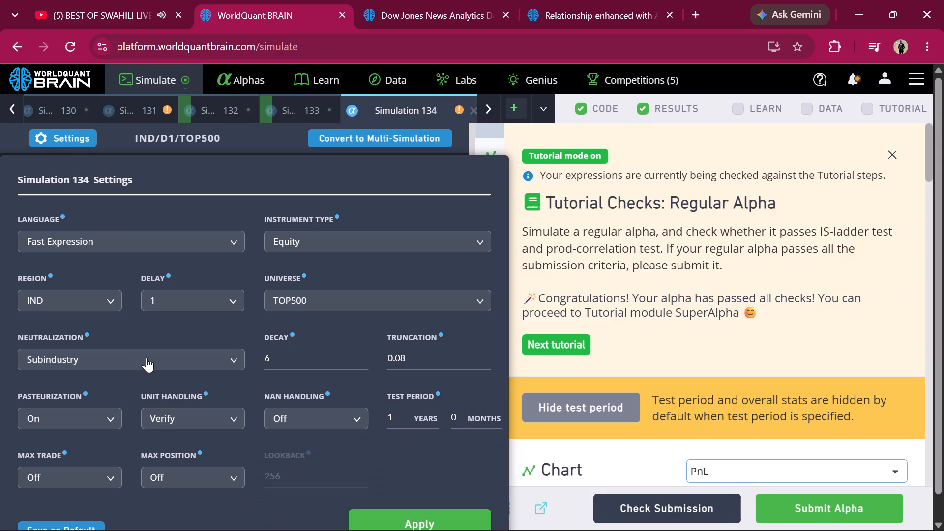
pyautogui.click(147, 357)
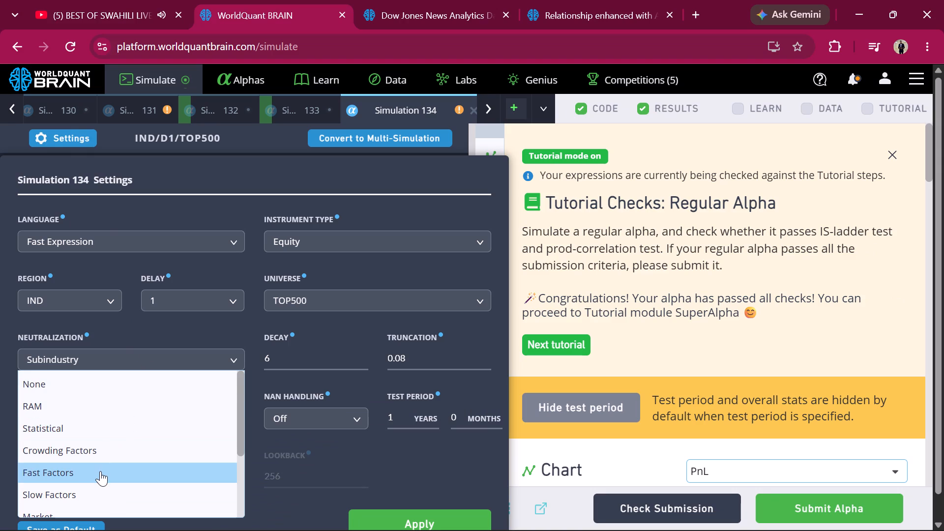
pyautogui.scroll(-1, 100, 471)
pyautogui.click(100, 471)
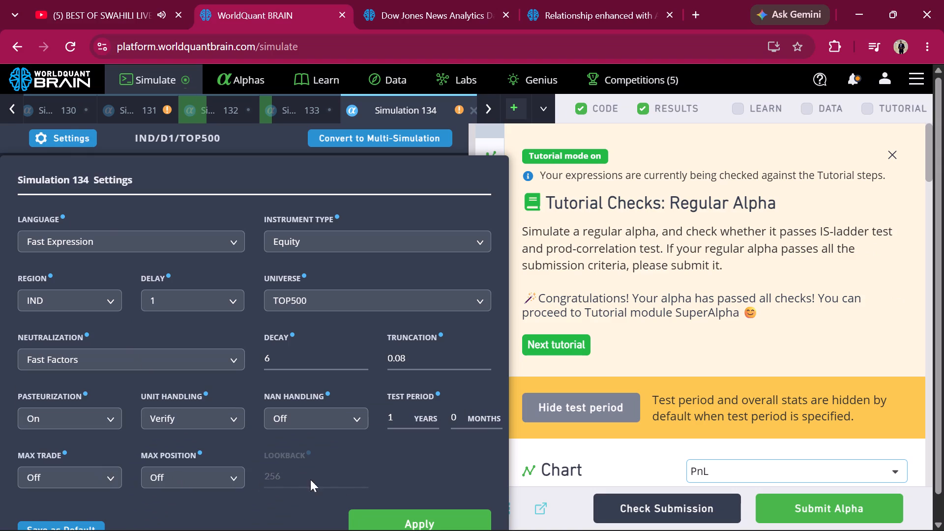
pyautogui.click(376, 519)
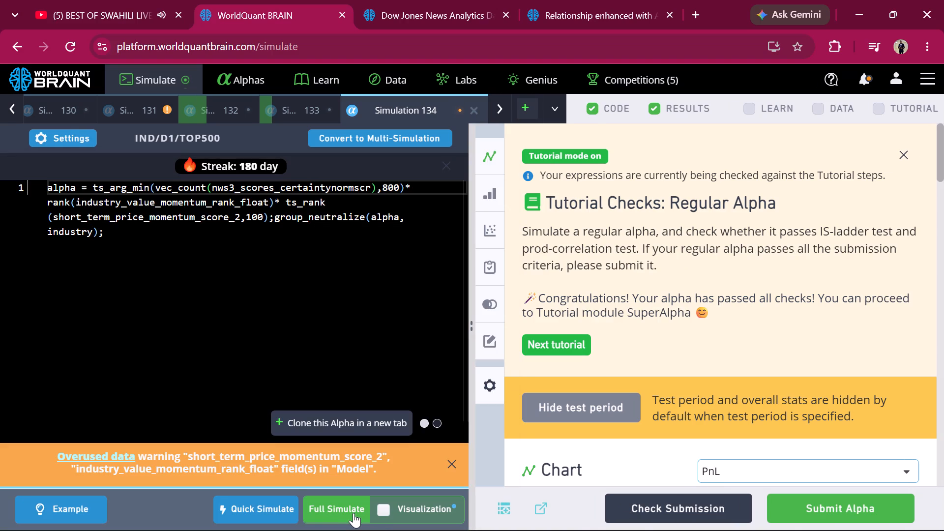
pyautogui.click(351, 513)
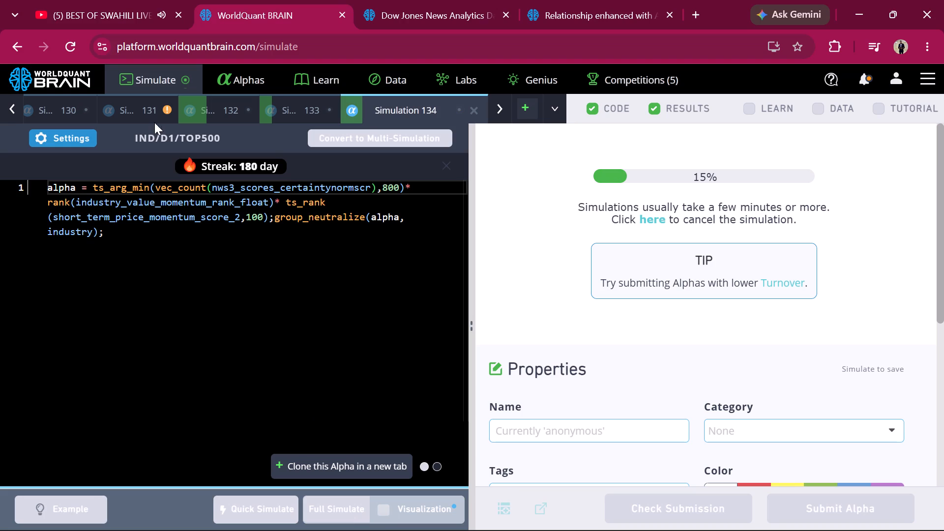
# Switch to Simulation 131, show its test period, review the IS summary, and run its Prod Correlation check.
pyautogui.click(157, 108)
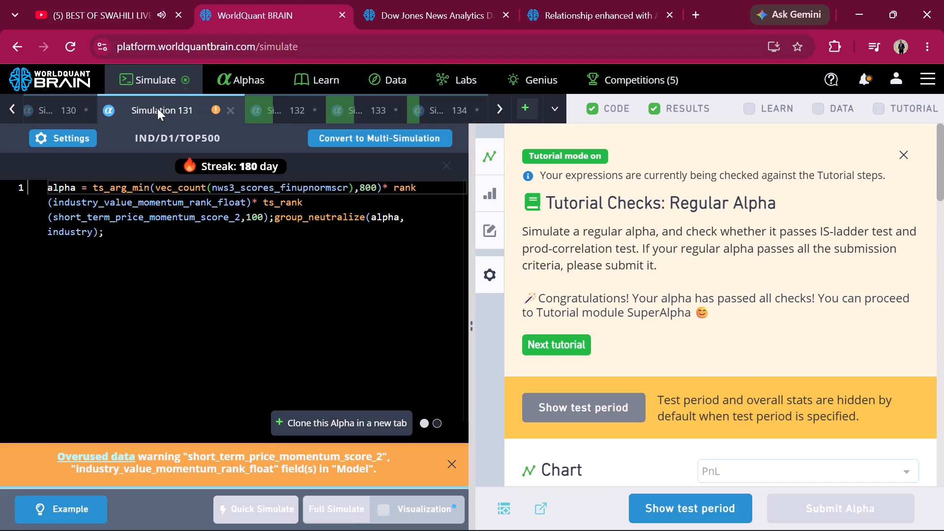
pyautogui.click(653, 505)
pyautogui.scroll(-3, 705, 372)
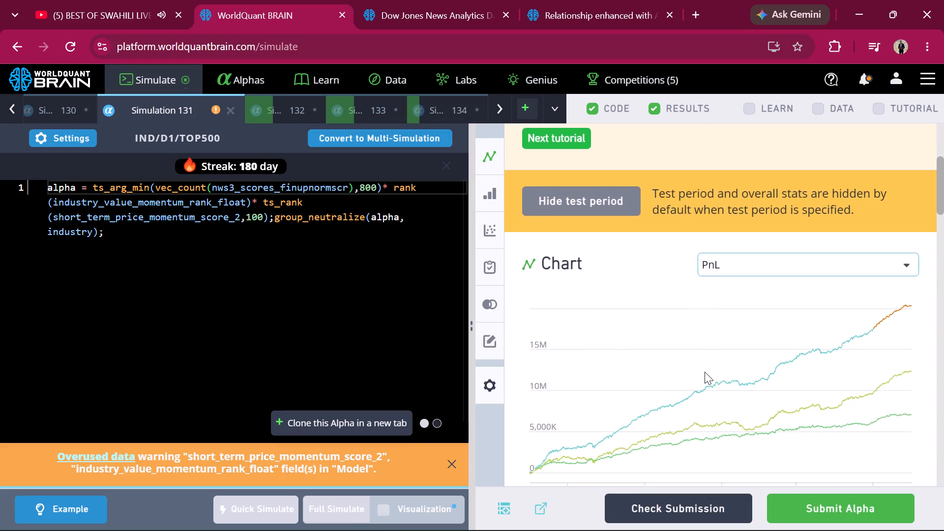
pyautogui.scroll(-2, 705, 372)
pyautogui.click(841, 437)
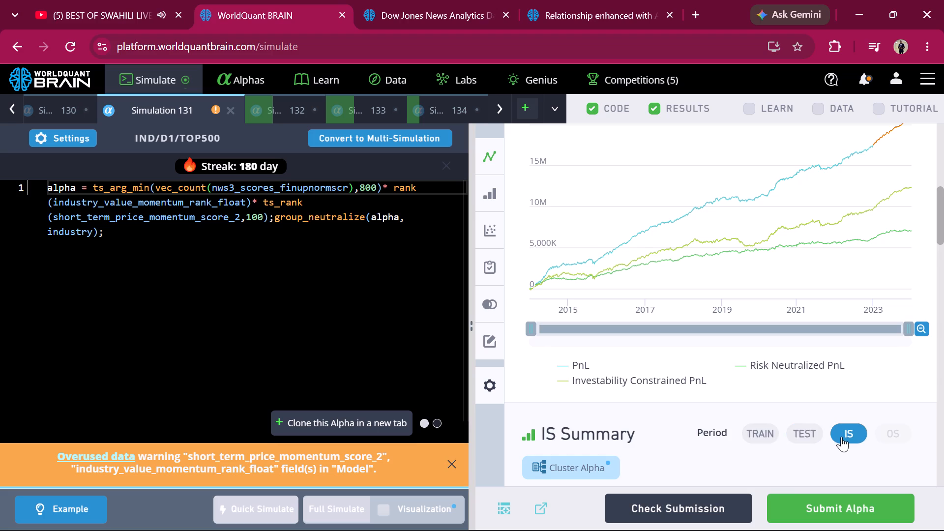
pyautogui.scroll(-10, 841, 437)
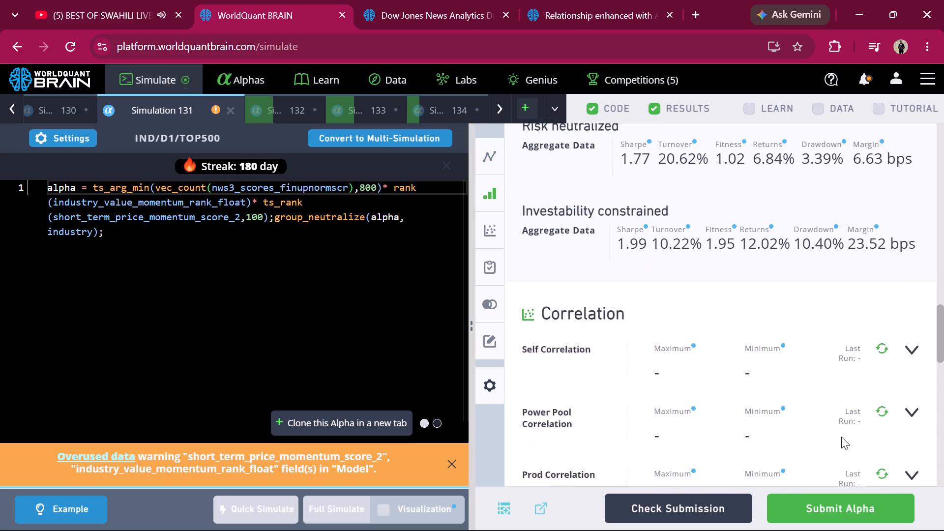
pyautogui.scroll(-2, 841, 437)
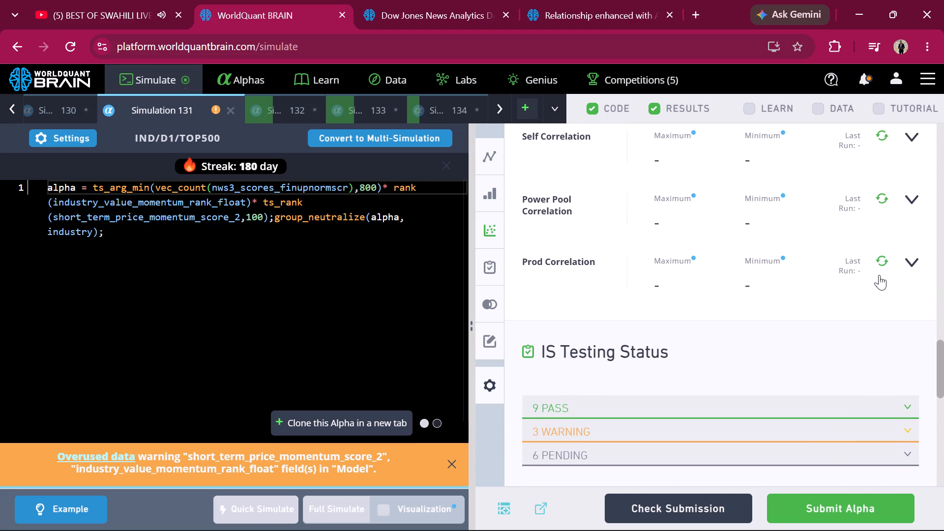
pyautogui.click(883, 266)
# Set Simulation 131's neutralization to RAM and run a full simulation.
pyautogui.click(77, 143)
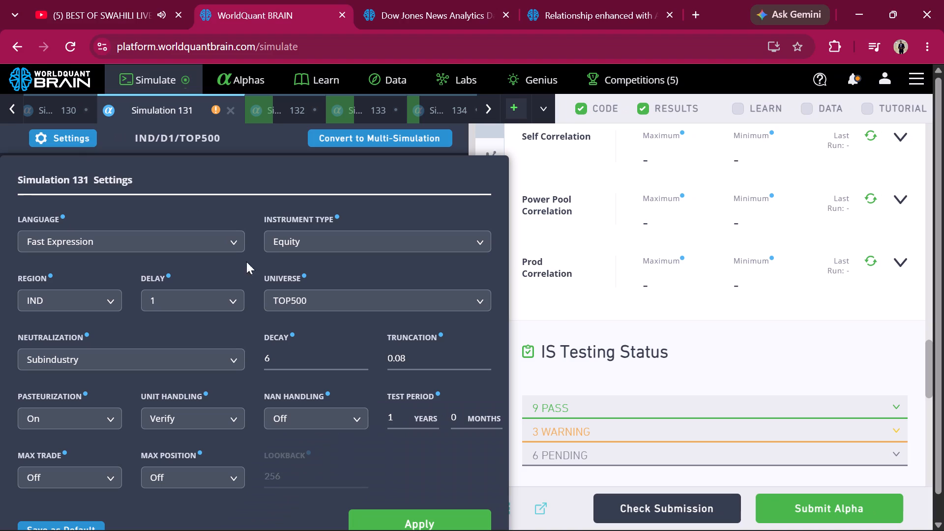
pyautogui.click(175, 358)
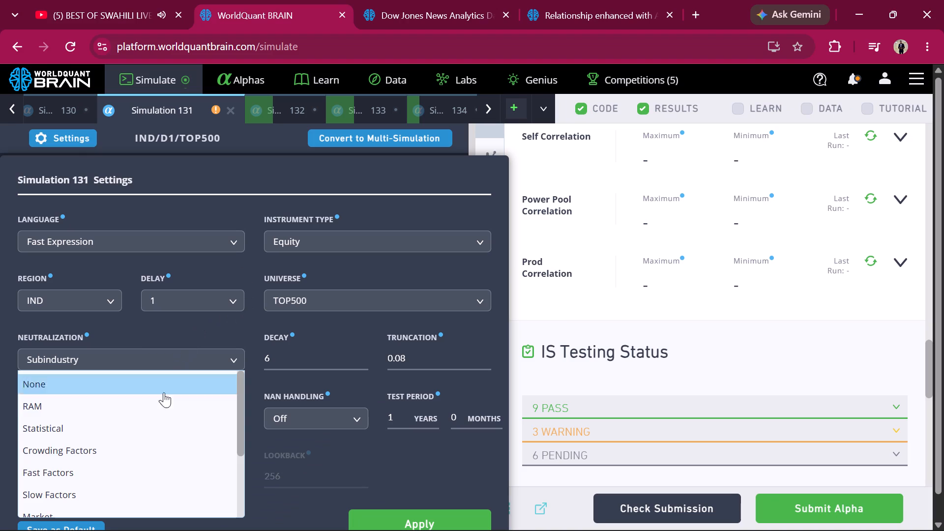
pyautogui.click(147, 409)
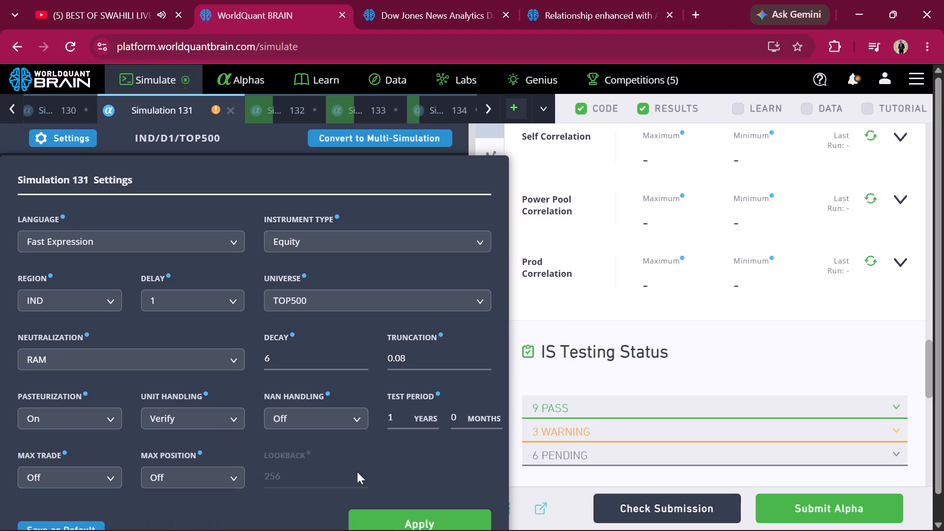
pyautogui.click(386, 518)
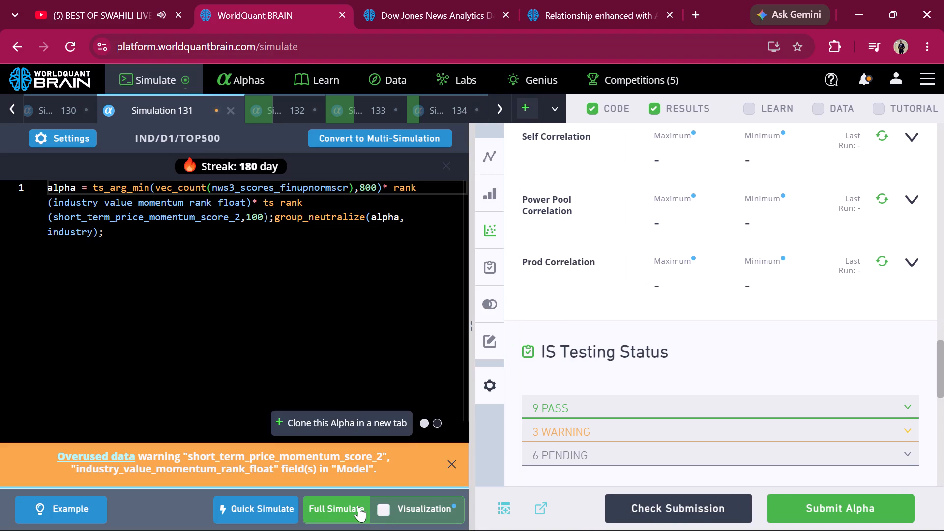
pyautogui.click(356, 510)
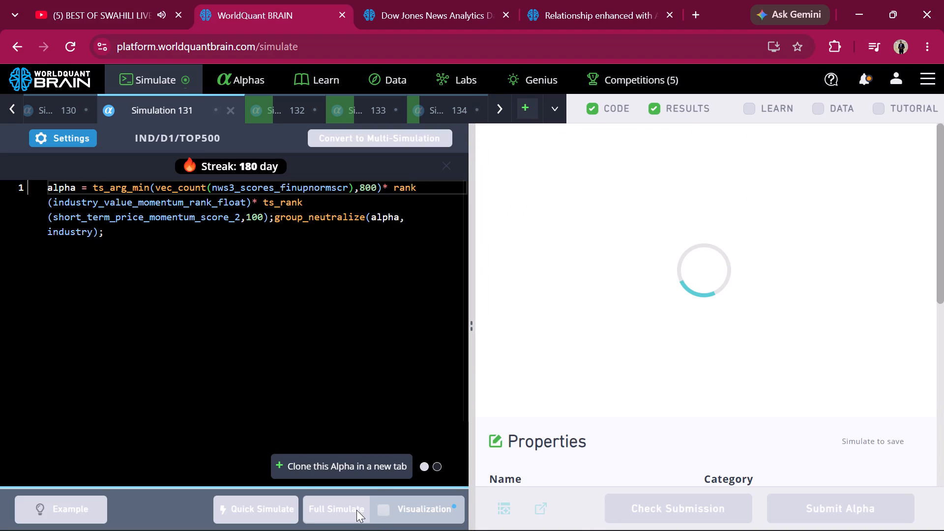
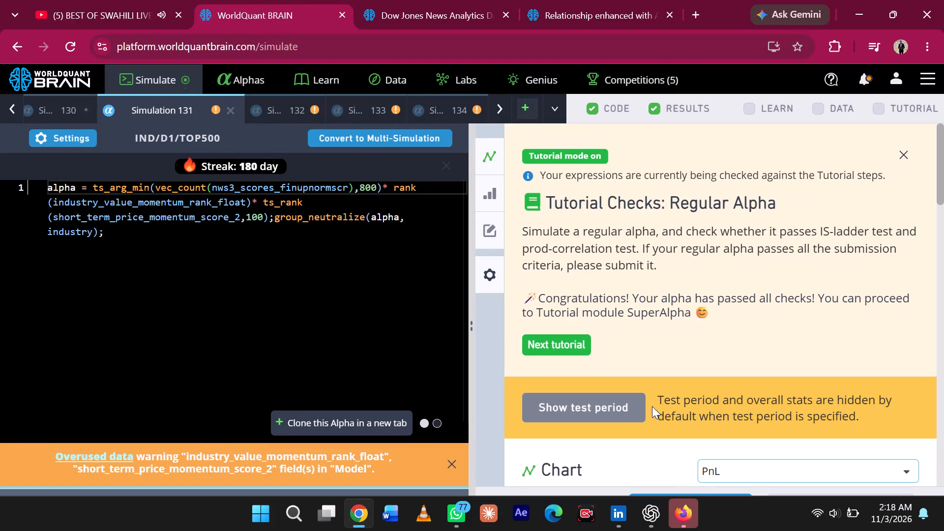
# Show the test period for Simulation 131 and dismiss its overused data warning.
pyautogui.click(260, 513)
pyautogui.click(260, 513)
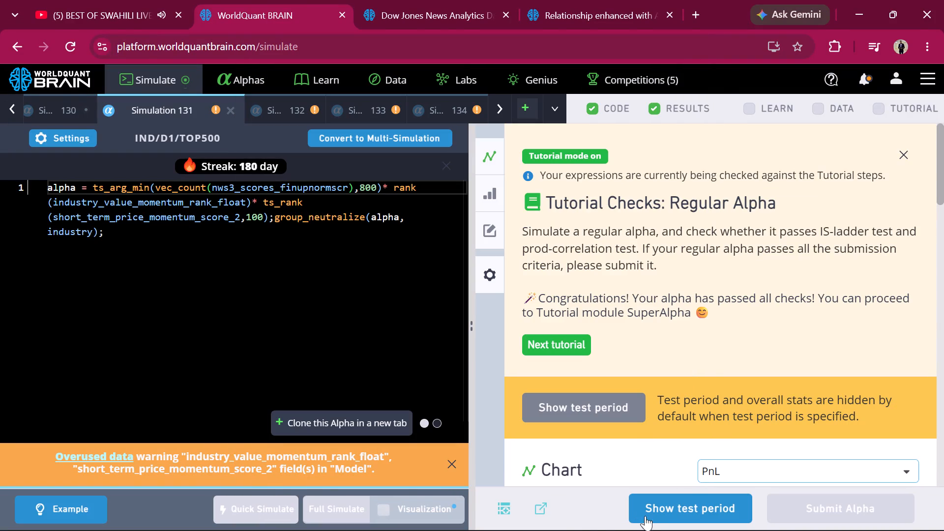
pyautogui.click(653, 507)
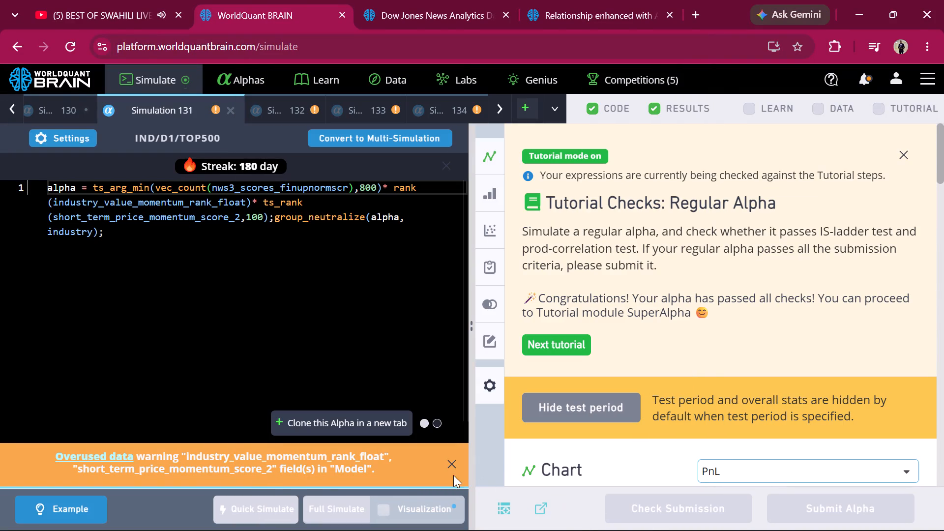
pyautogui.click(449, 462)
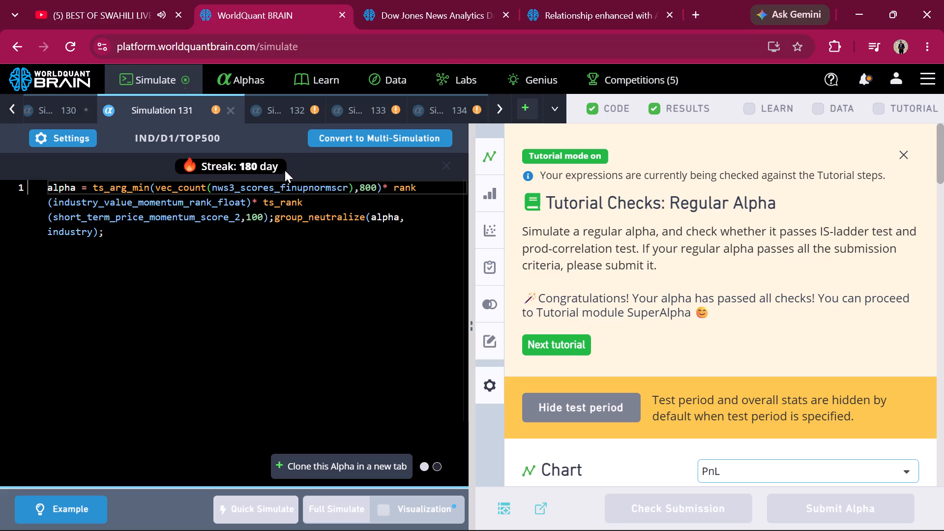
# Switch to Simulation 132, show its test period, and view the IS Summary for the IS period.
pyautogui.click(285, 108)
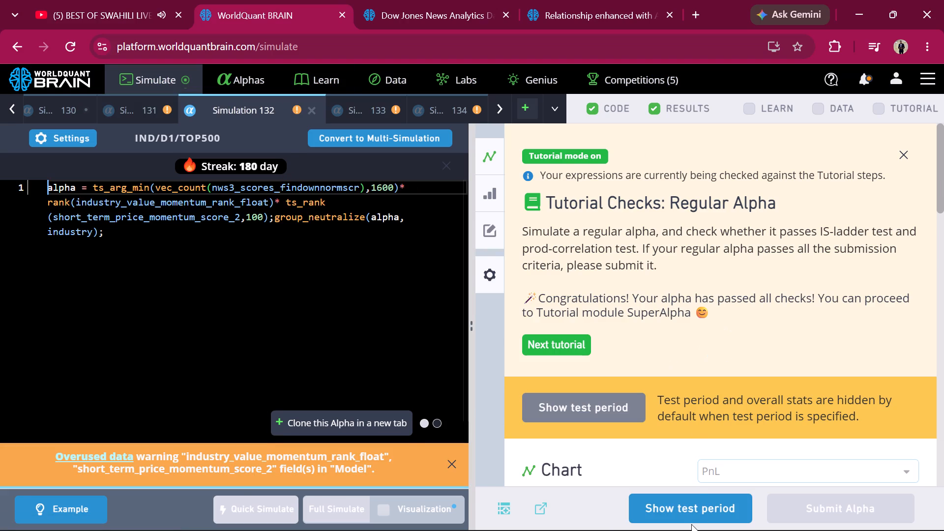
pyautogui.click(690, 502)
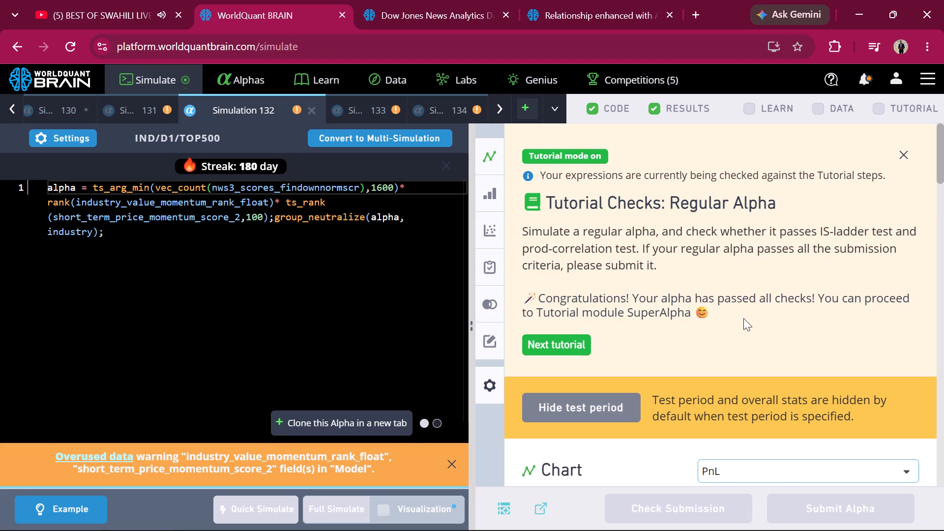
pyautogui.scroll(-7, 743, 318)
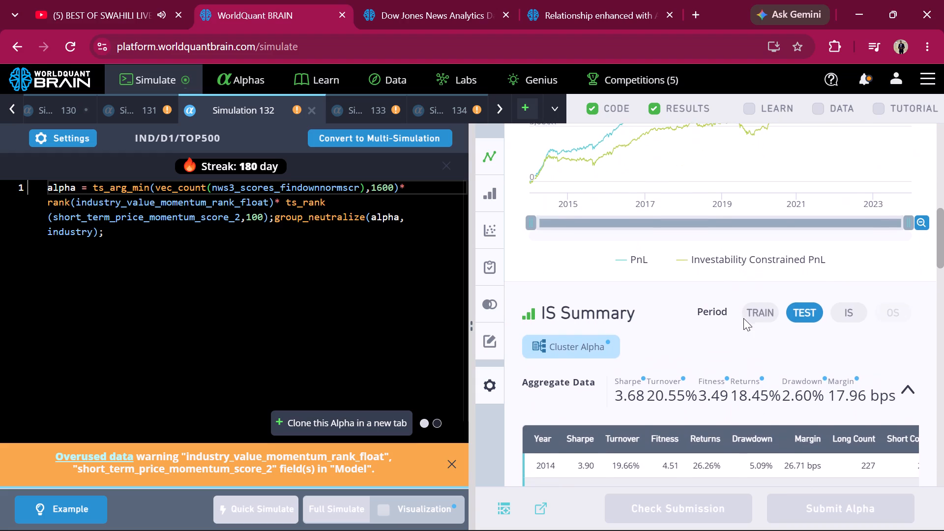
pyautogui.click(845, 309)
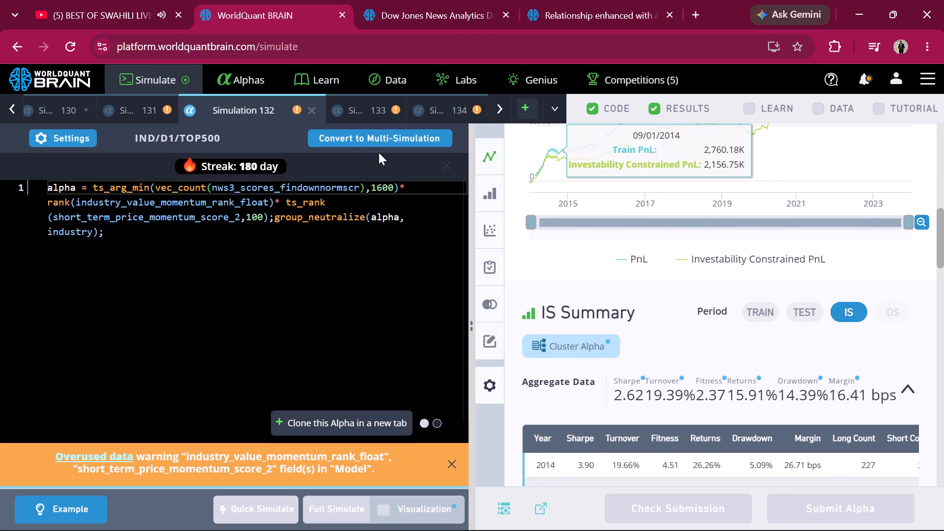
# Switch to Simulation 133, show its test period, review the yearly IS summary, and run its Prod Correlation check.
pyautogui.click(358, 109)
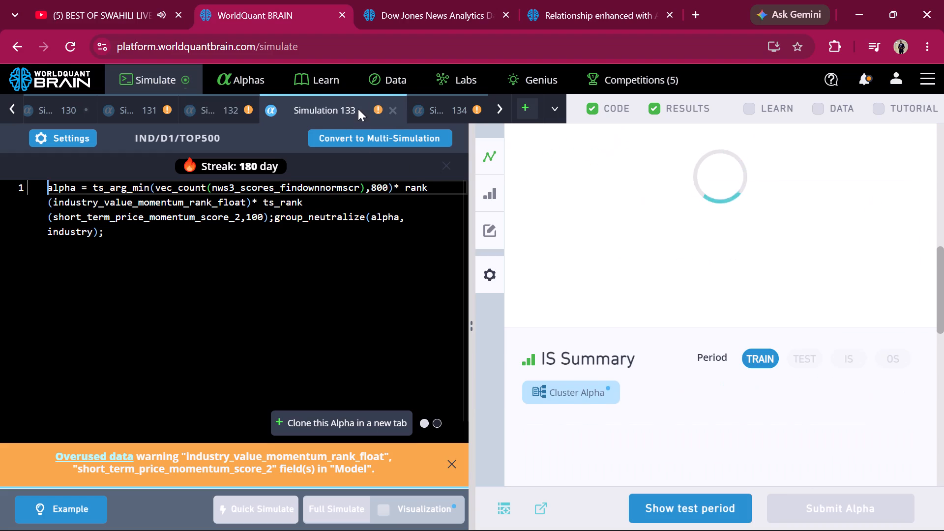
pyautogui.click(687, 506)
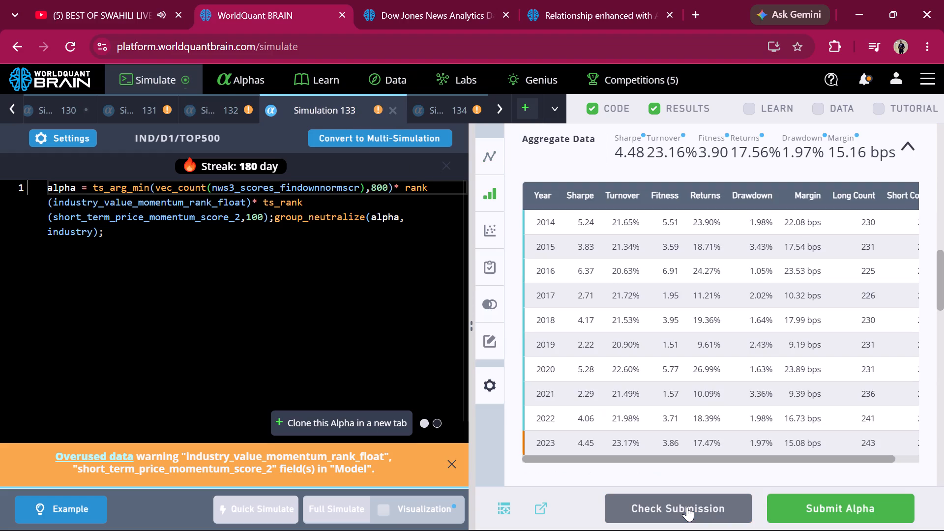
pyautogui.scroll(-6, 708, 231)
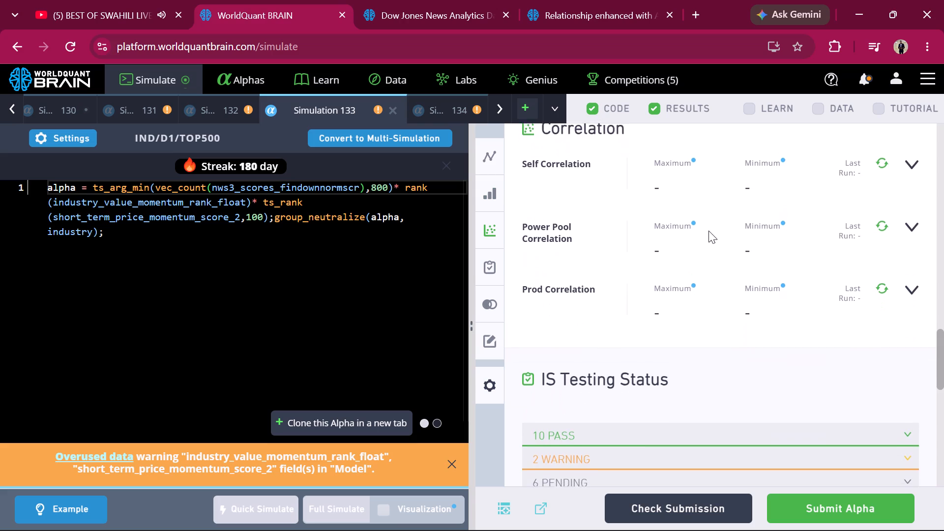
pyautogui.scroll(-2, 708, 231)
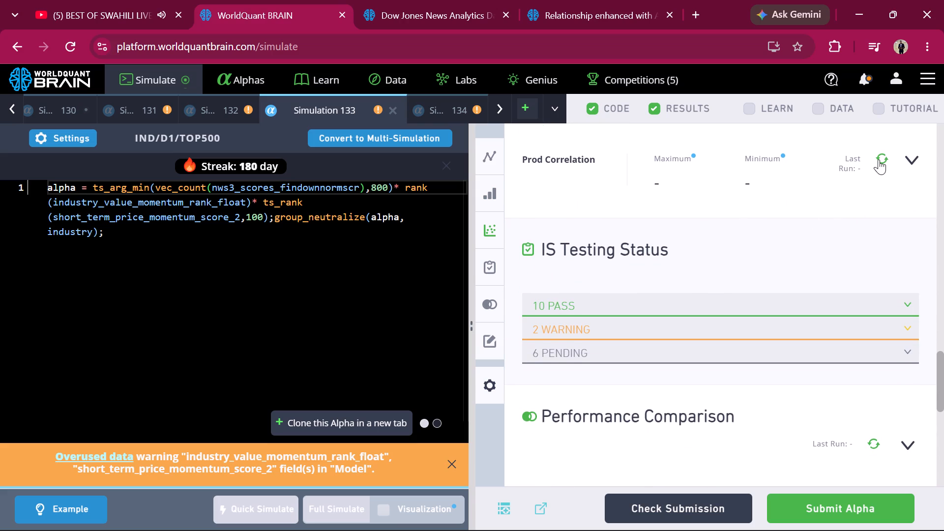
pyautogui.click(879, 159)
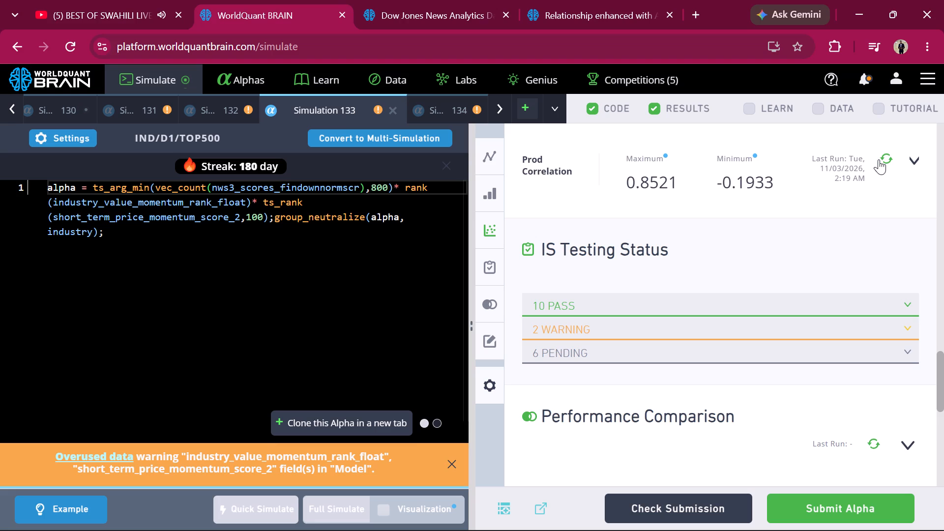
# Switch to Simulation 134 and show its test period to check the IS Testing Status.
pyautogui.click(459, 107)
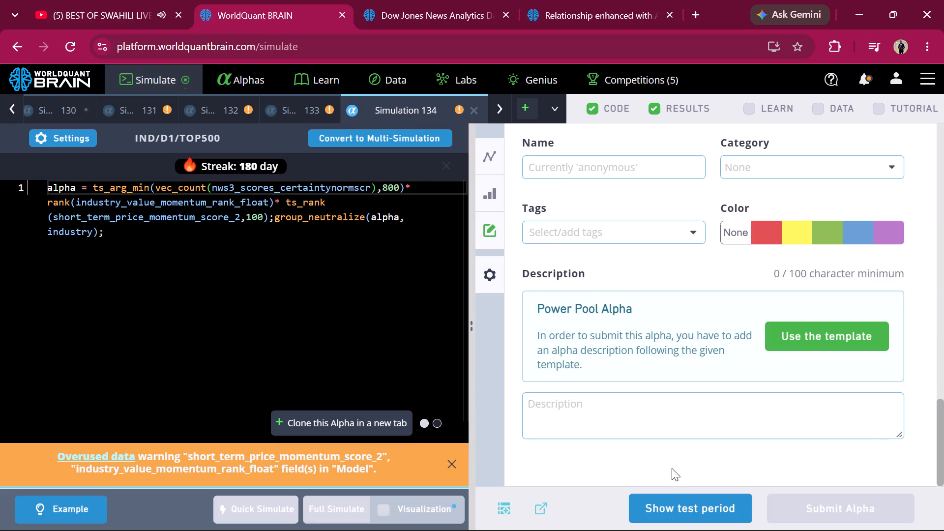
pyautogui.click(672, 497)
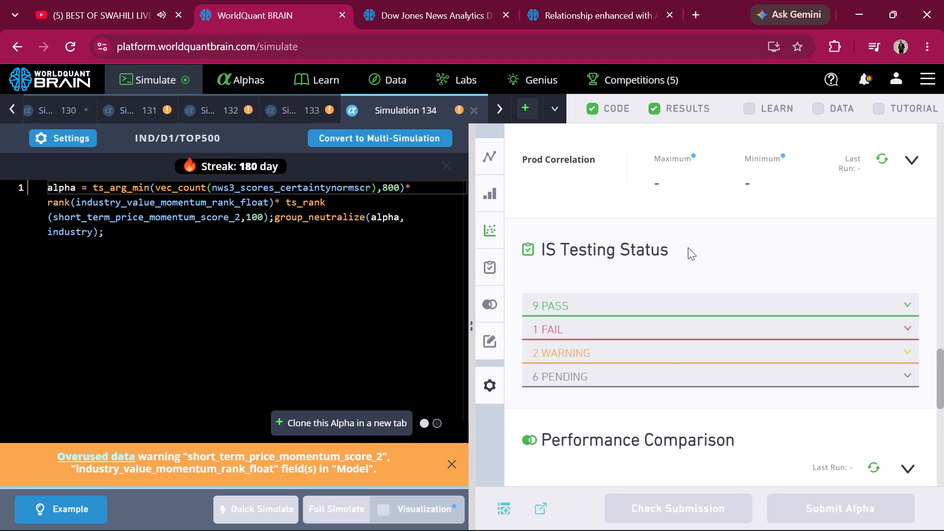
# Look back through the older open simulations and SuperAlphas, from Simulation 134 to around Simulation 122.
pyautogui.hscroll(2, 204, 96)
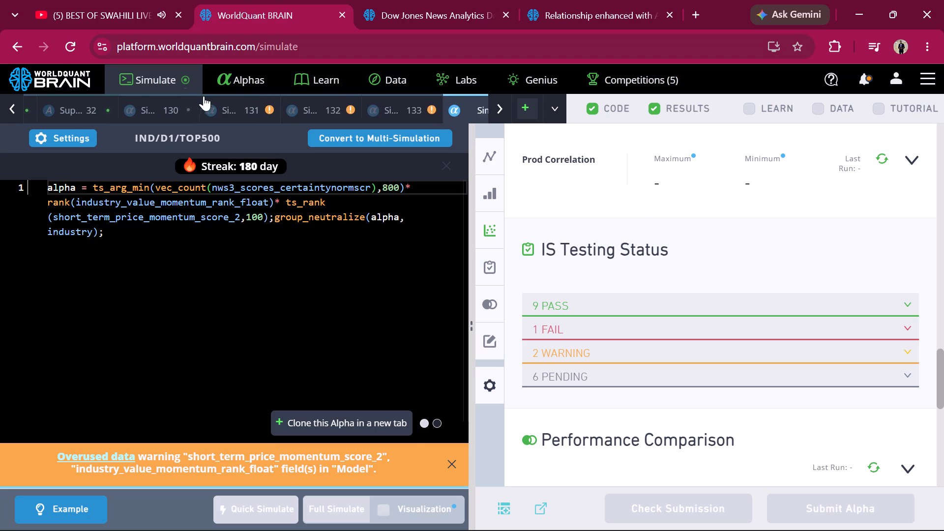
pyautogui.hscroll(6, 204, 96)
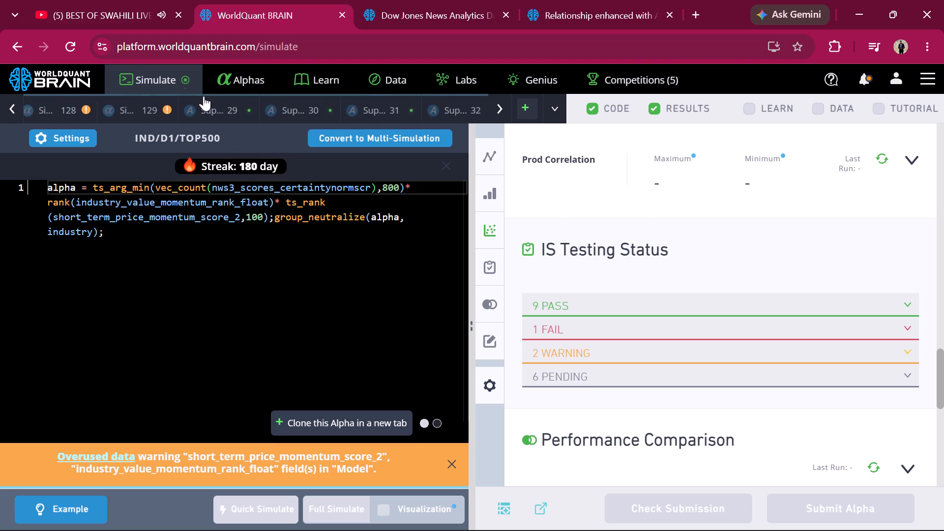
pyautogui.hscroll(6, 204, 96)
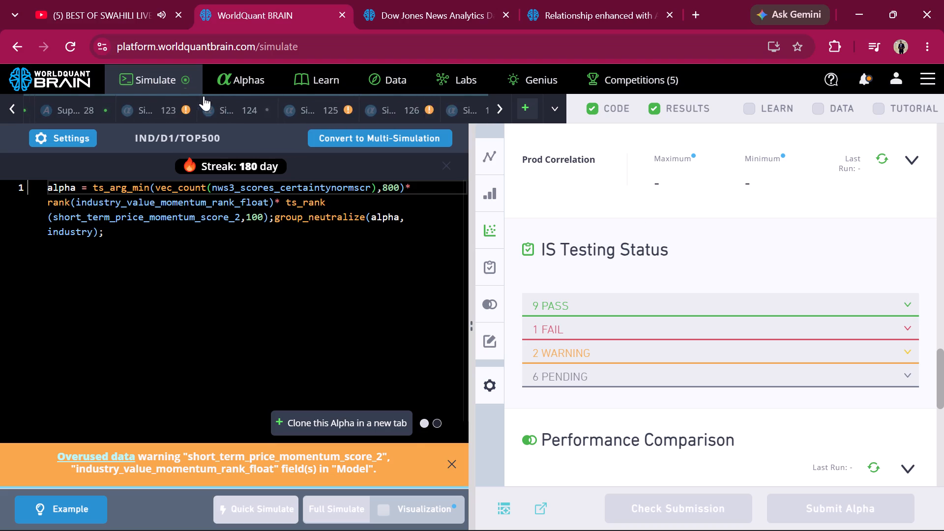
pyautogui.hscroll(2, 204, 96)
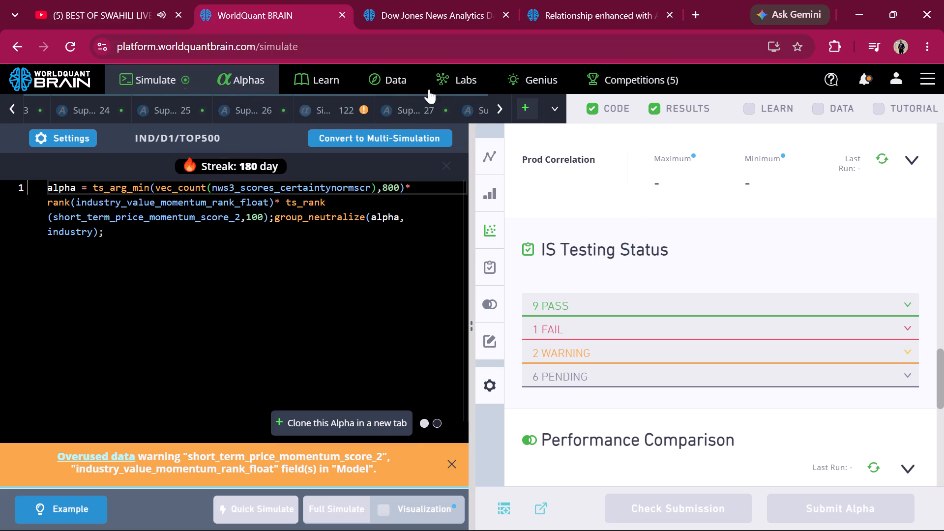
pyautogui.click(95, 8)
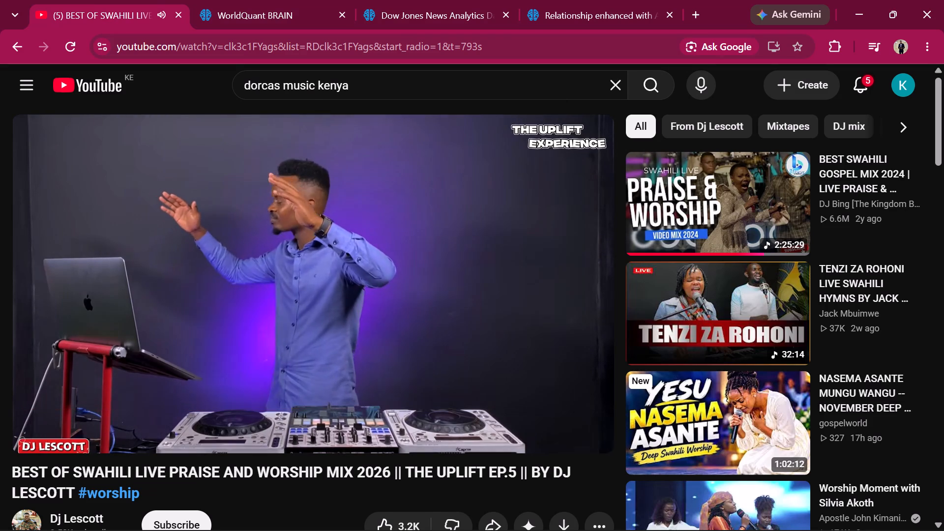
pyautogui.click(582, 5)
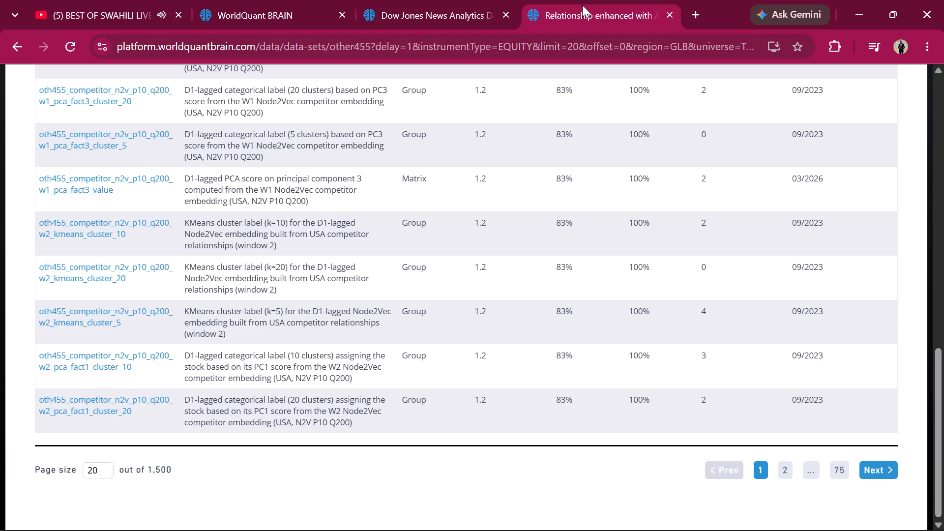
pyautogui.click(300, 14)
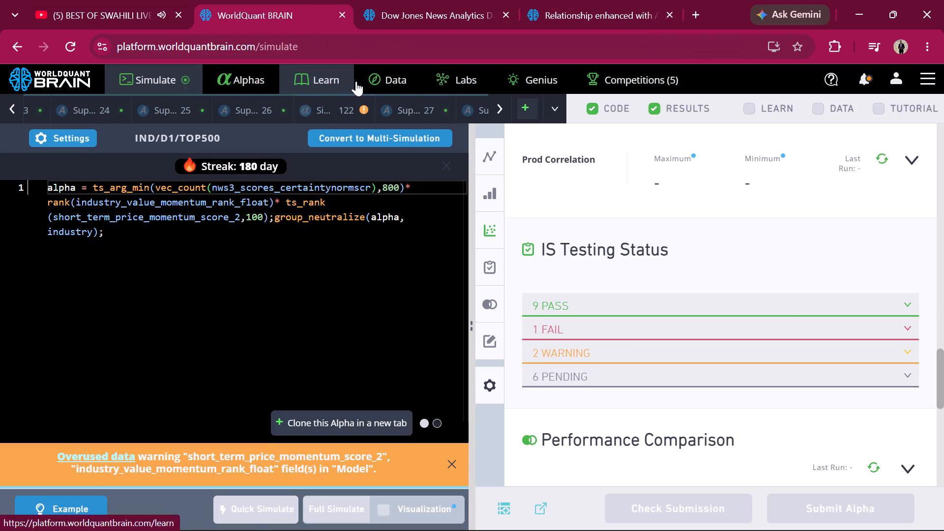
# Open the list of submitted alphas and examine the most recent submissions with their types, dates and regions.
pyautogui.click(234, 64)
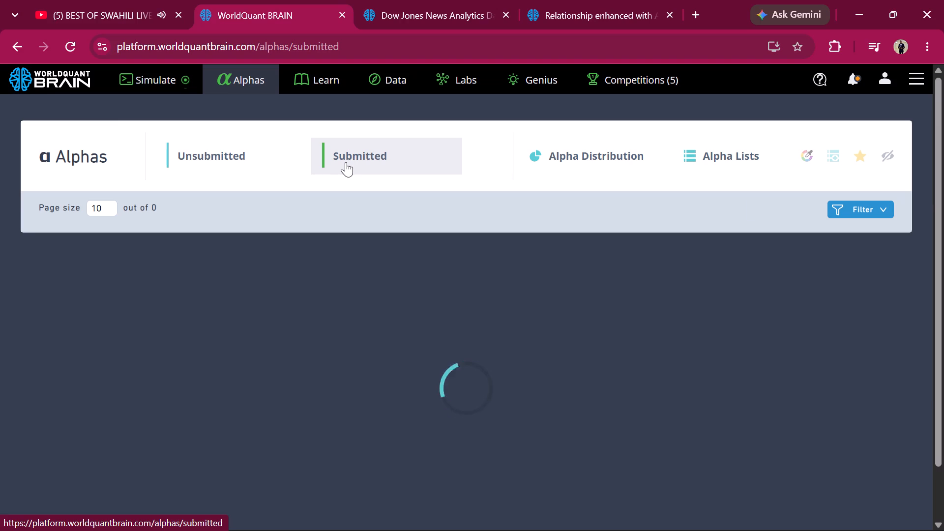
pyautogui.scroll(-1, 484, 370)
pyautogui.scroll(1, 484, 370)
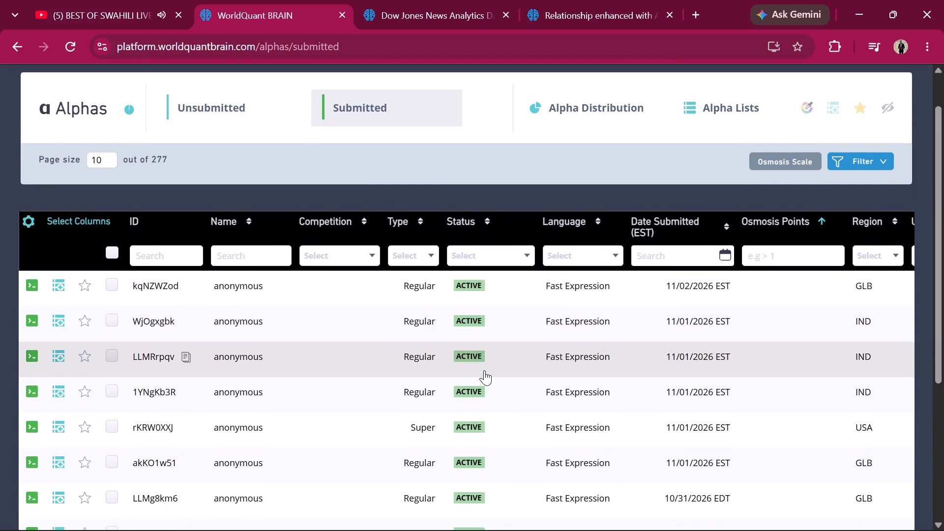
pyautogui.scroll(1, 484, 370)
pyautogui.scroll(-6, 484, 370)
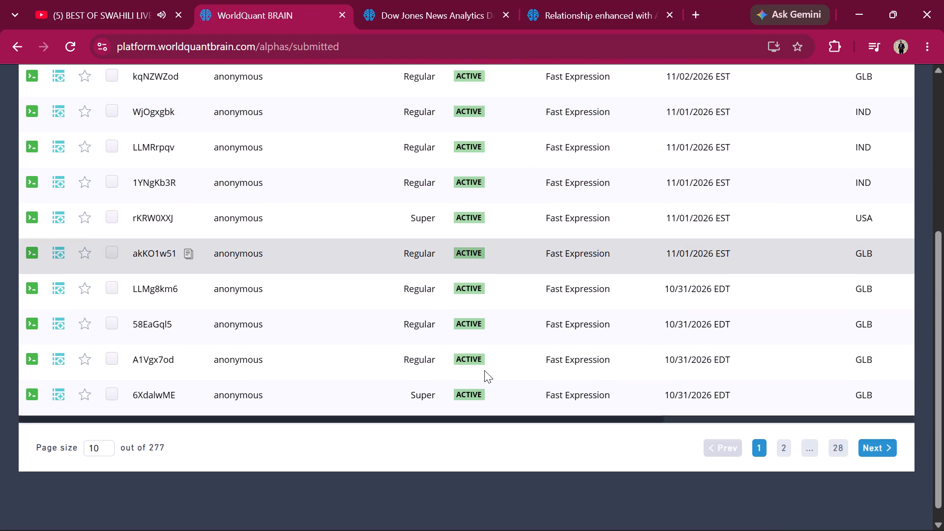
pyautogui.scroll(4, 484, 370)
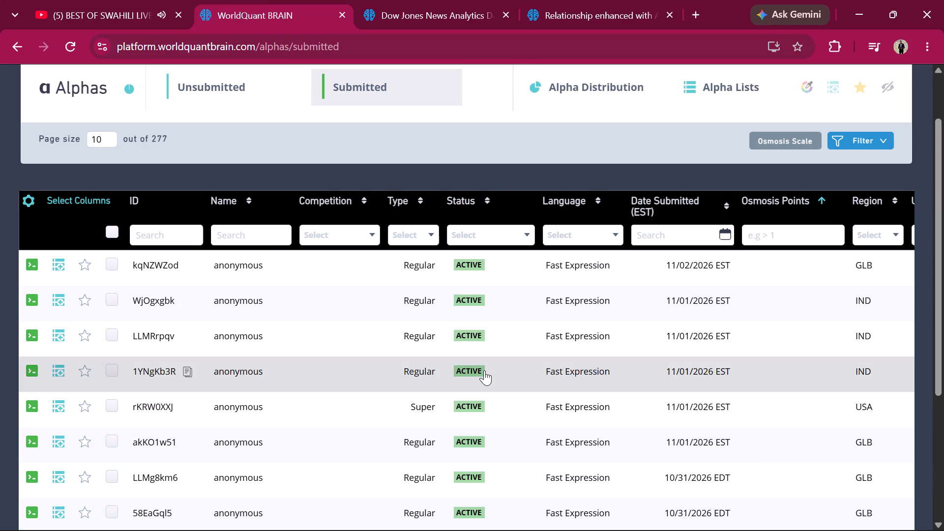
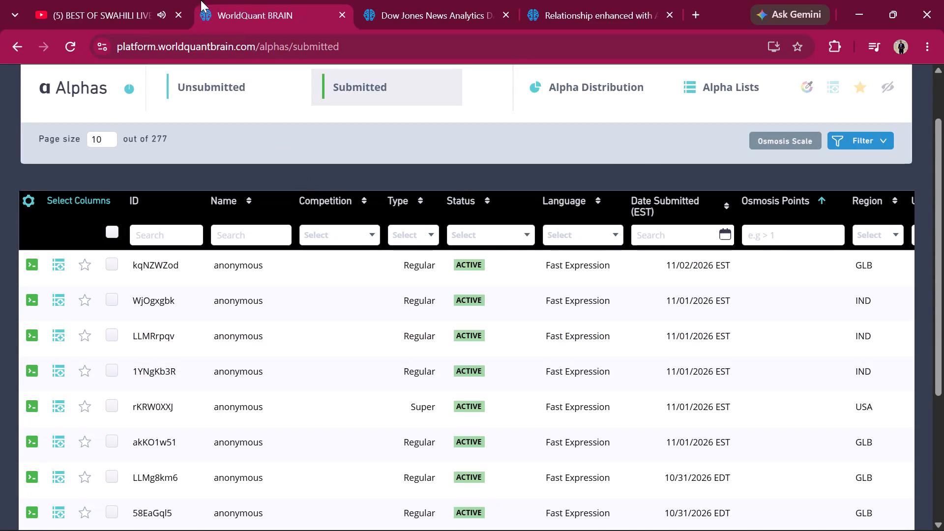
# Switch to the open YouTube praise and worship mix and move its playback back to 28:27.
pyautogui.click(120, 2)
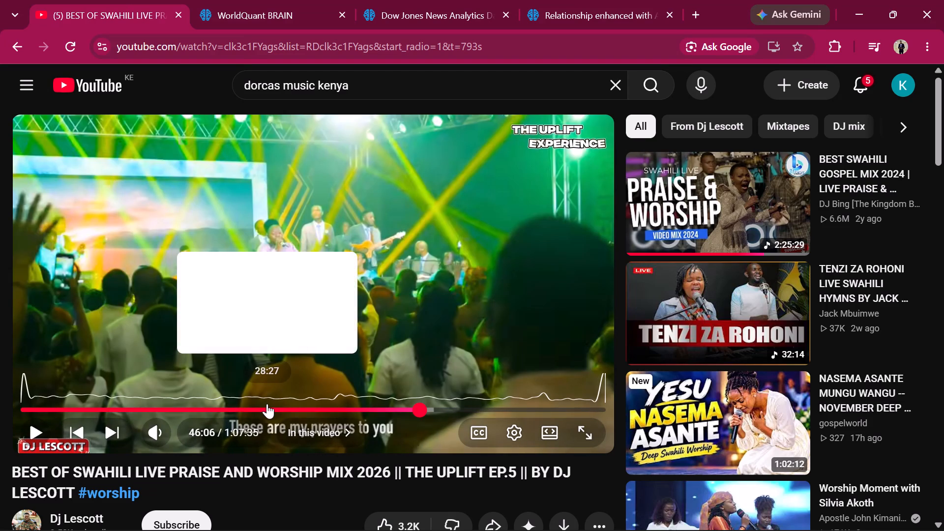
pyautogui.click(267, 404)
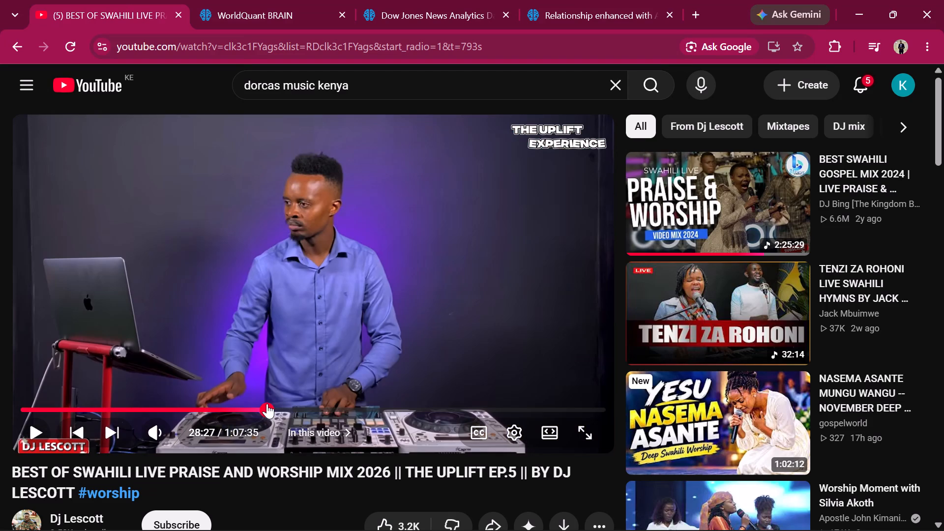